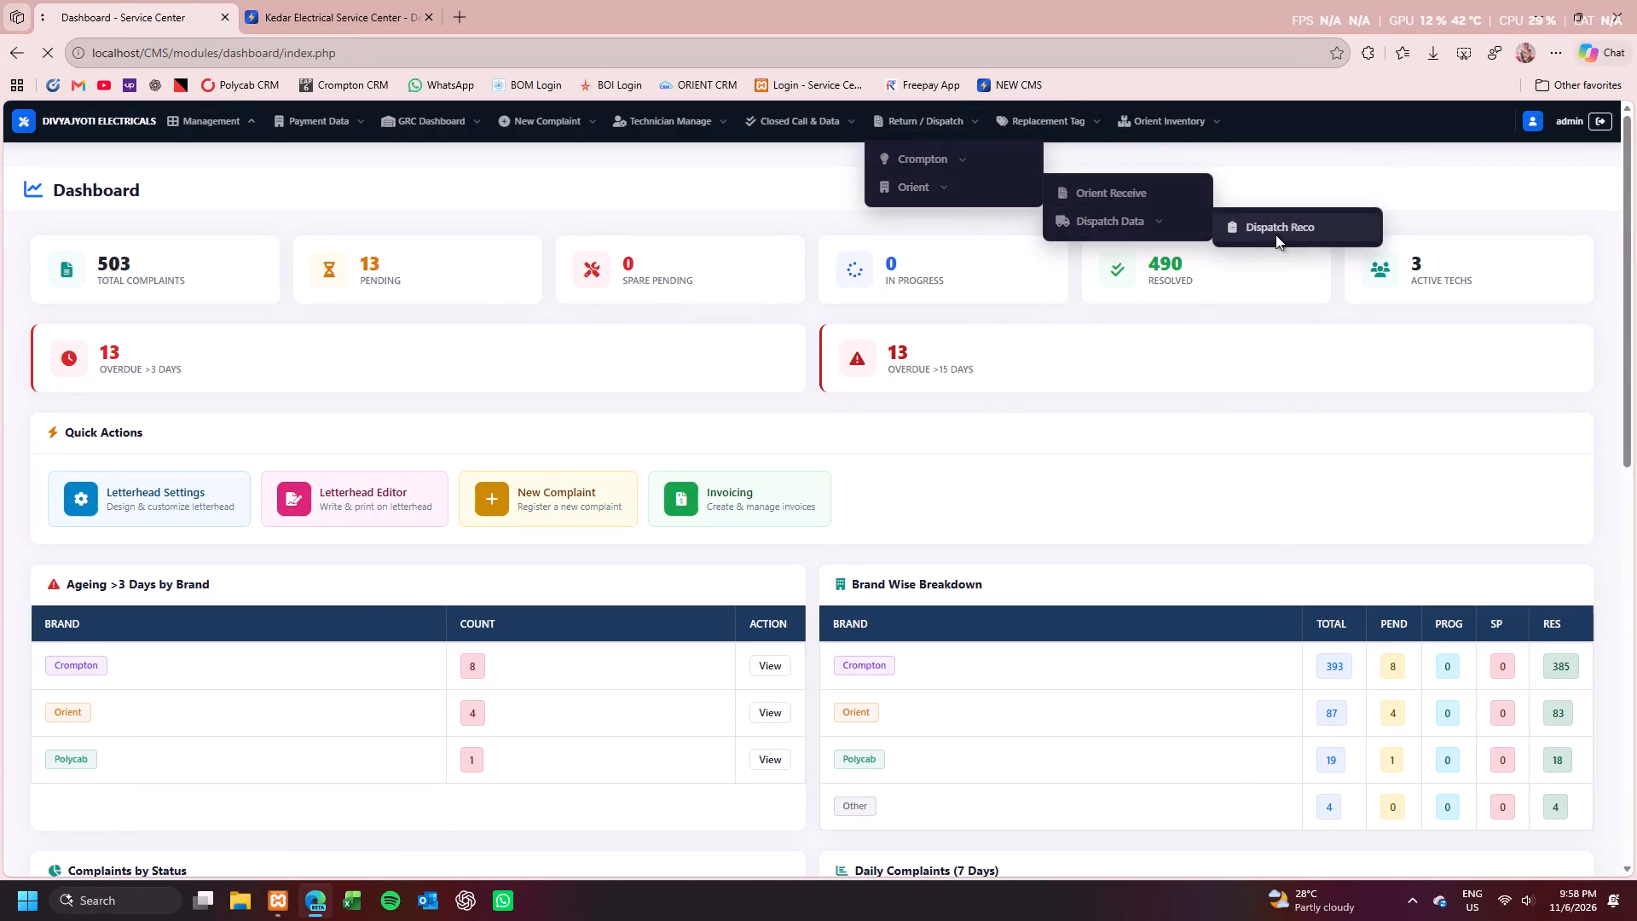
left_click(98, 190)
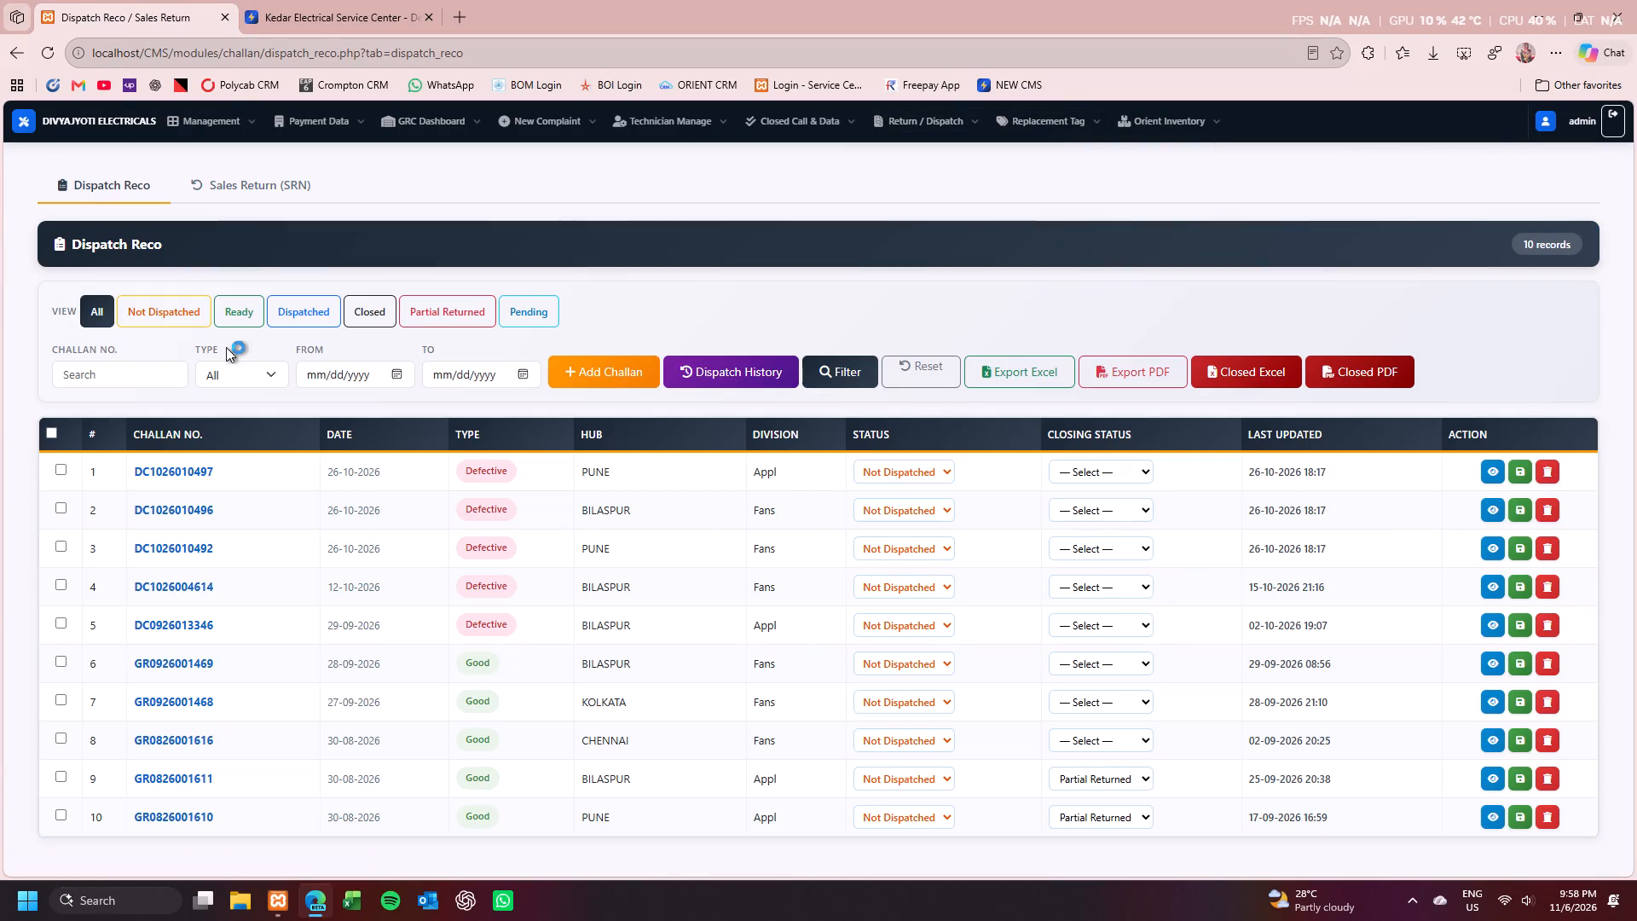
scroll(344, 584, "down", 3)
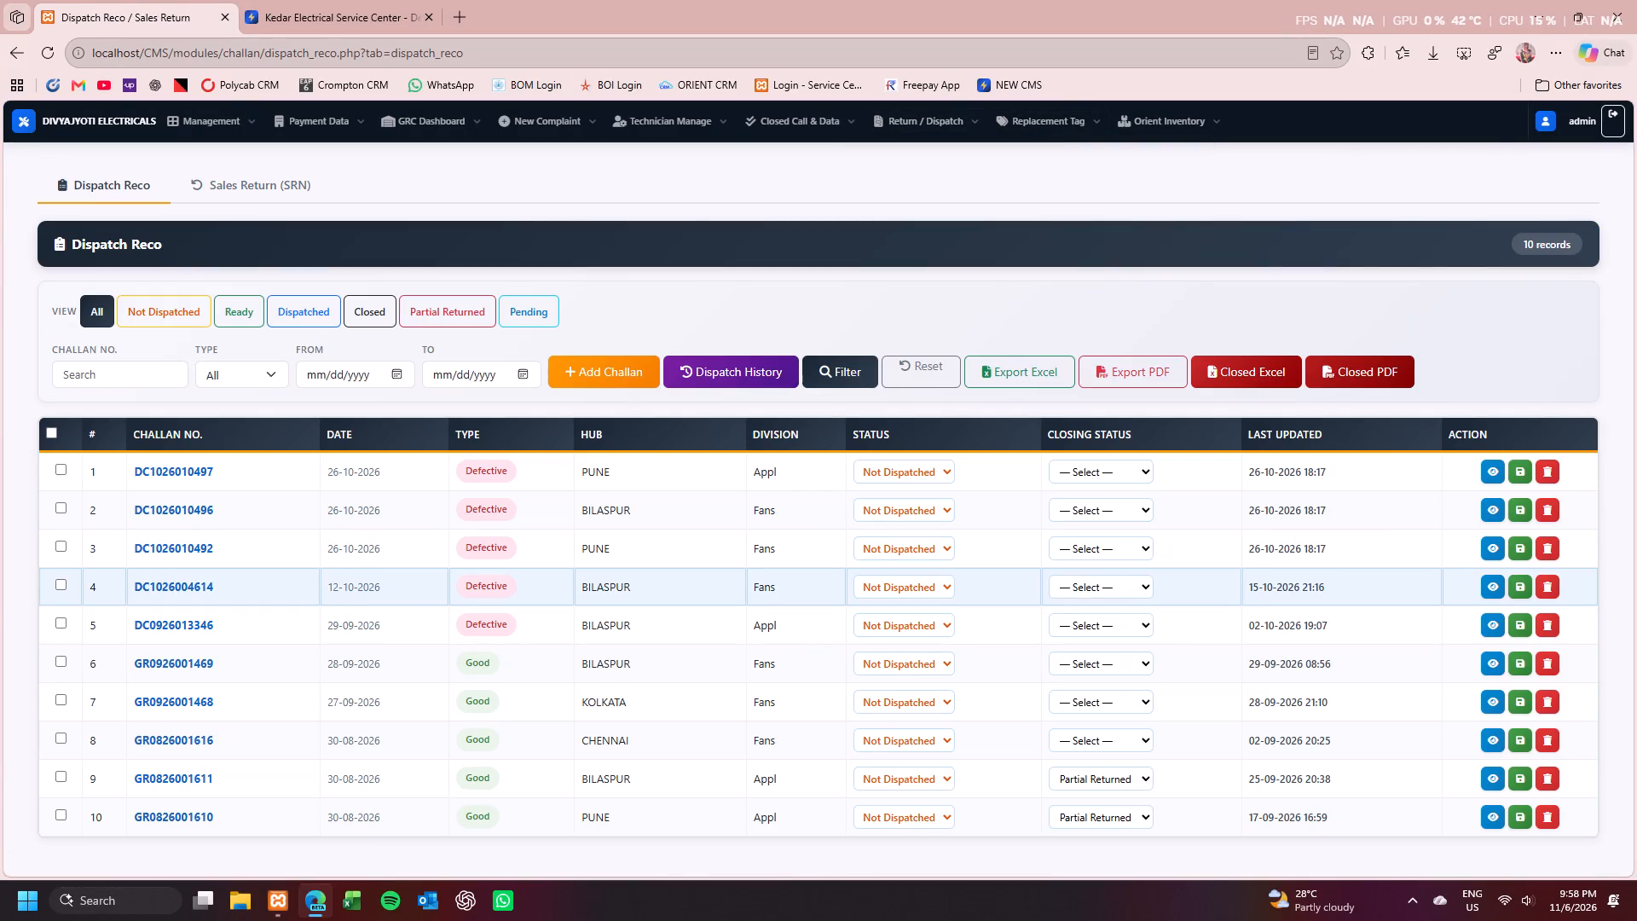
left_click(1495, 474)
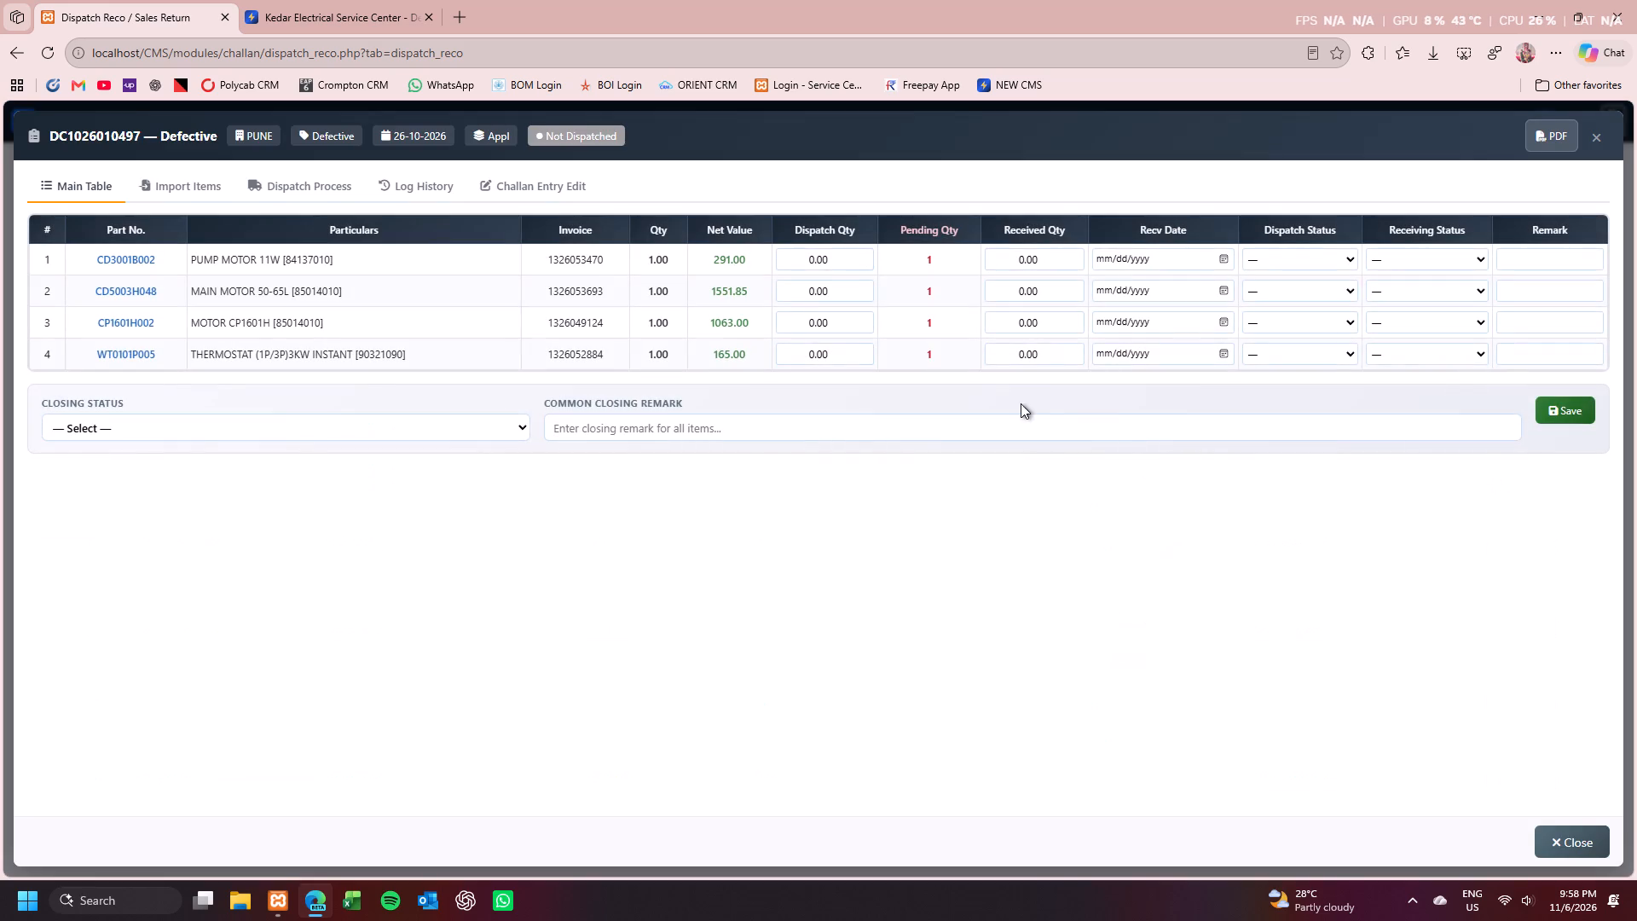
left_click(1541, 137)
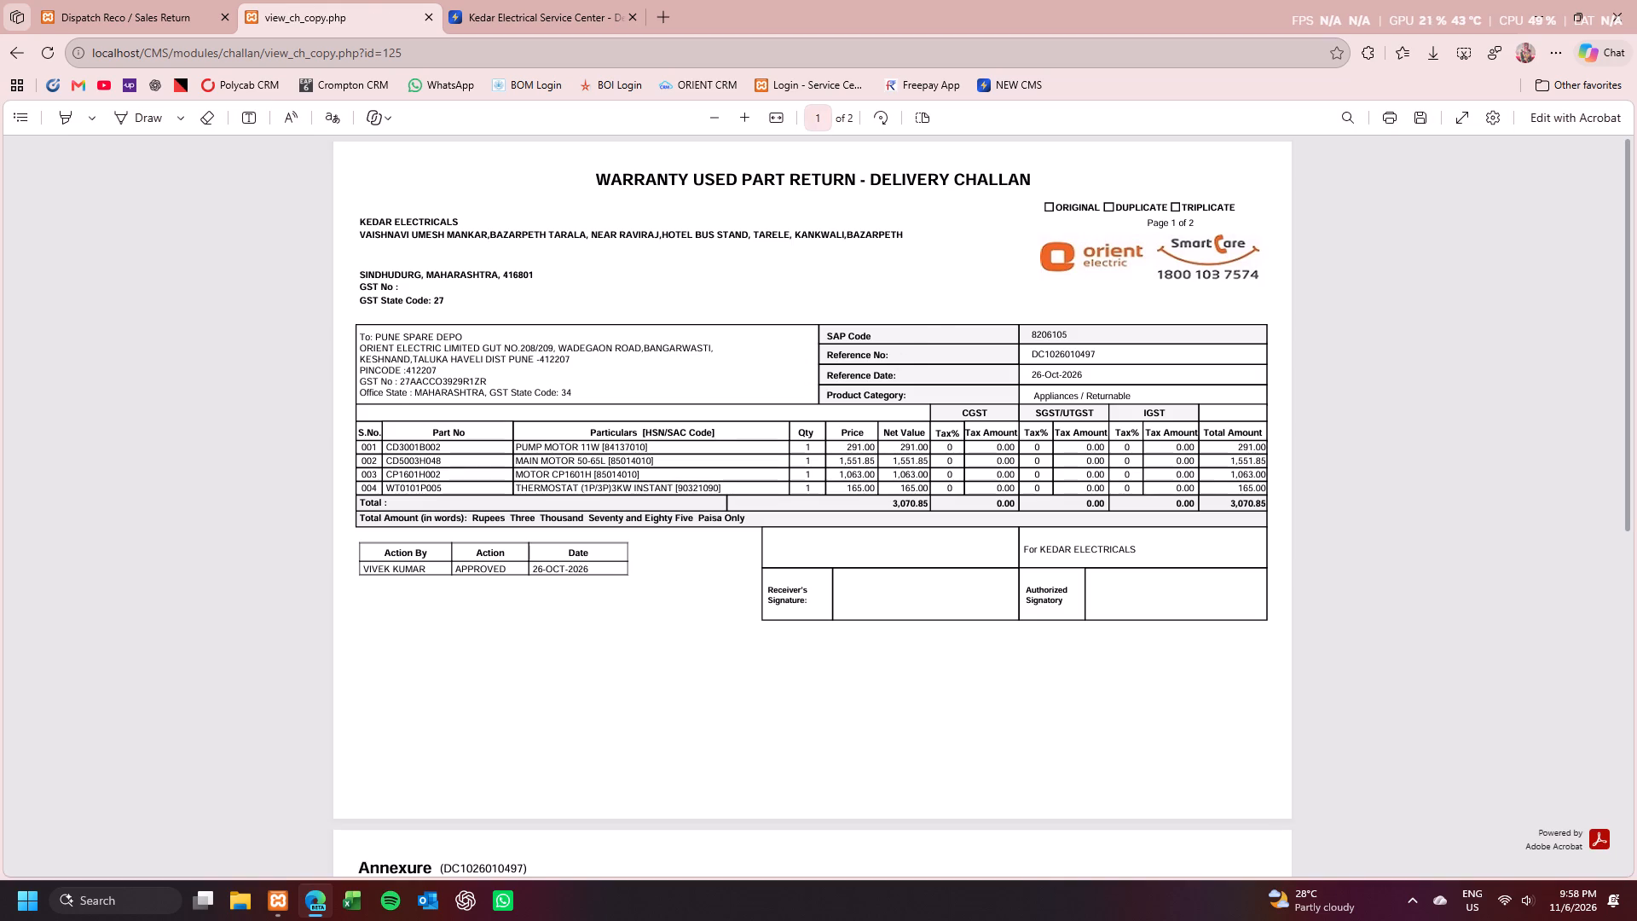
double_click(1065, 360)
key("ctrl+c")
left_click(467, 0)
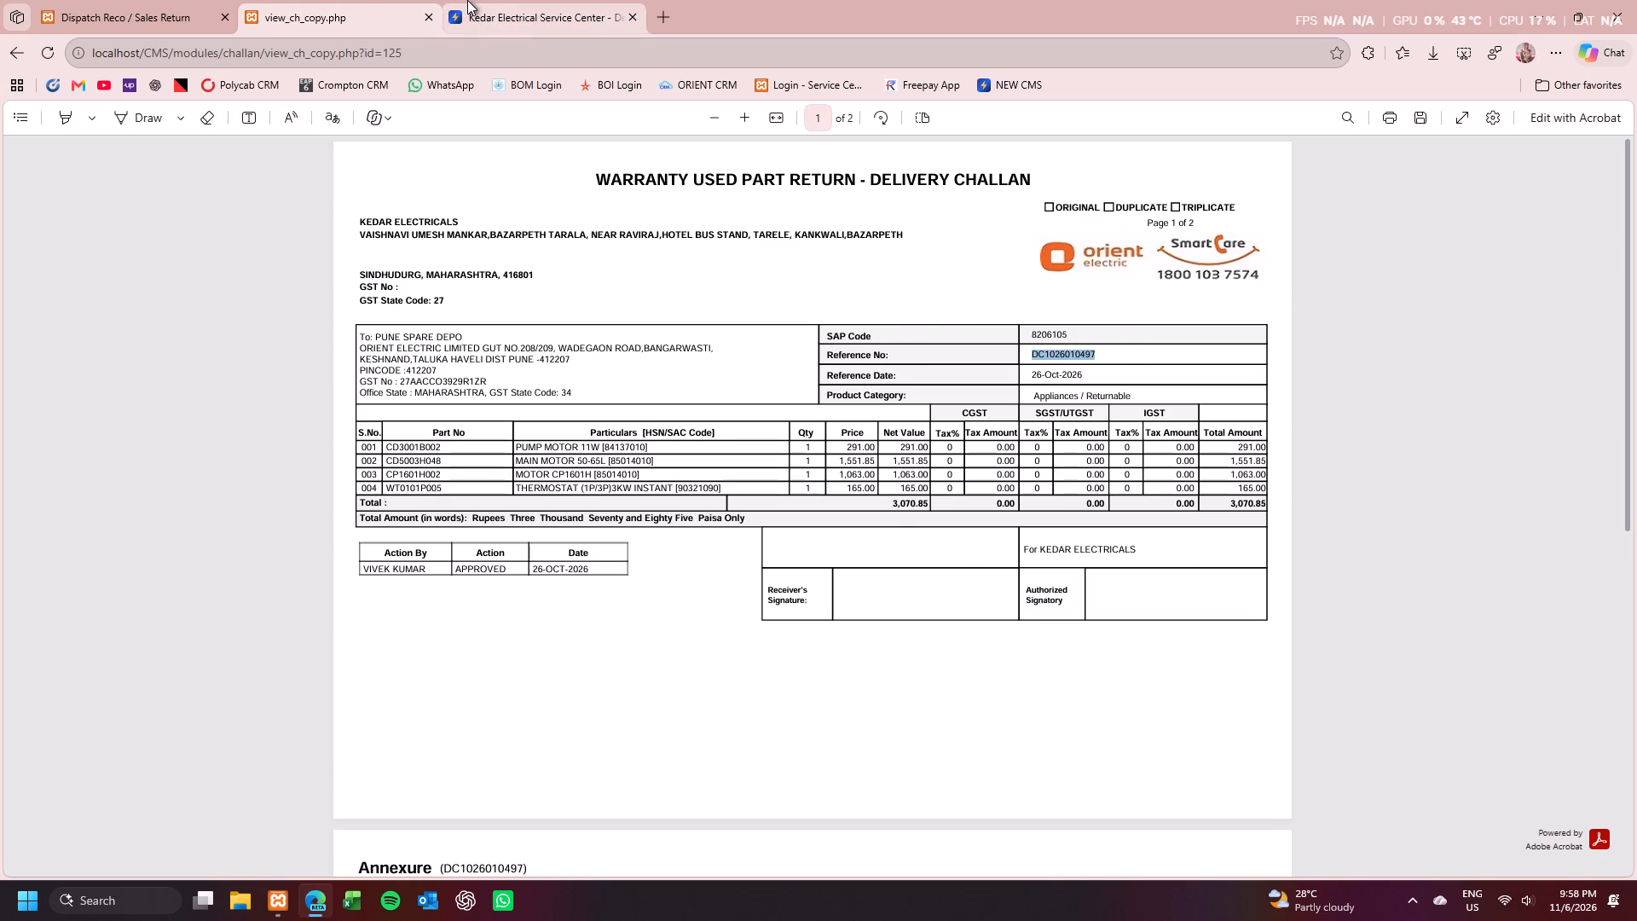
left_click(505, 125)
left_click(587, 122)
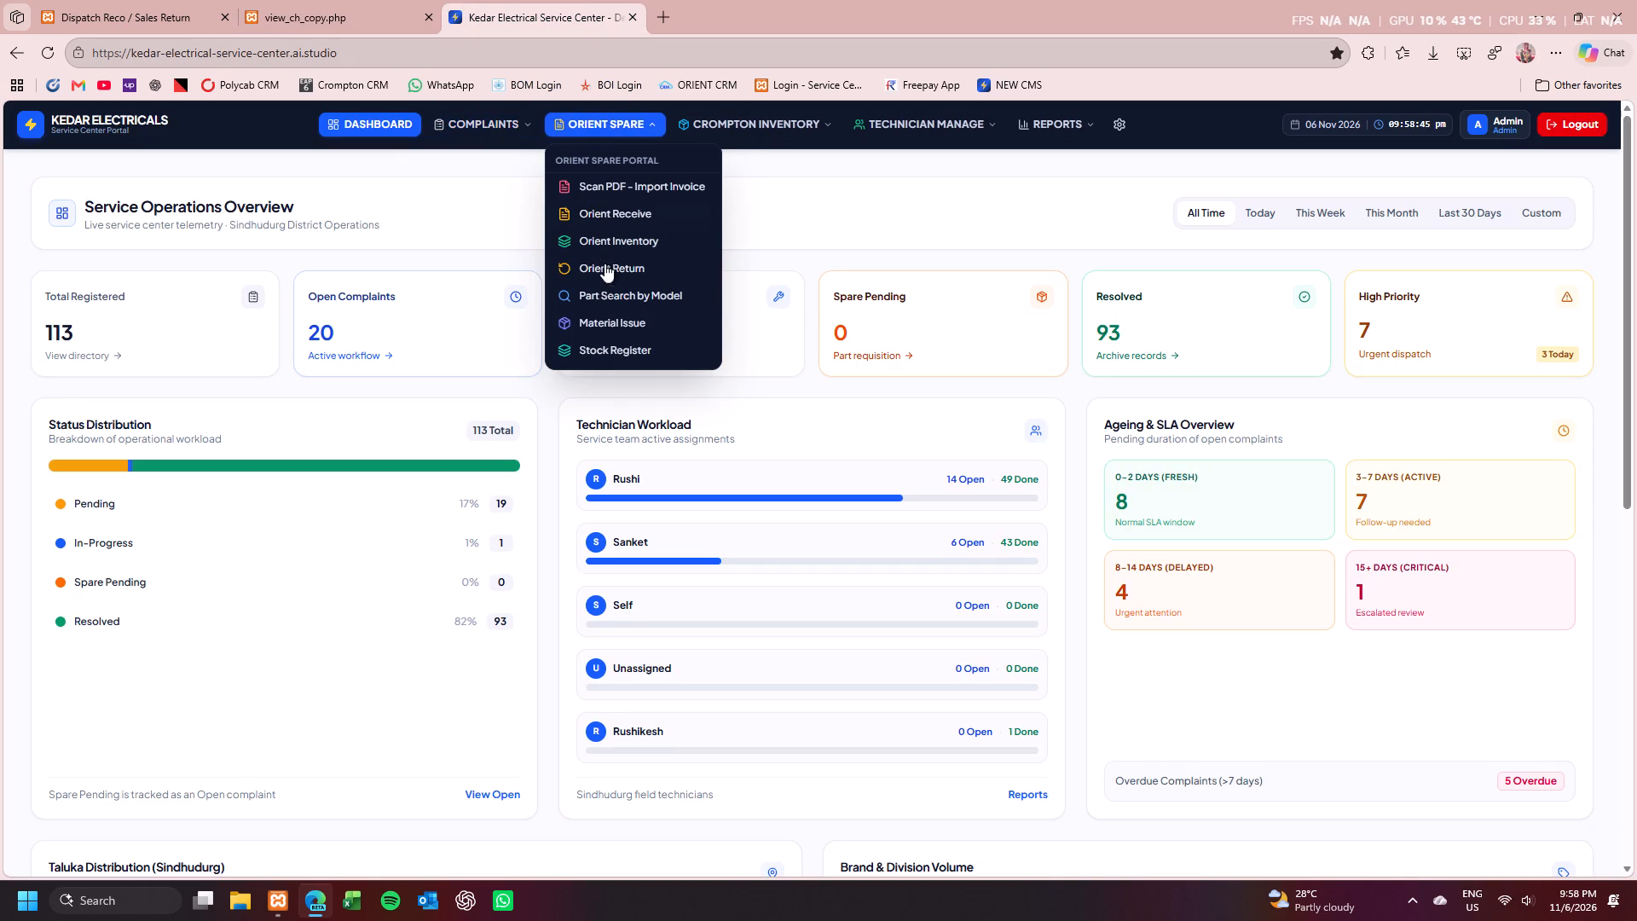
left_click(610, 275)
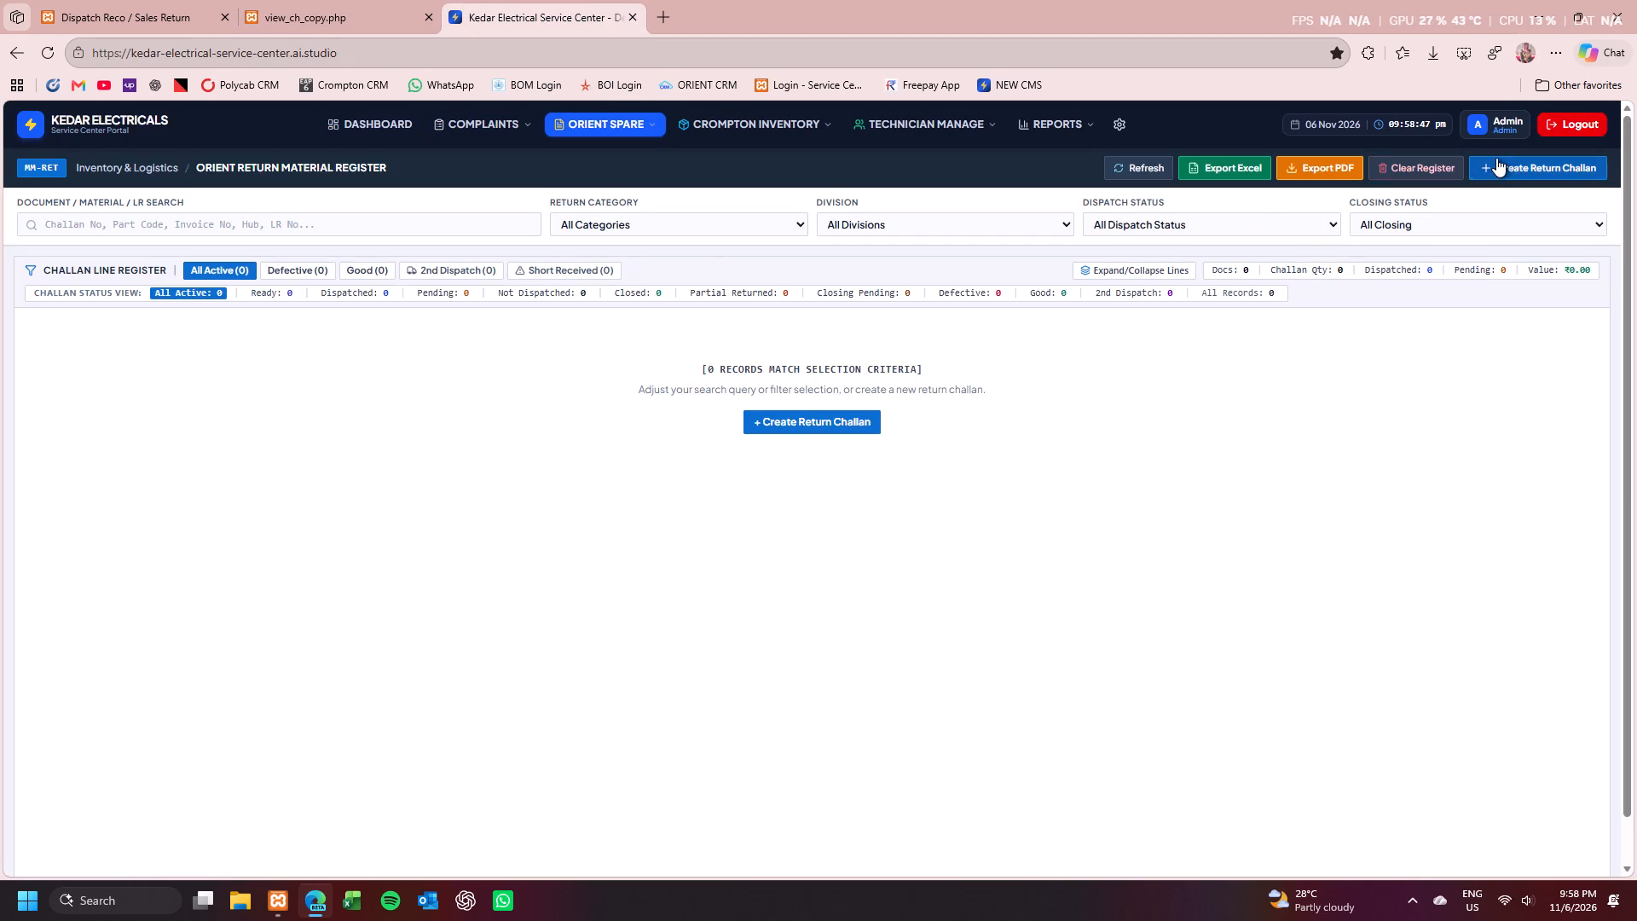
left_click(1496, 158)
left_click(460, 420)
key("ctrl+v")
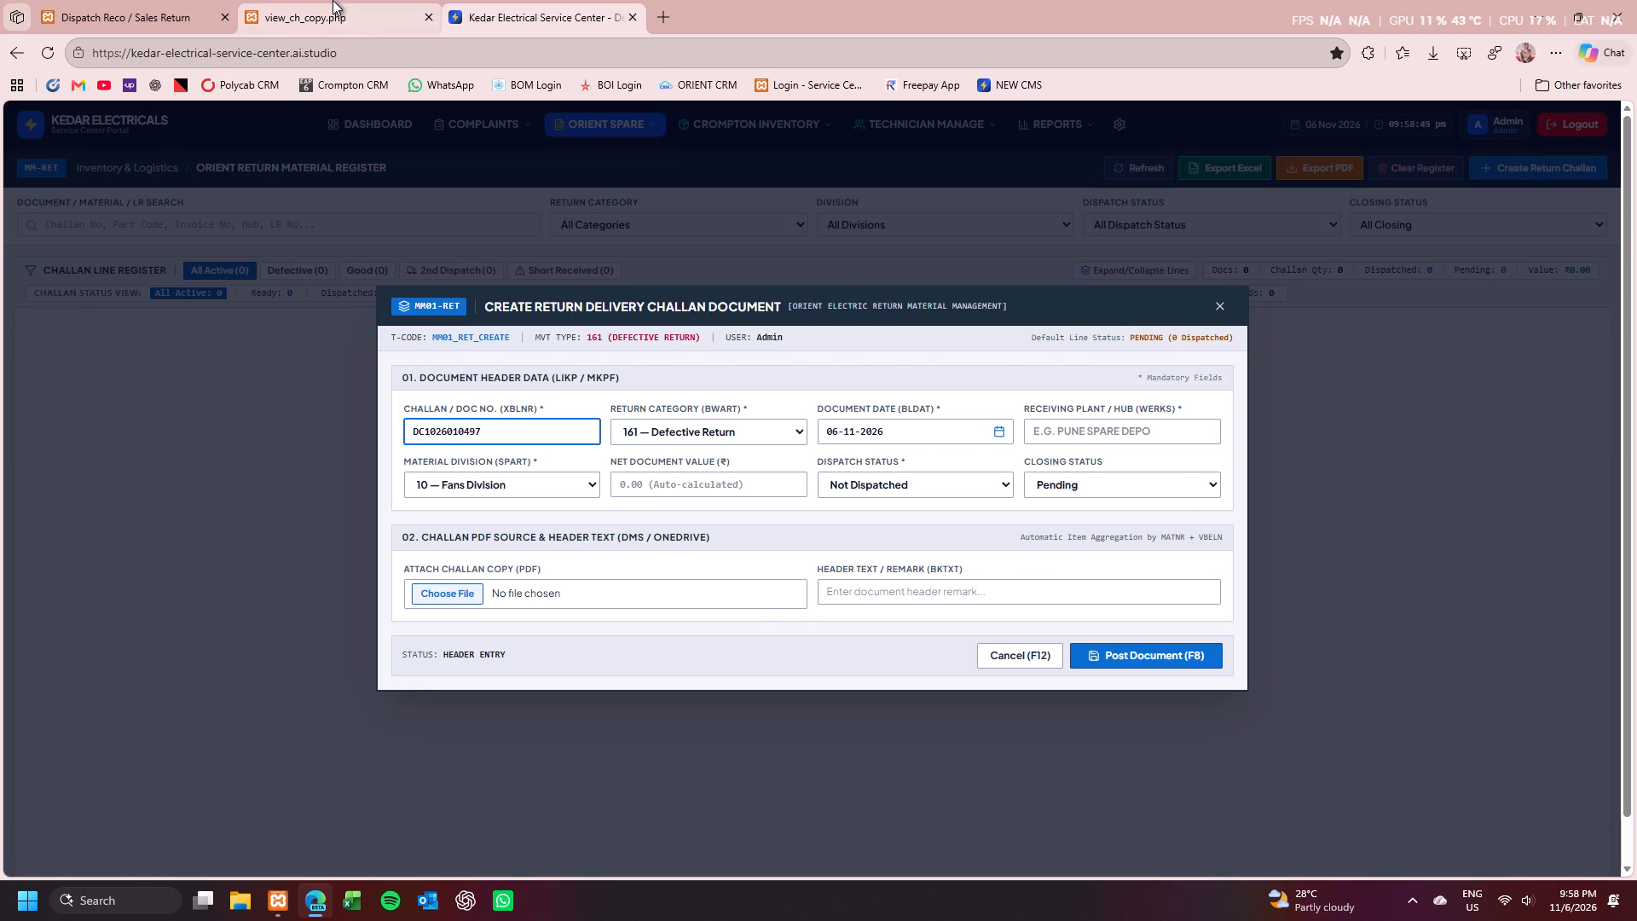
Check the reference date in the challan PDF and set the document date to 26-10-2026.
left_click(333, 0)
left_click(547, 0)
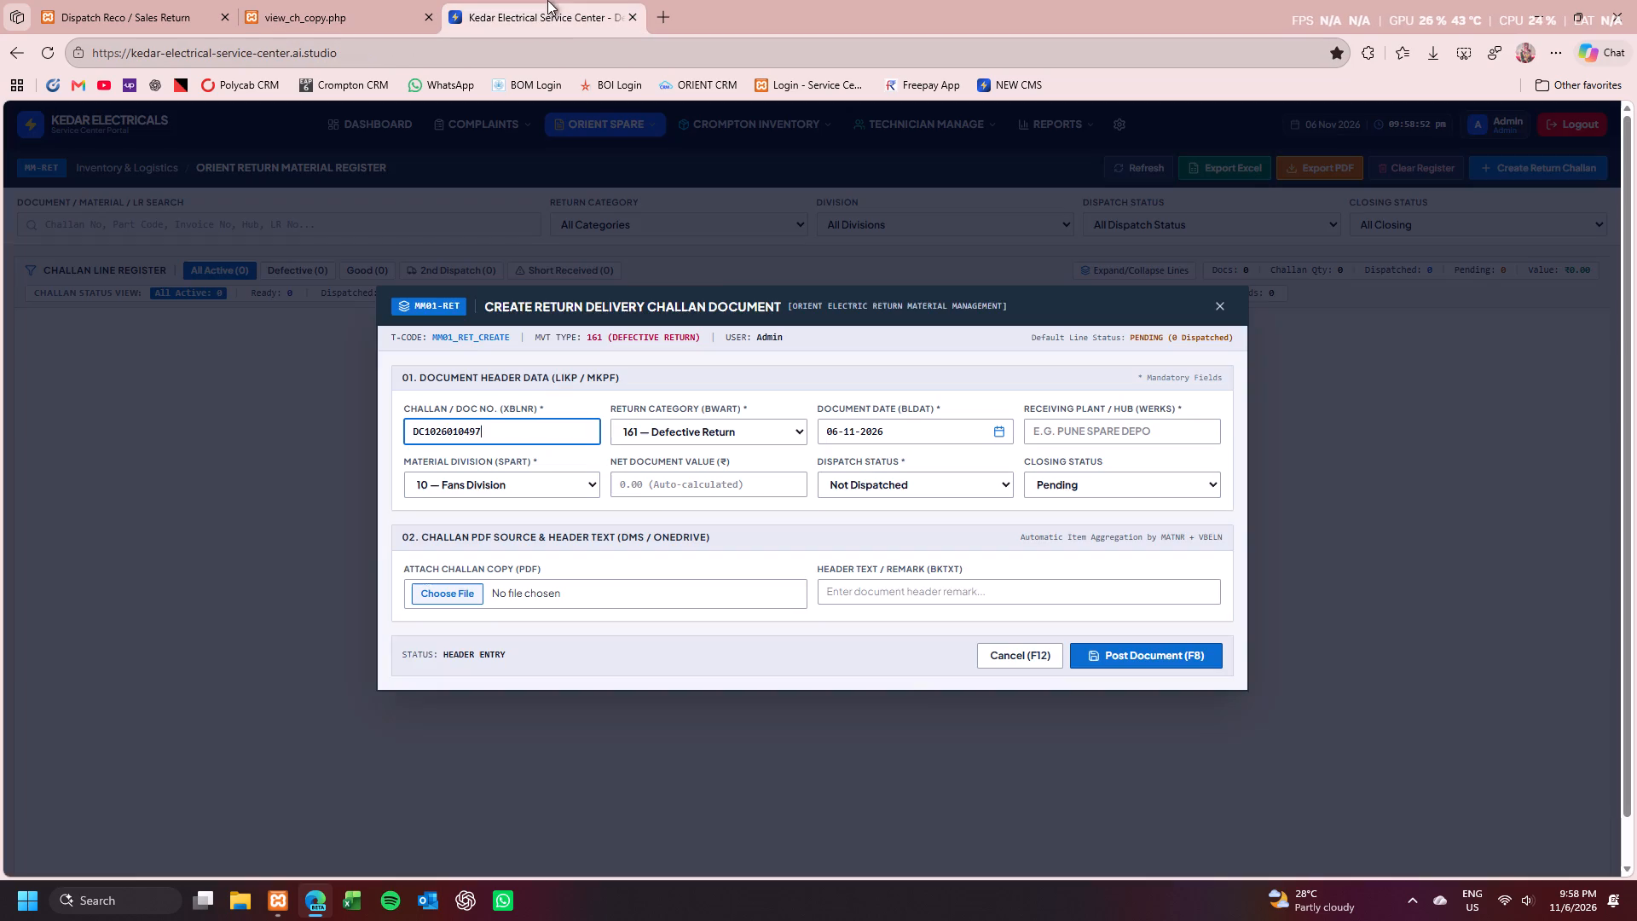
left_click(992, 434)
left_click(842, 471)
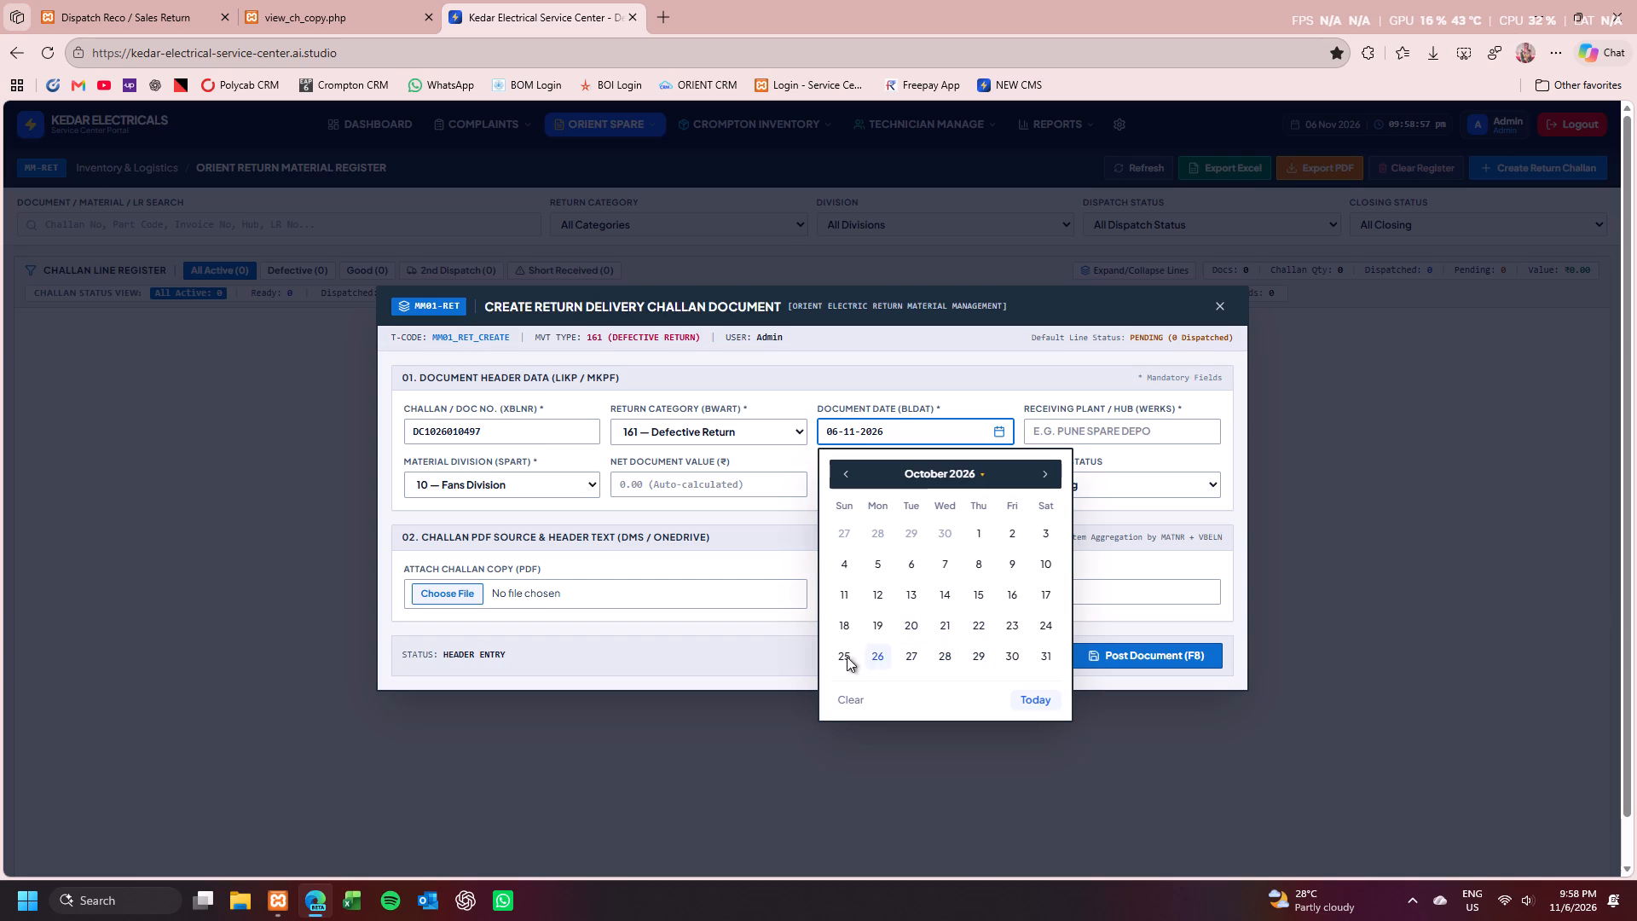
left_click(879, 653)
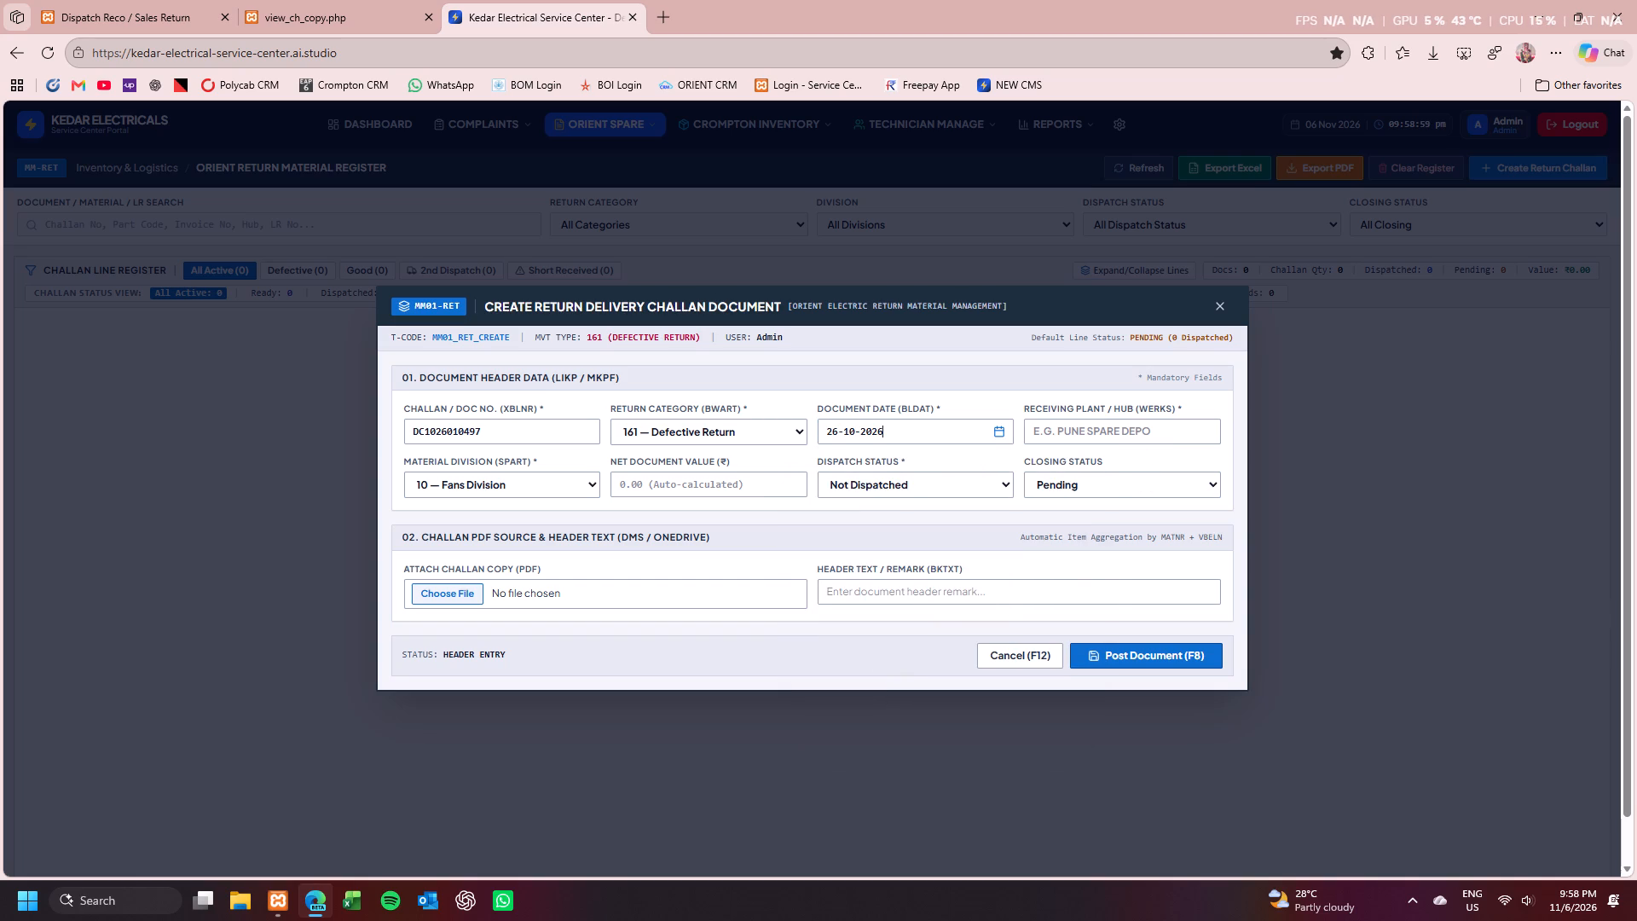
Copy PUNE from the challan PDF as the receiving plant and set the material division to 20 — Appliances Division.
left_click(1131, 435)
left_click(328, 0)
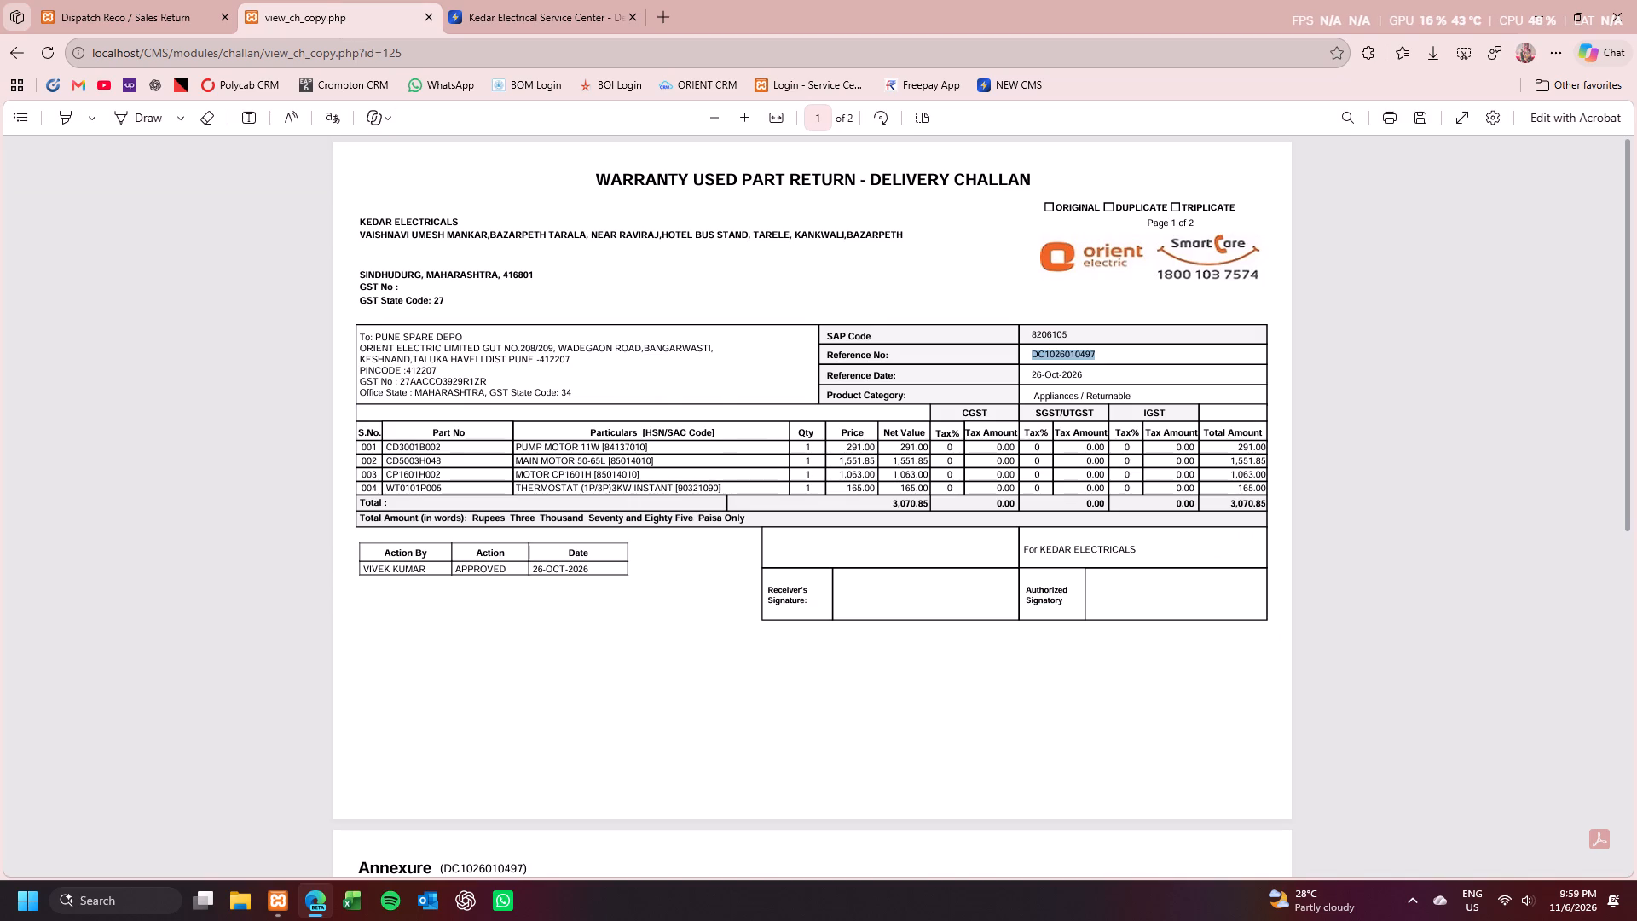
double_click(382, 336)
key("ctrl+c")
left_click(569, 0)
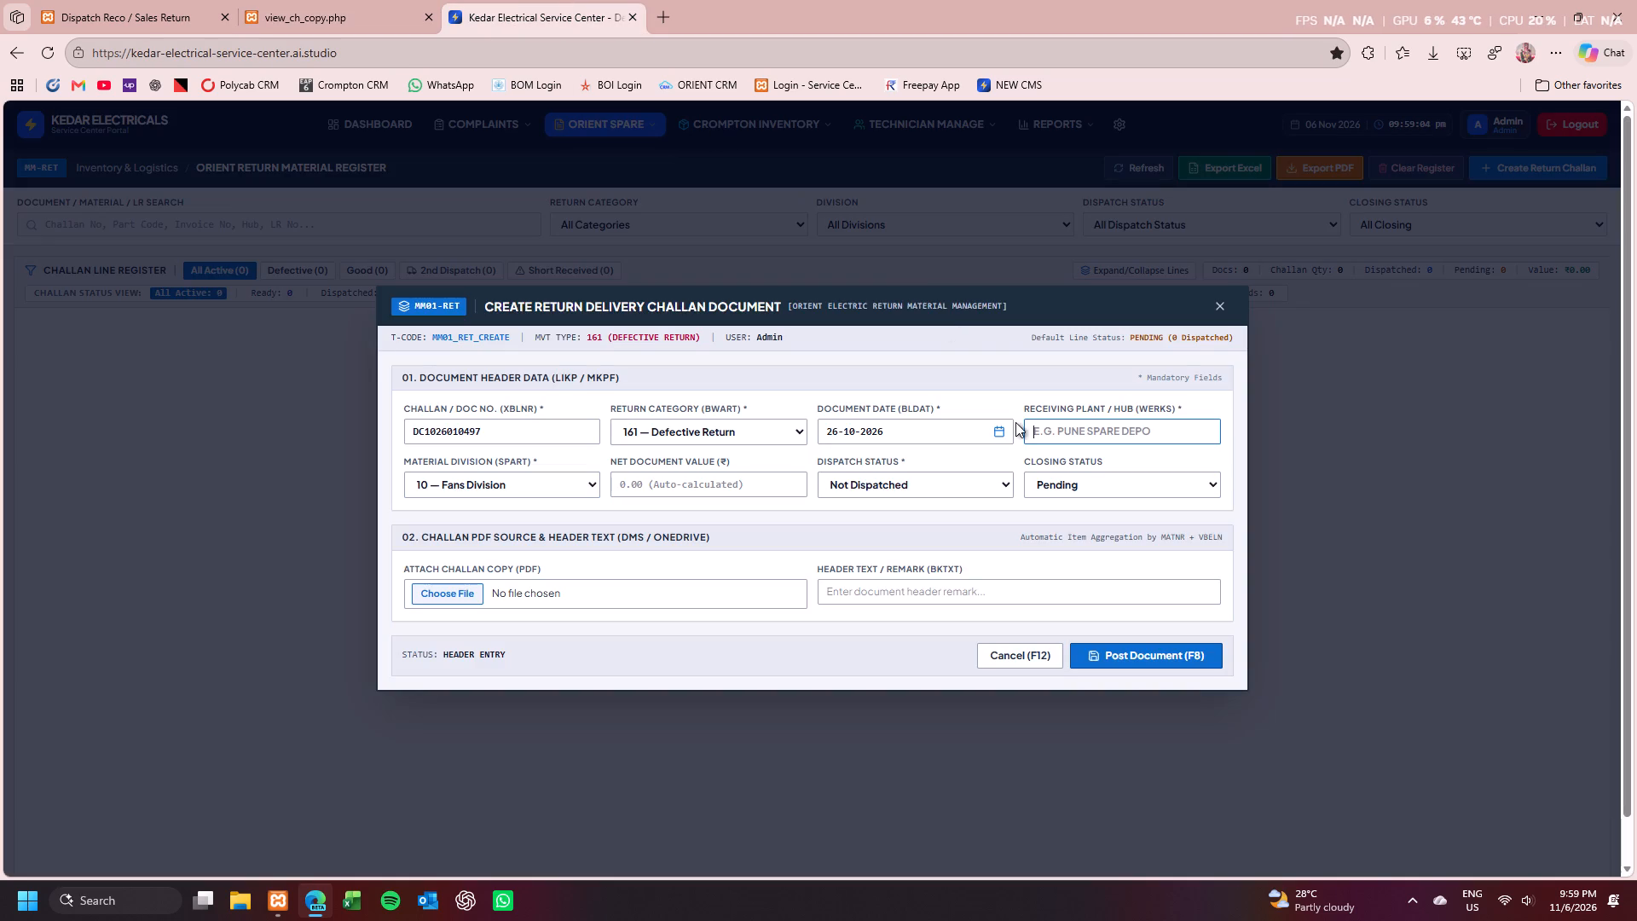
key("ctrl+v")
left_click(540, 491)
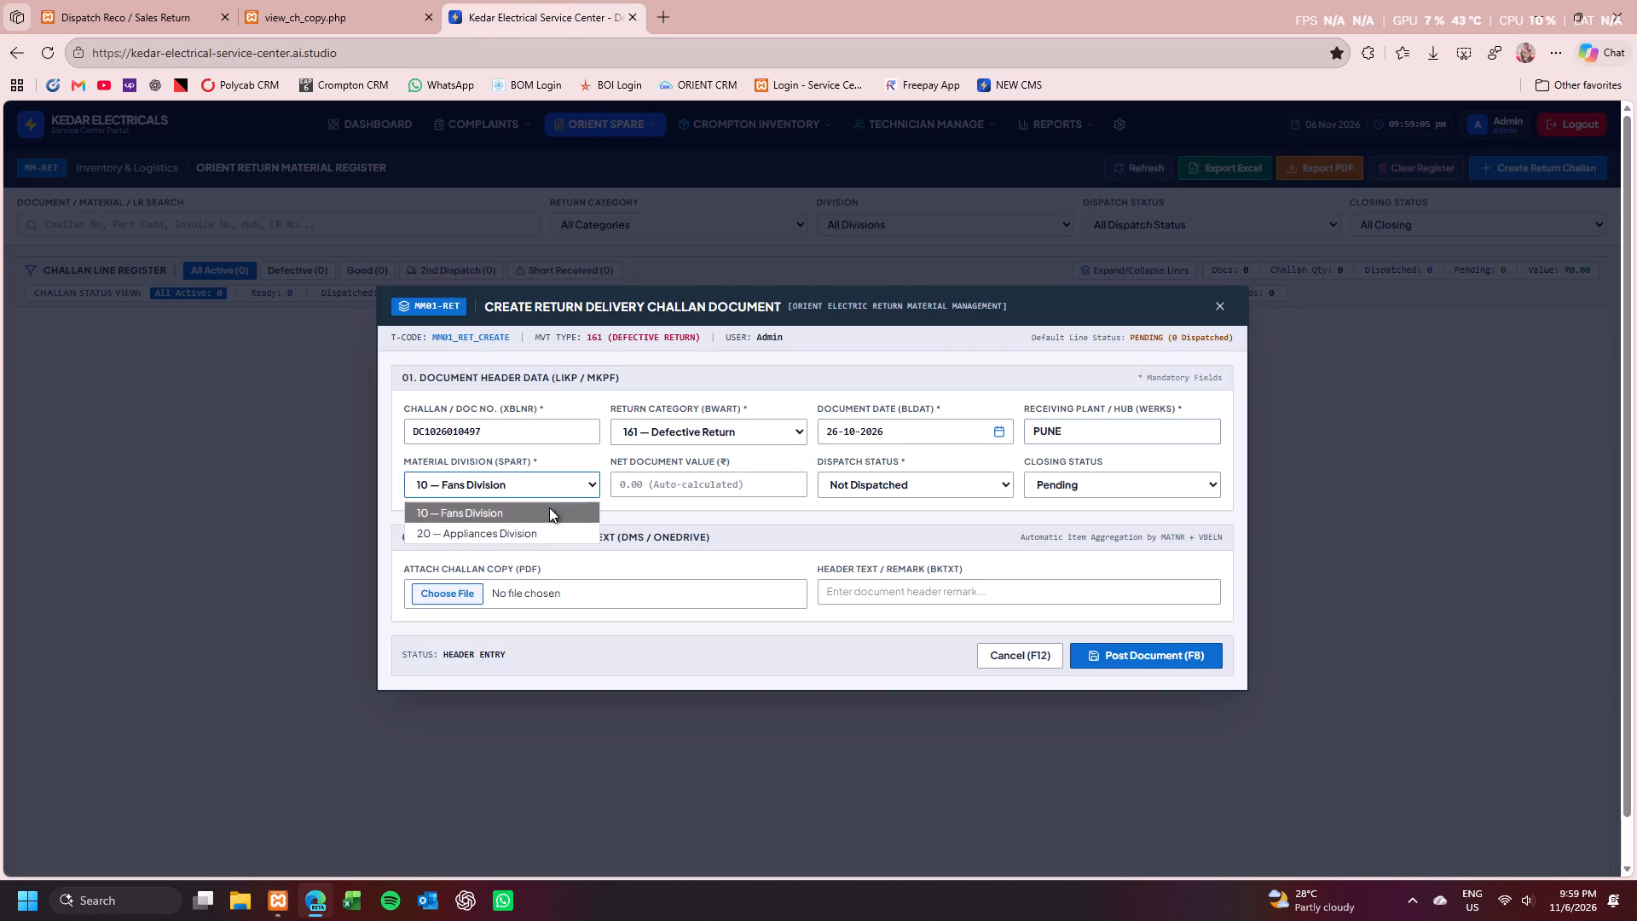
left_click(536, 524)
Enter the challan PDF's total, 3070.85, as the net document value.
left_click(641, 492)
left_click(352, 0)
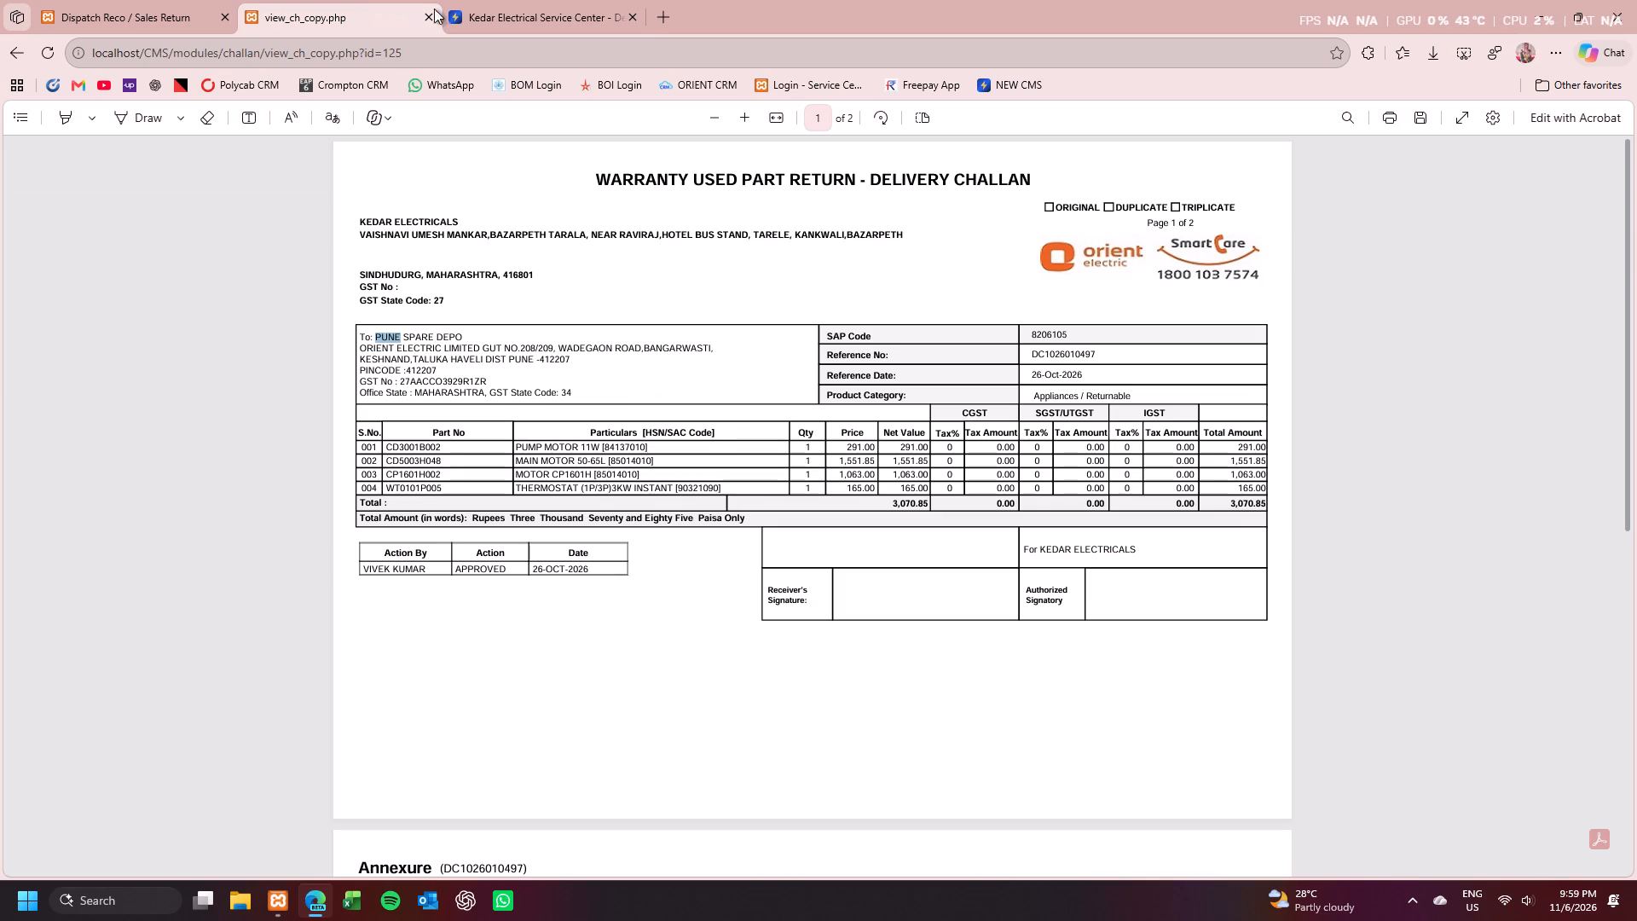
left_click(606, 0)
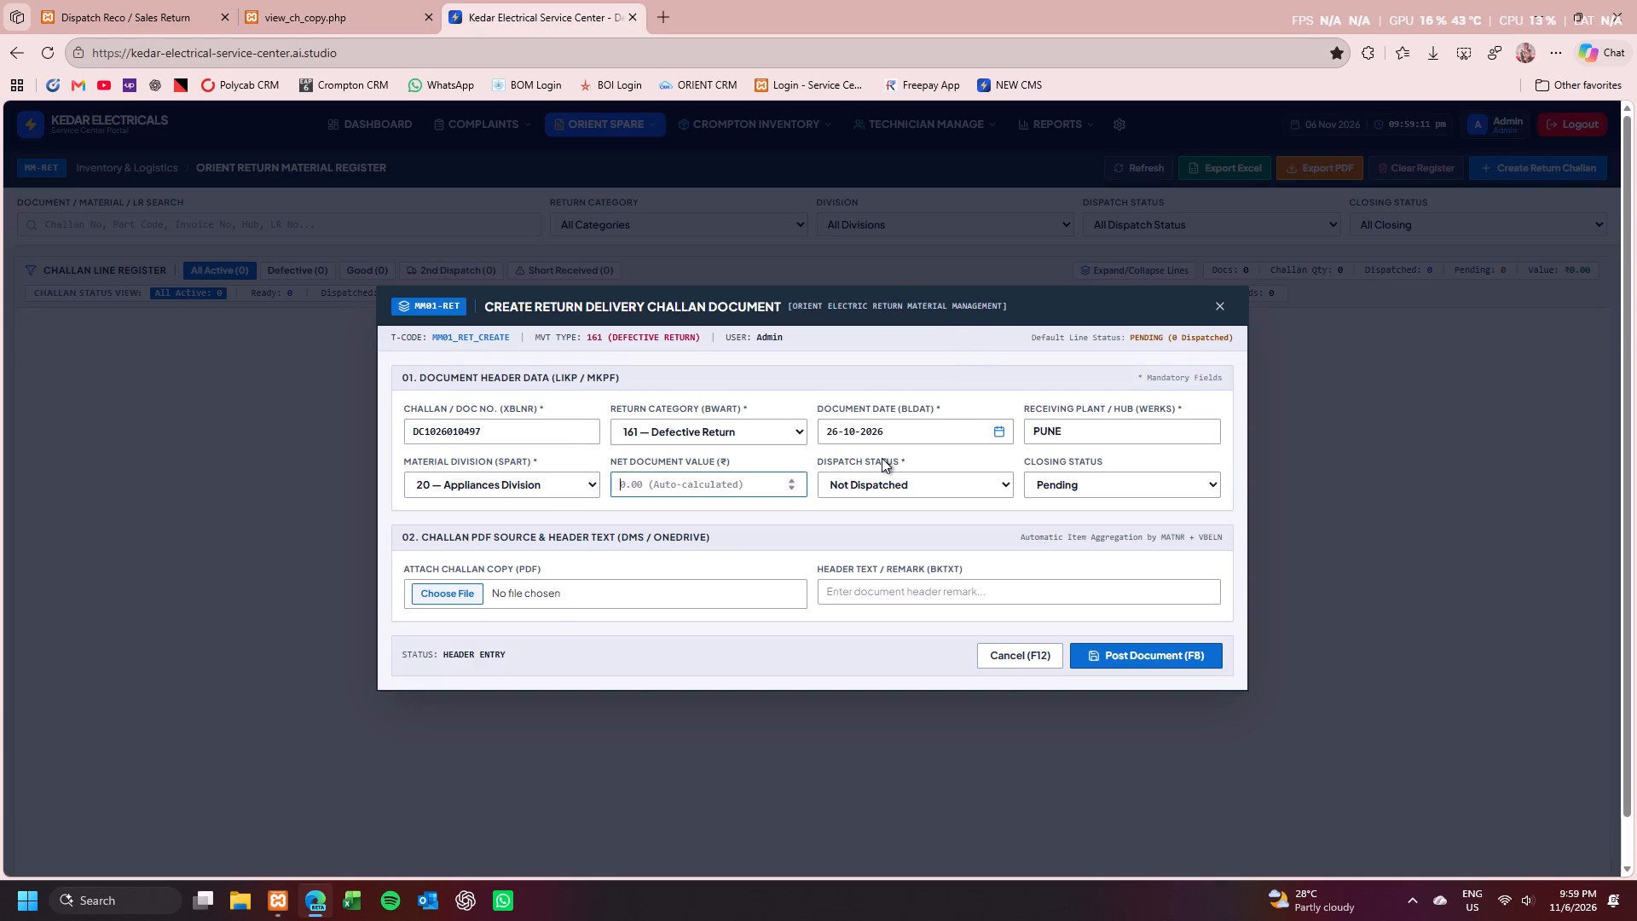
type("3070.85")
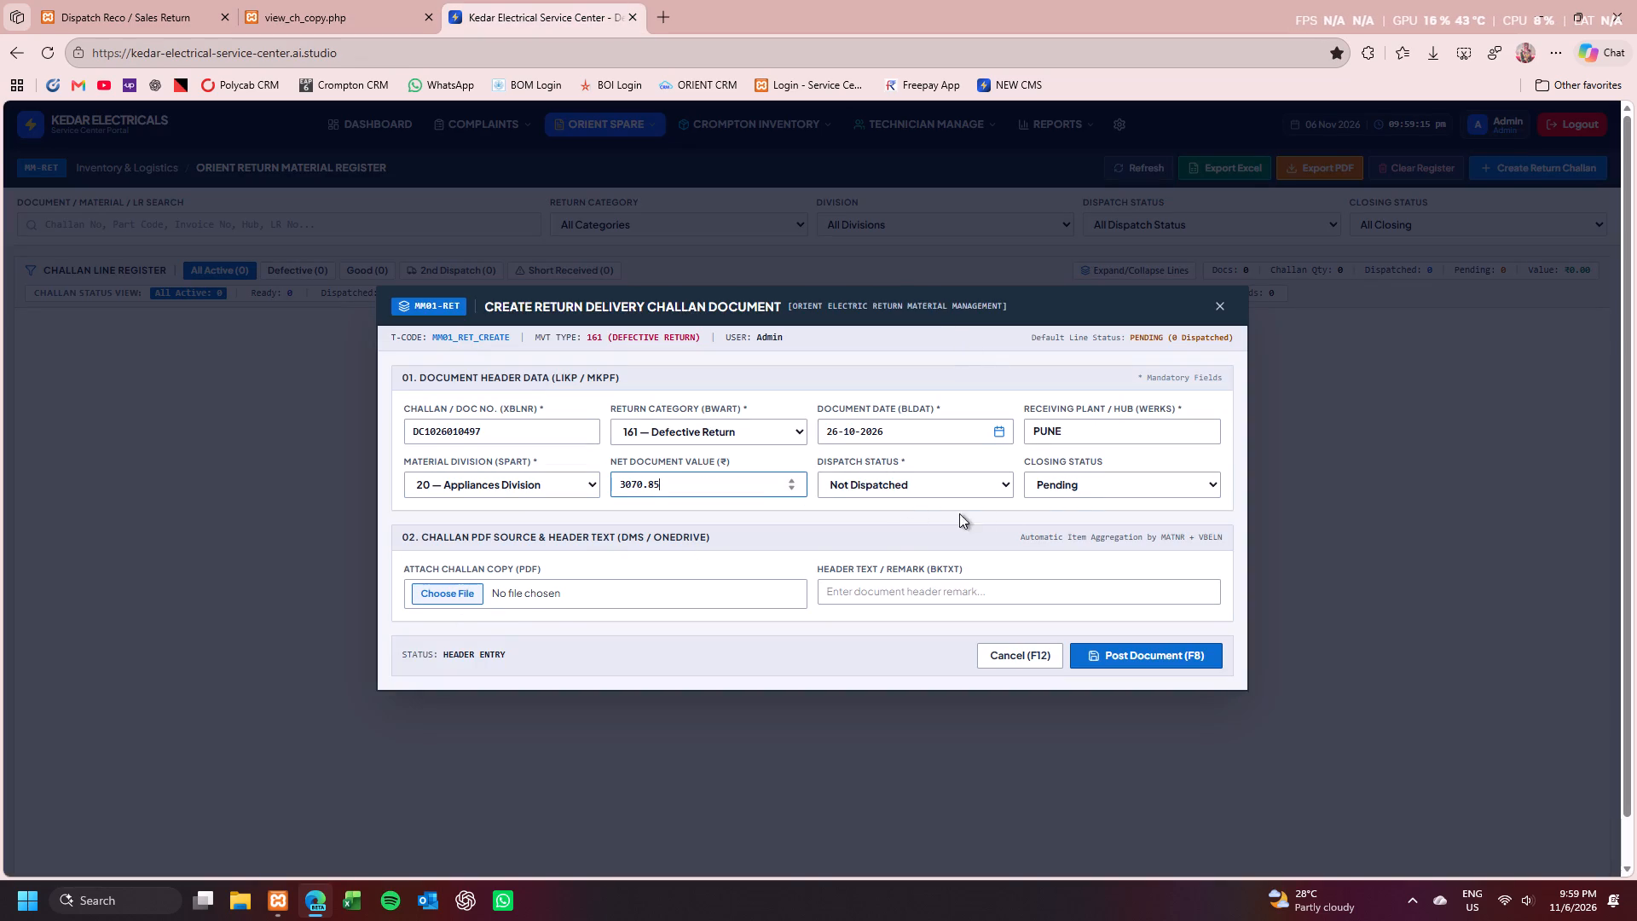
left_click(1075, 494)
left_click(1085, 450)
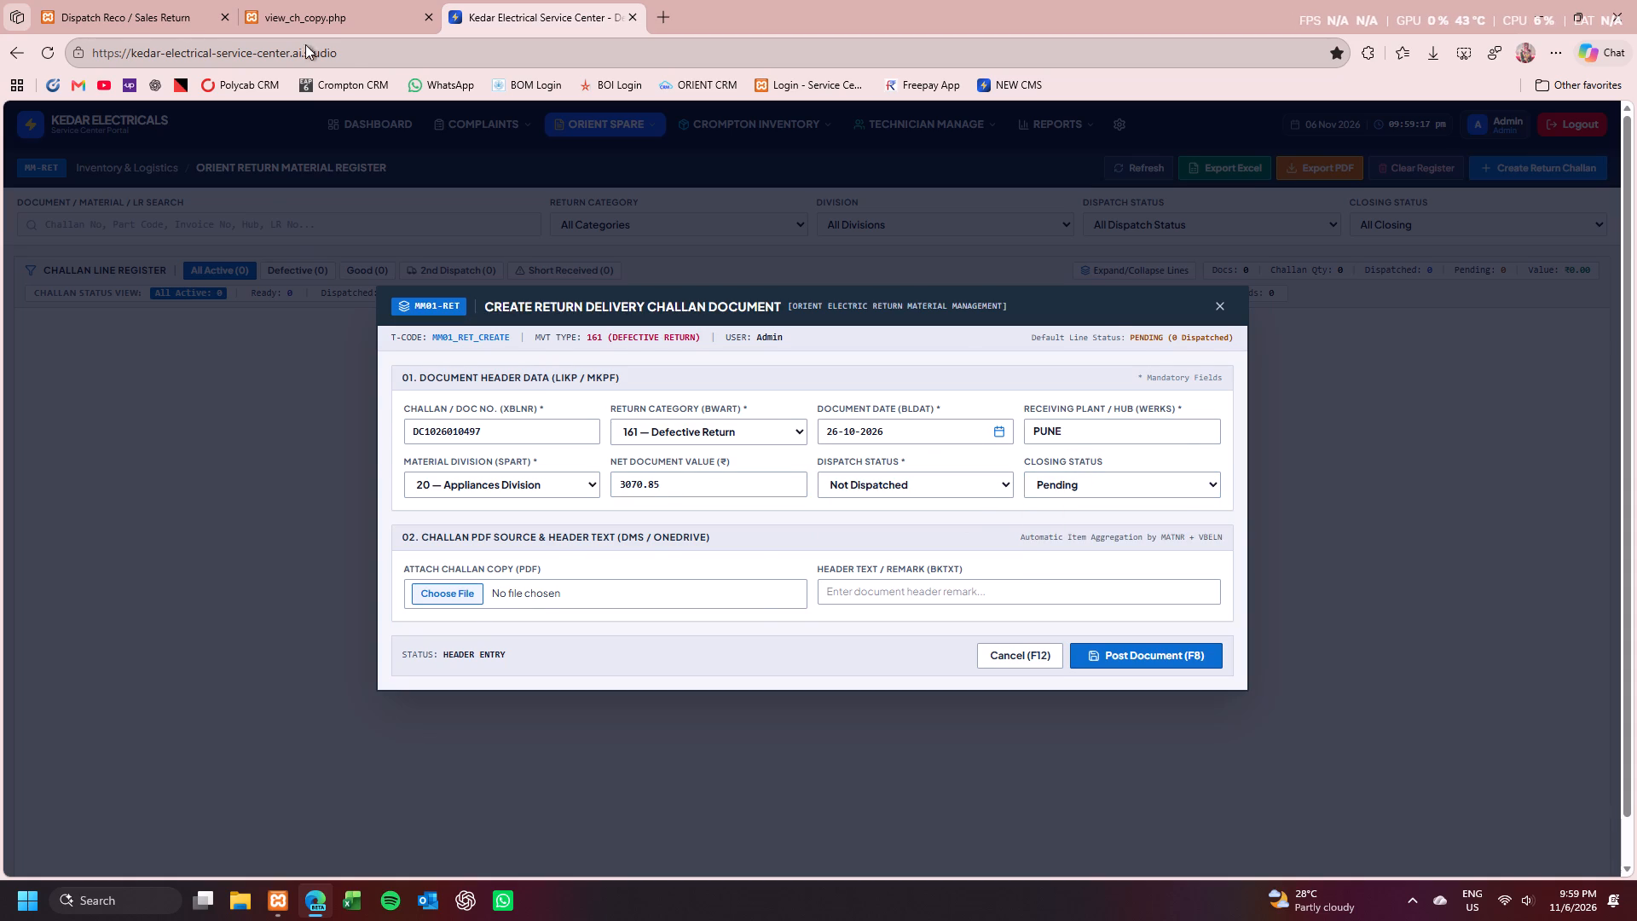
Save the challan PDF as 1 in a new Downloads folder named ORIENT NEW CMS UPLOAD.
left_click(301, 0)
left_click(1426, 115)
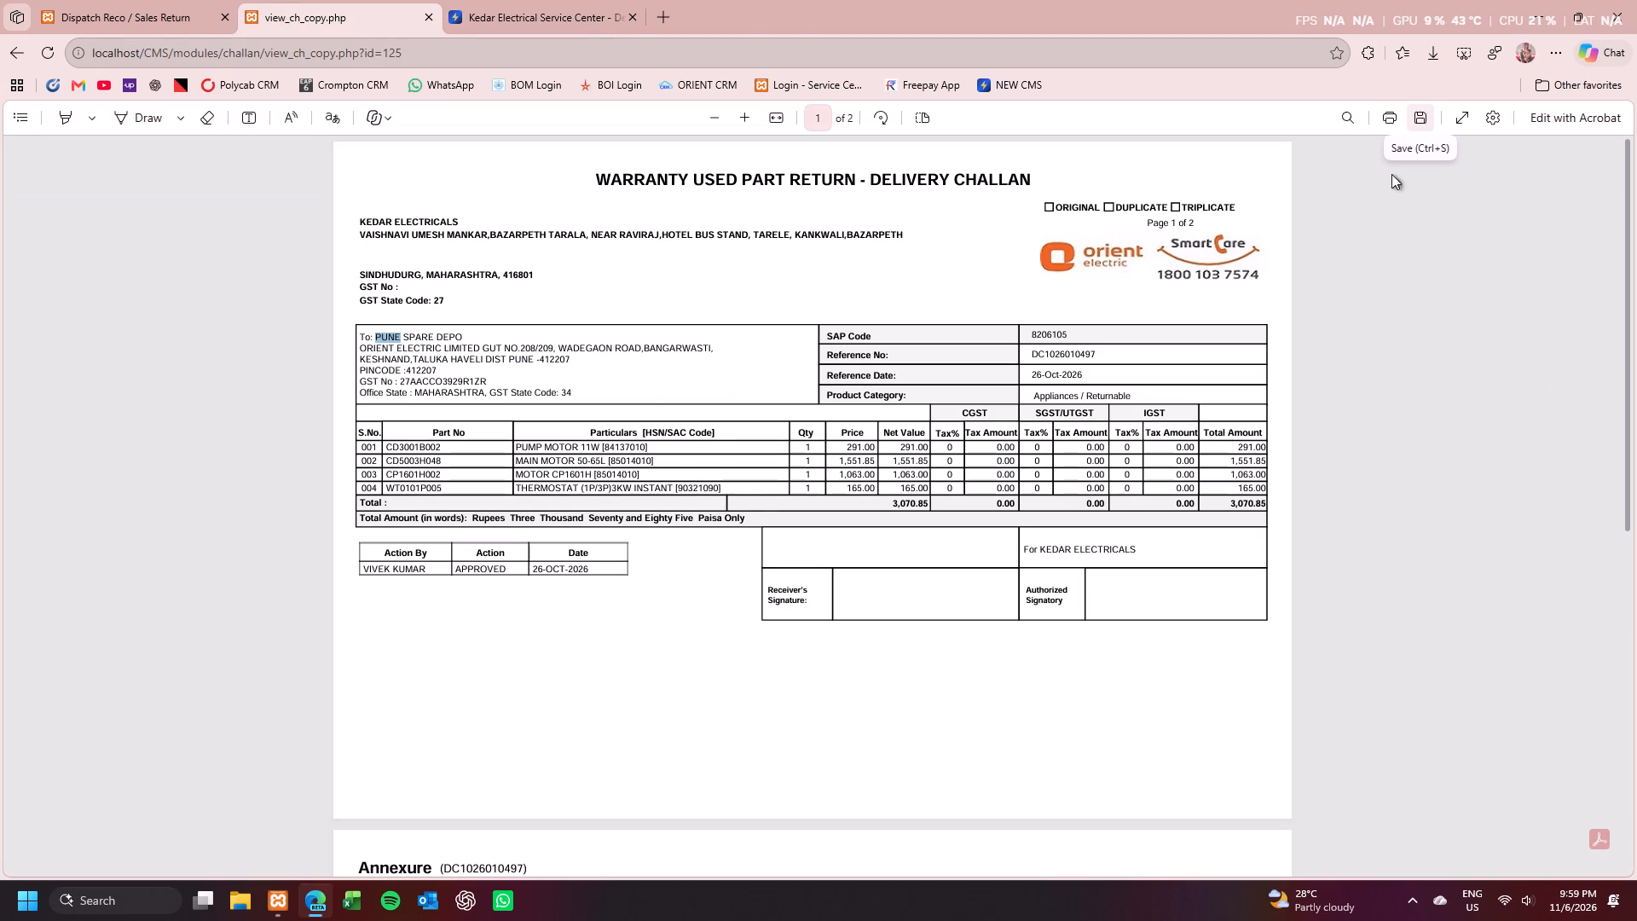
left_click(74, 229)
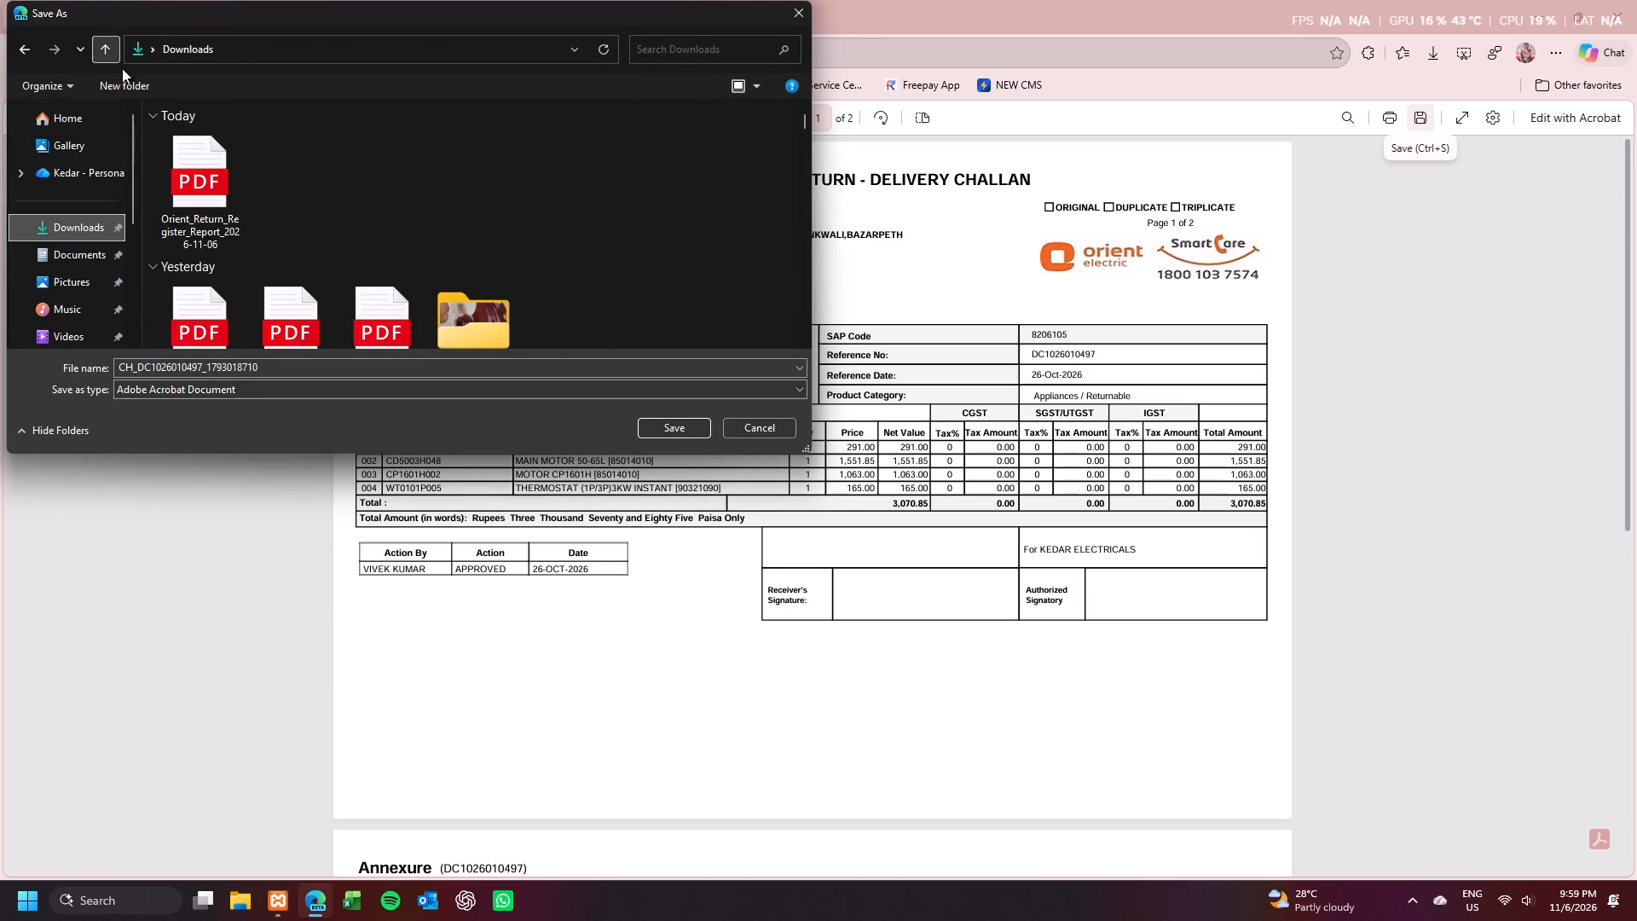
left_click(125, 83)
key("BackSpace")
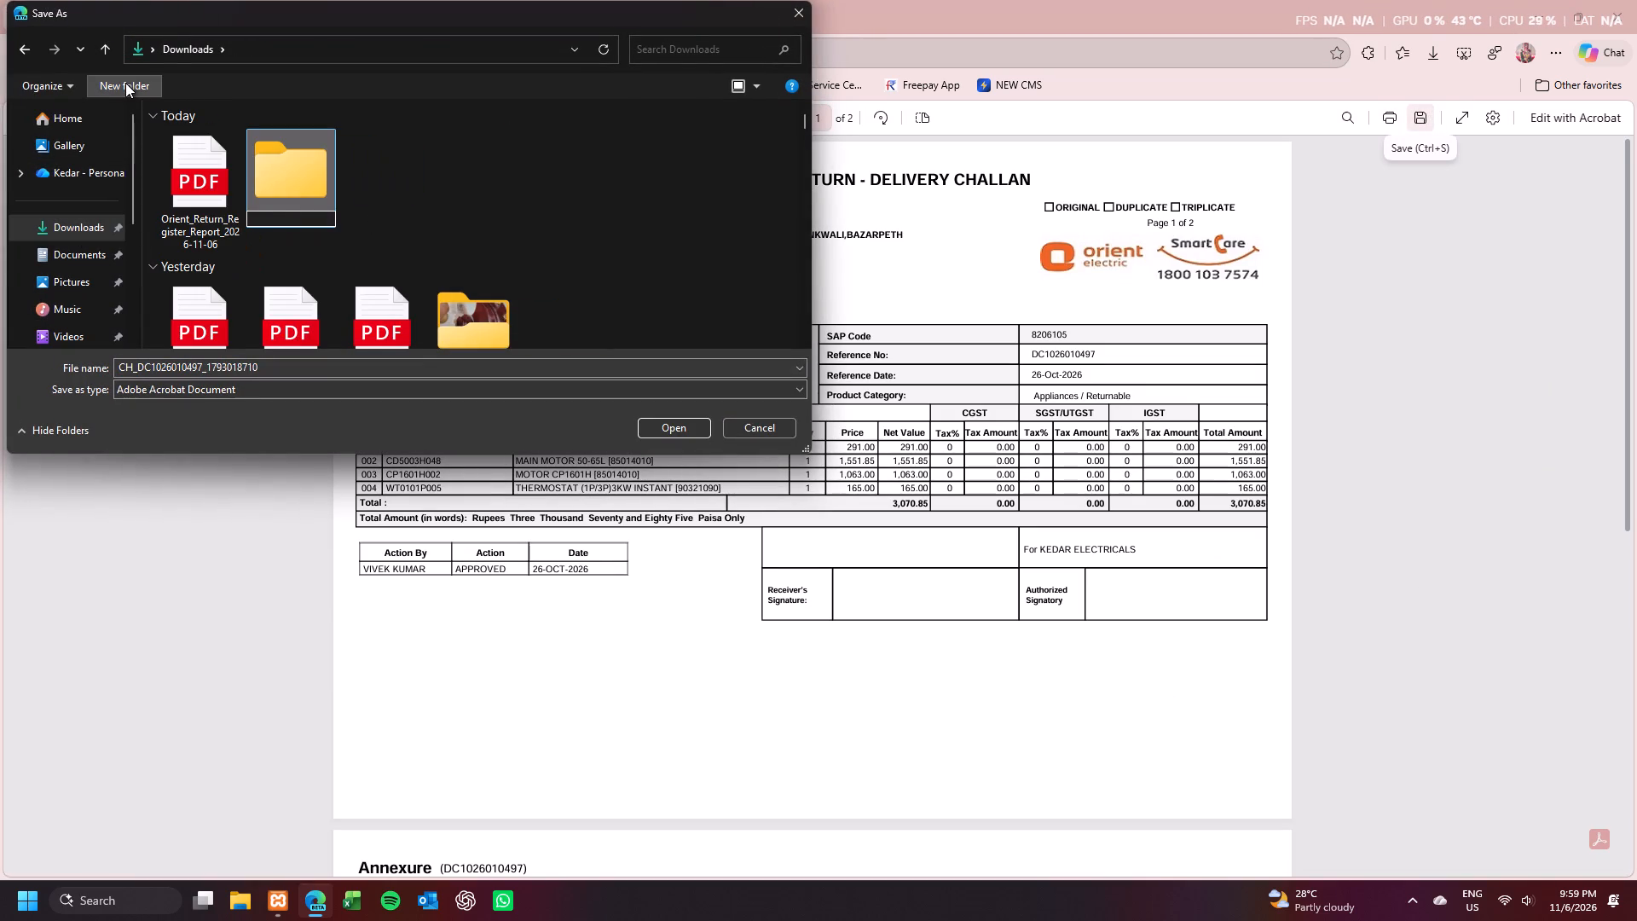
type("ORIENT NEW CMS UPLOAD")
double_click(303, 171)
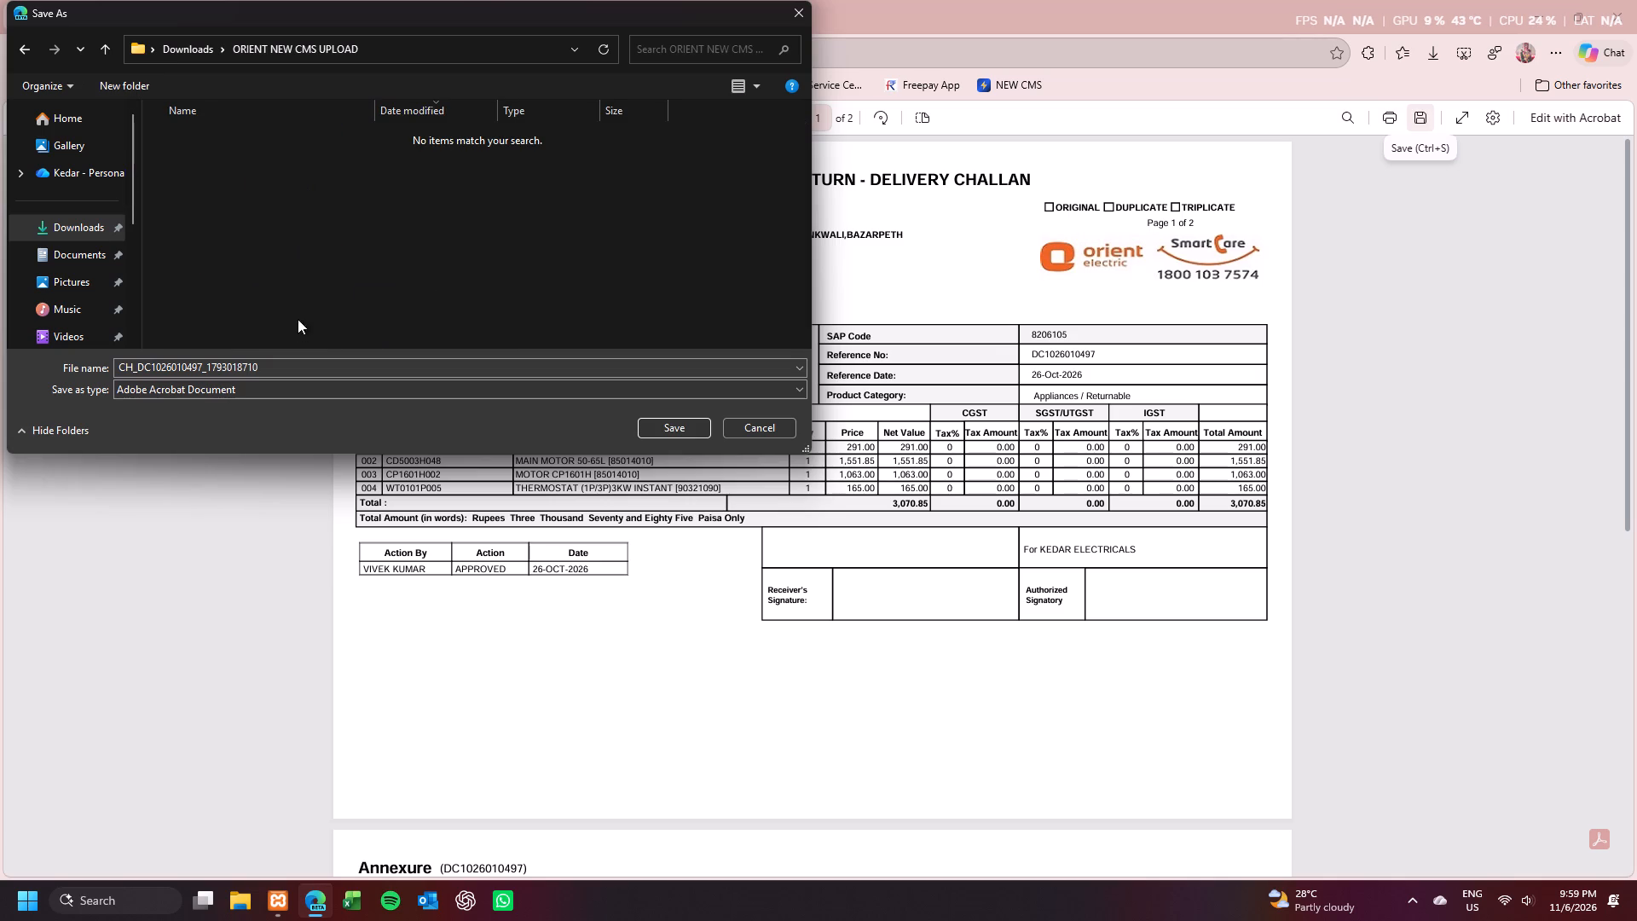
left_click(293, 364)
key("BackSpace")
key("1")
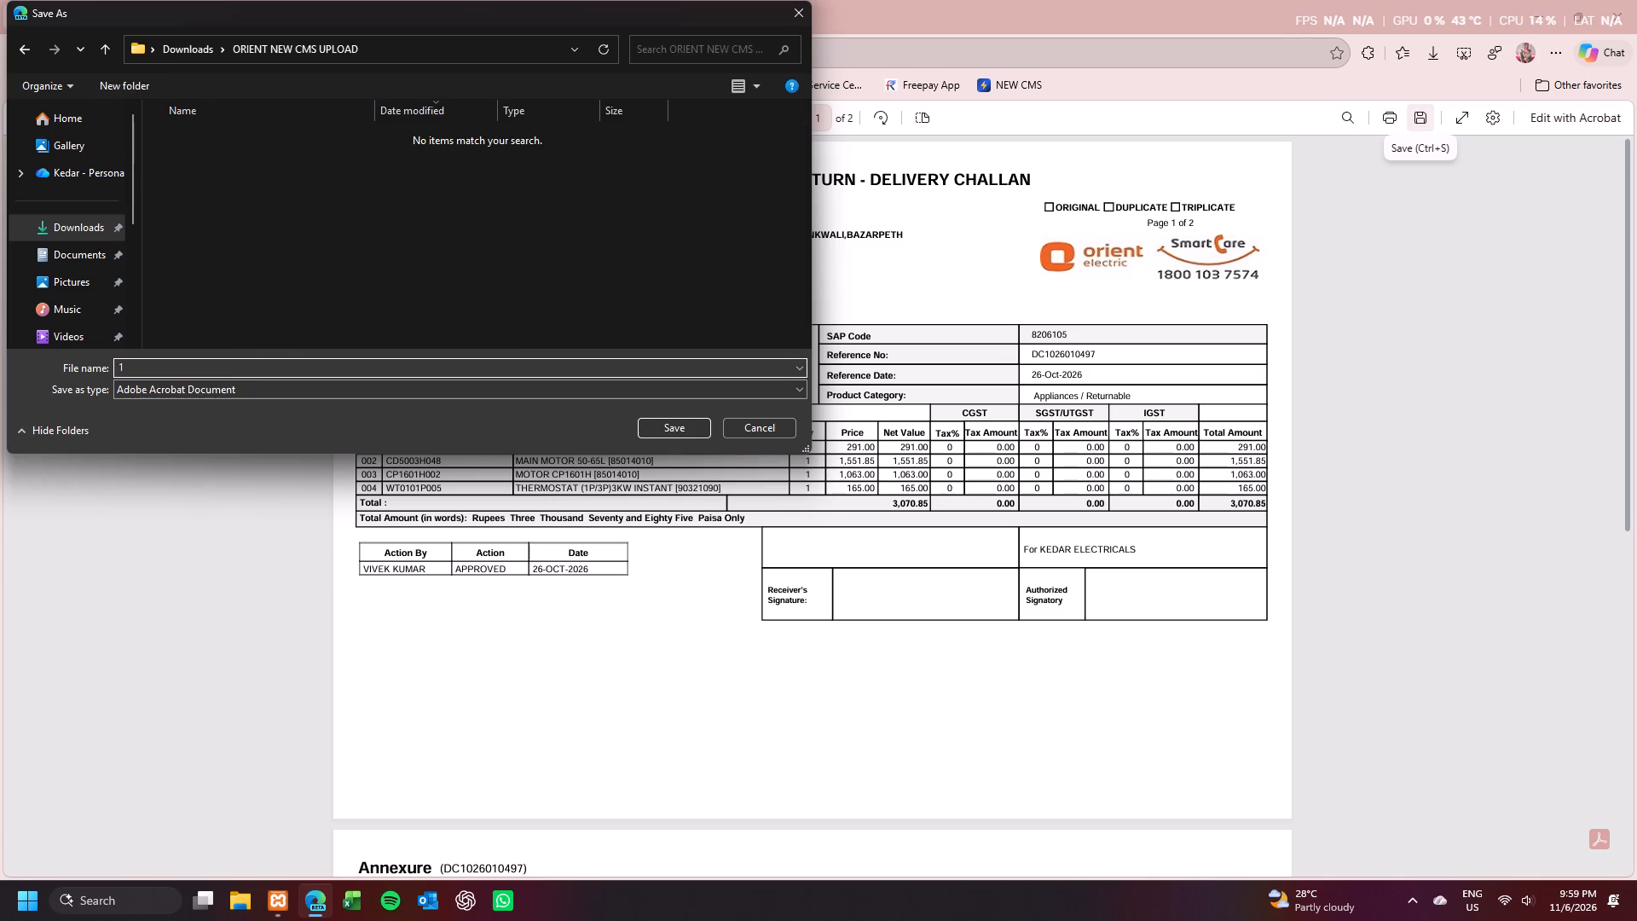
key("Return")
Attach 1.pdf from the ORIENT NEW CMS UPLOAD folder as the challan copy.
left_click(456, 5)
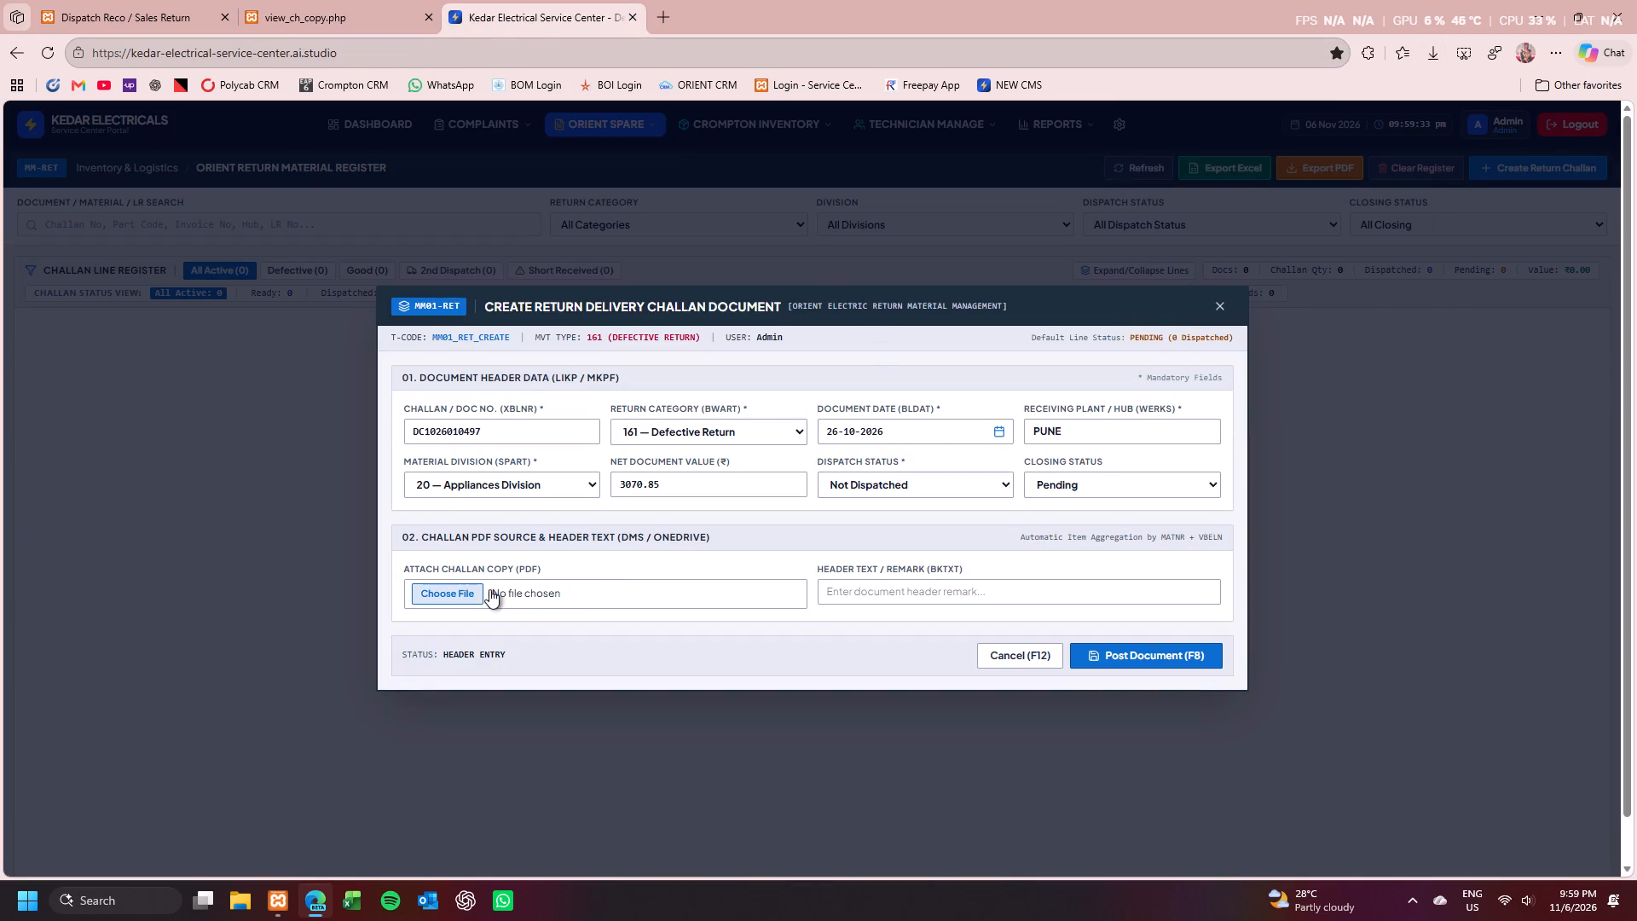
left_click(489, 589)
double_click(256, 192)
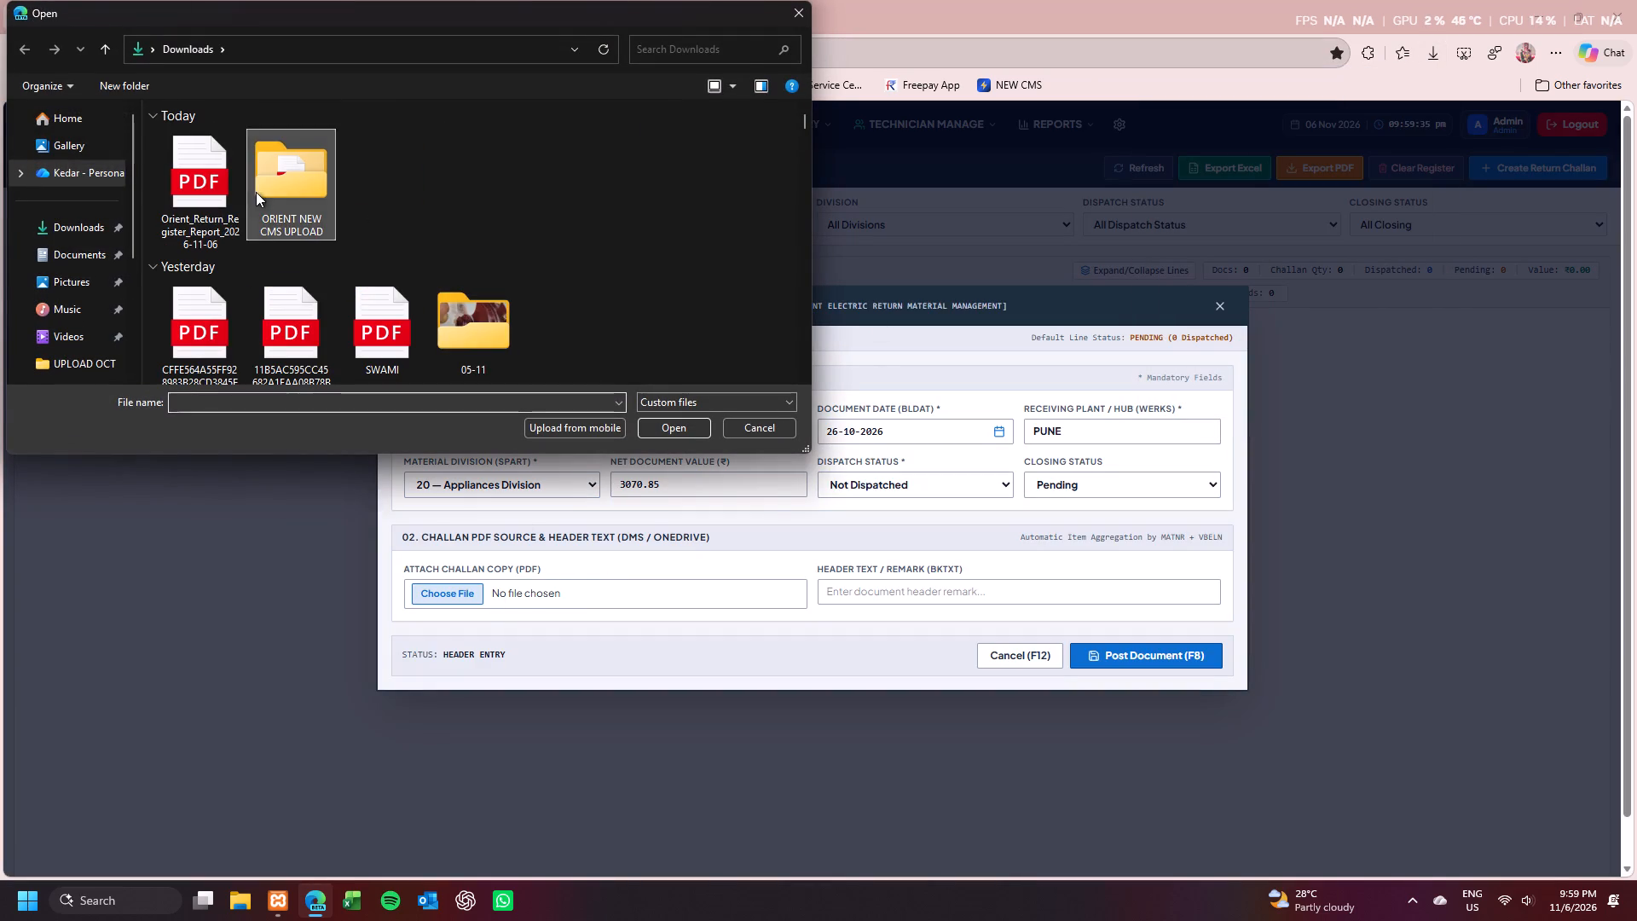
left_click(189, 159)
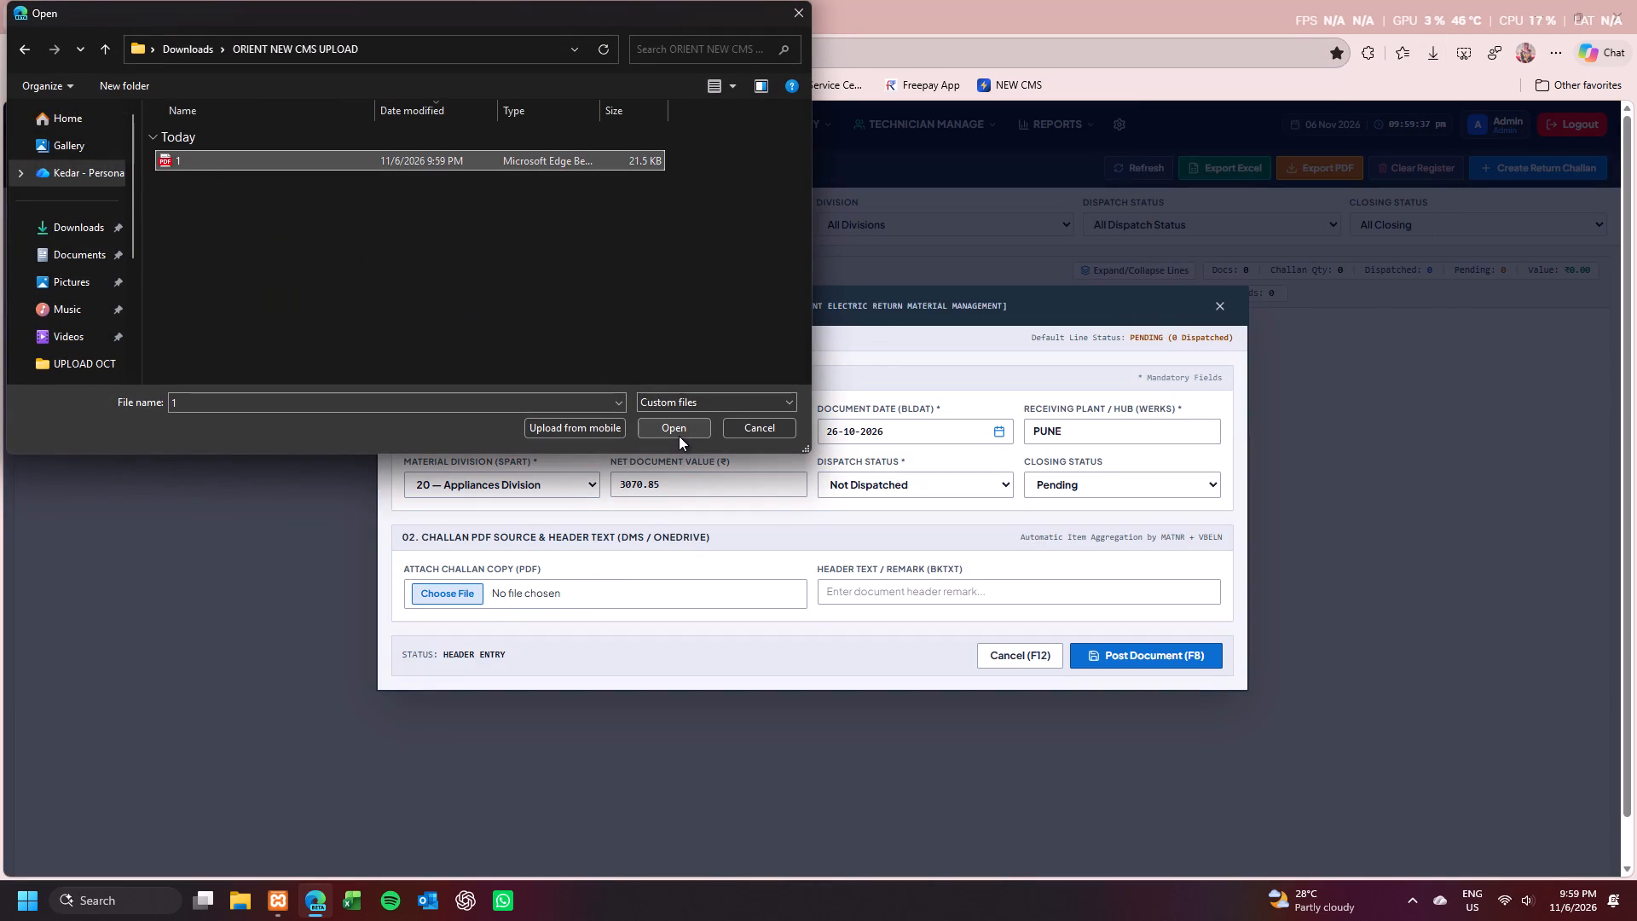
left_click(681, 433)
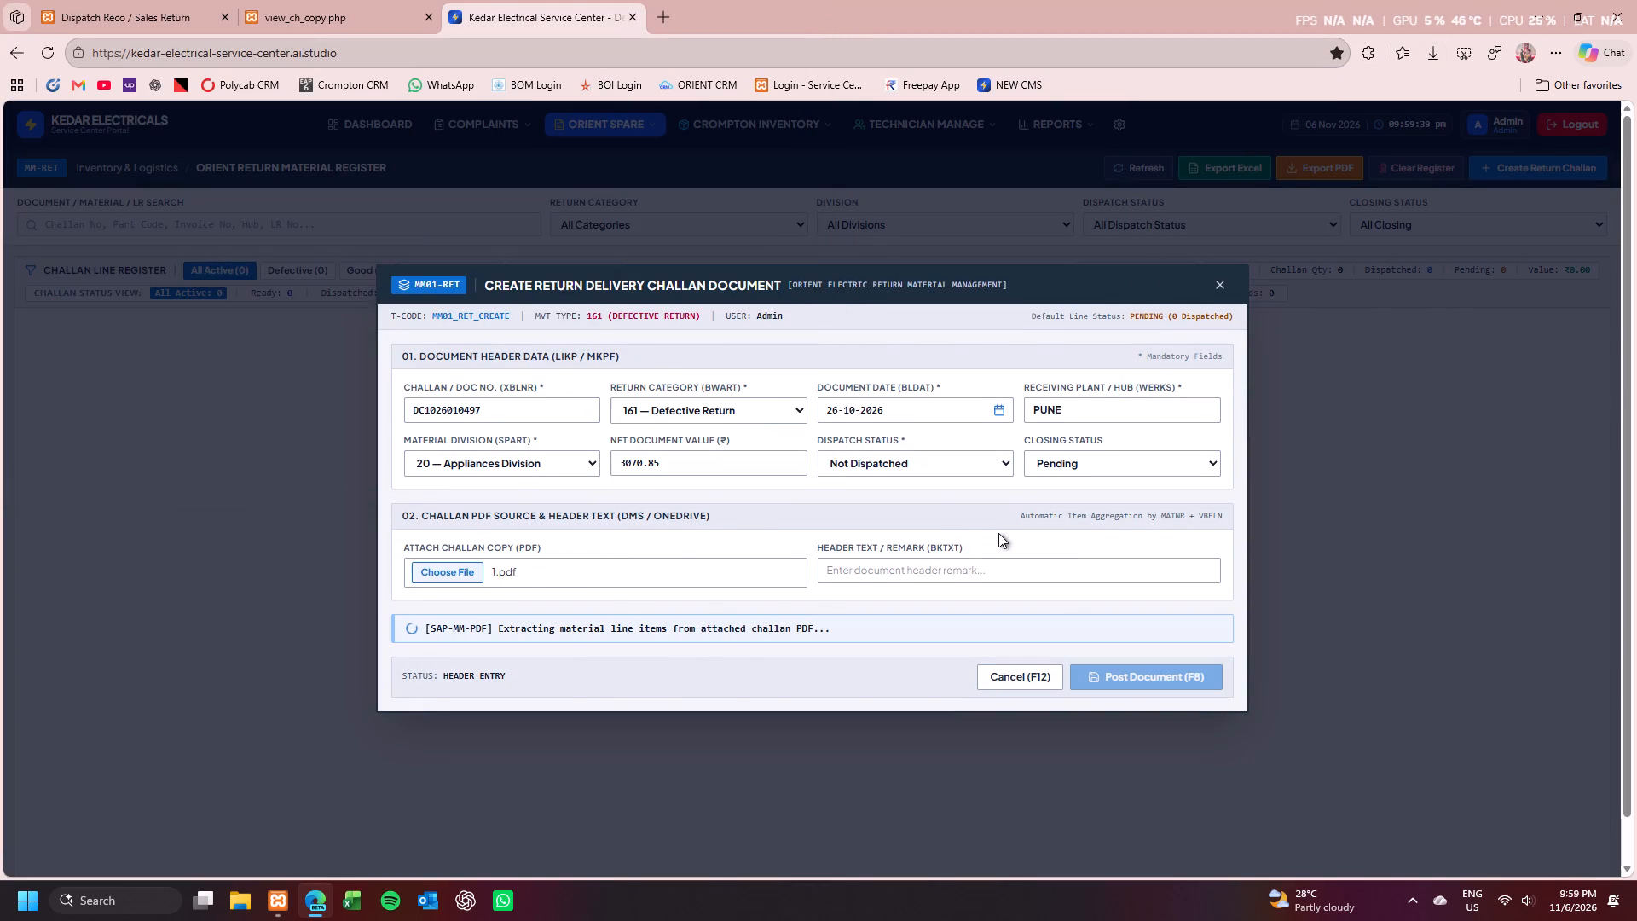
Compare the extracted line items in the staging grid with the parts and invoice numbers in the challan PDF's annexure.
scroll(999, 533, "down", 1)
scroll(797, 546, "down", 1)
scroll(797, 546, "up", 1)
scroll(797, 546, "down", 1)
scroll(797, 546, "up", 1)
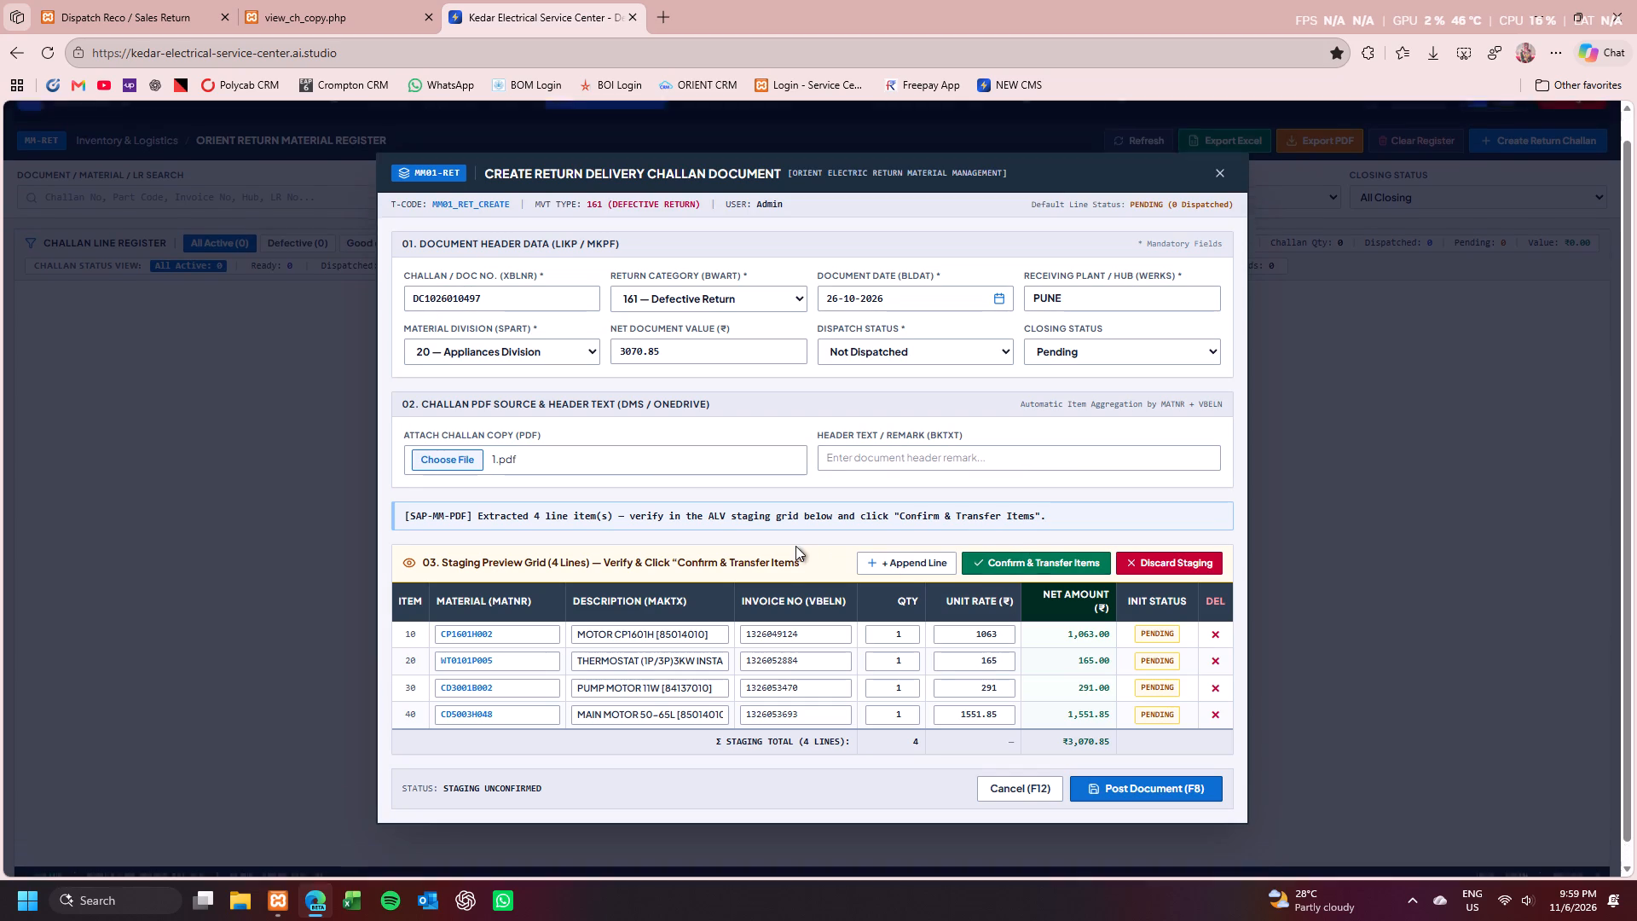
left_click(331, 0)
scroll(631, 617, "down", 1)
scroll(633, 622, "up", 1)
scroll(634, 625, "down", 1)
scroll(634, 625, "up", 1)
scroll(634, 625, "down", 2)
scroll(634, 625, "up", 1)
scroll(634, 625, "down", 4)
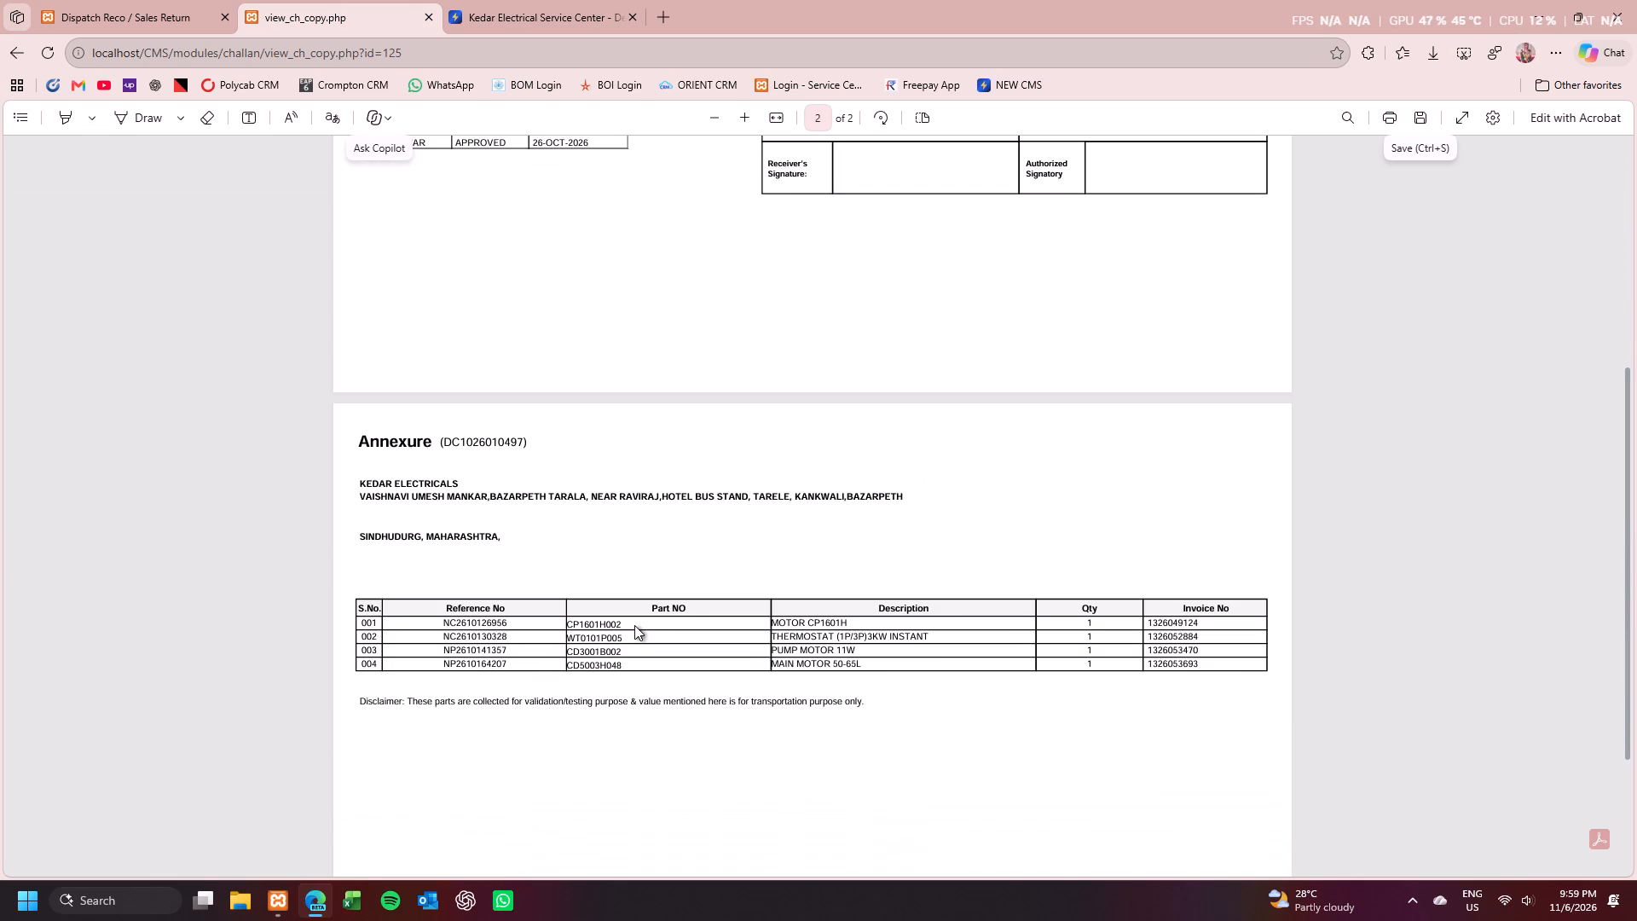
left_click(525, 0)
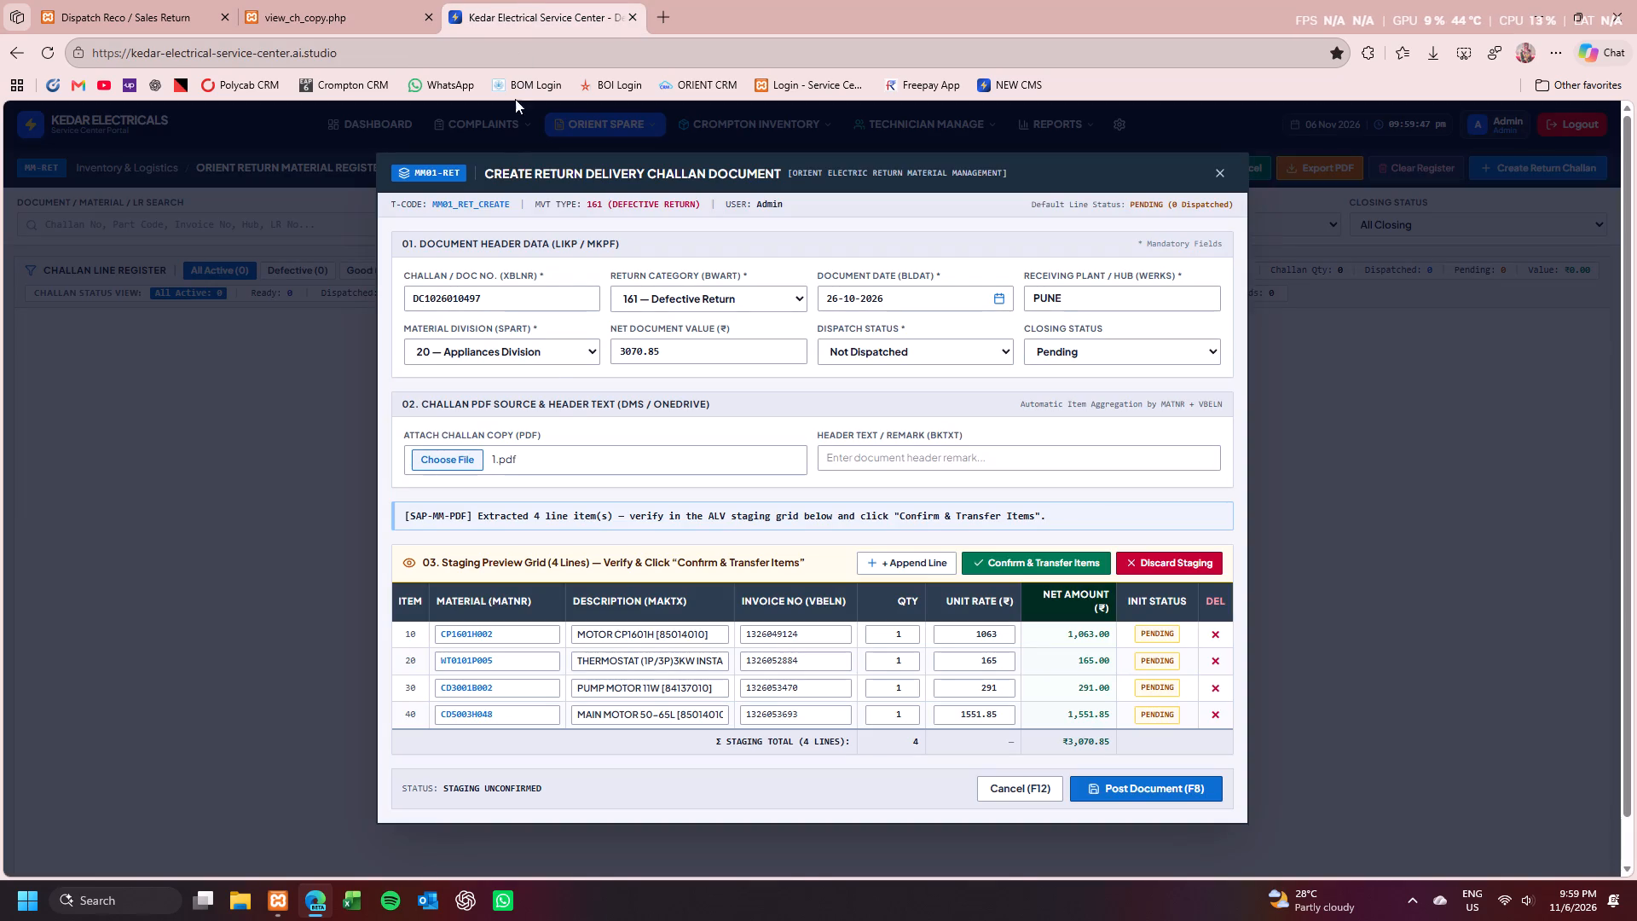
left_click(372, 0)
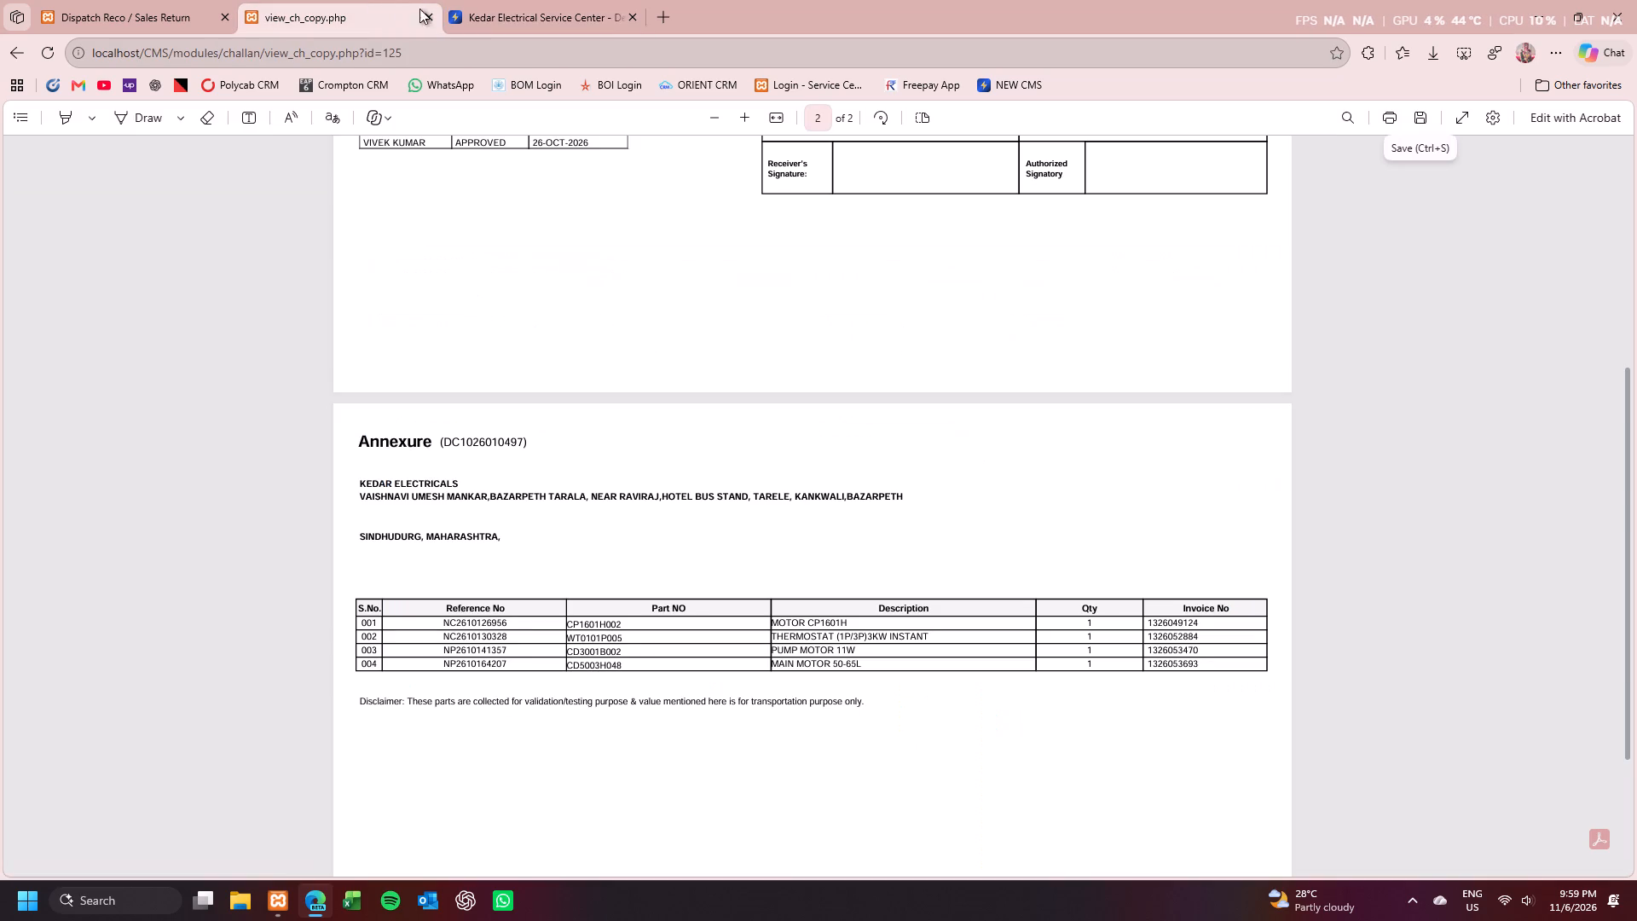
left_click(573, 0)
left_click(400, 0)
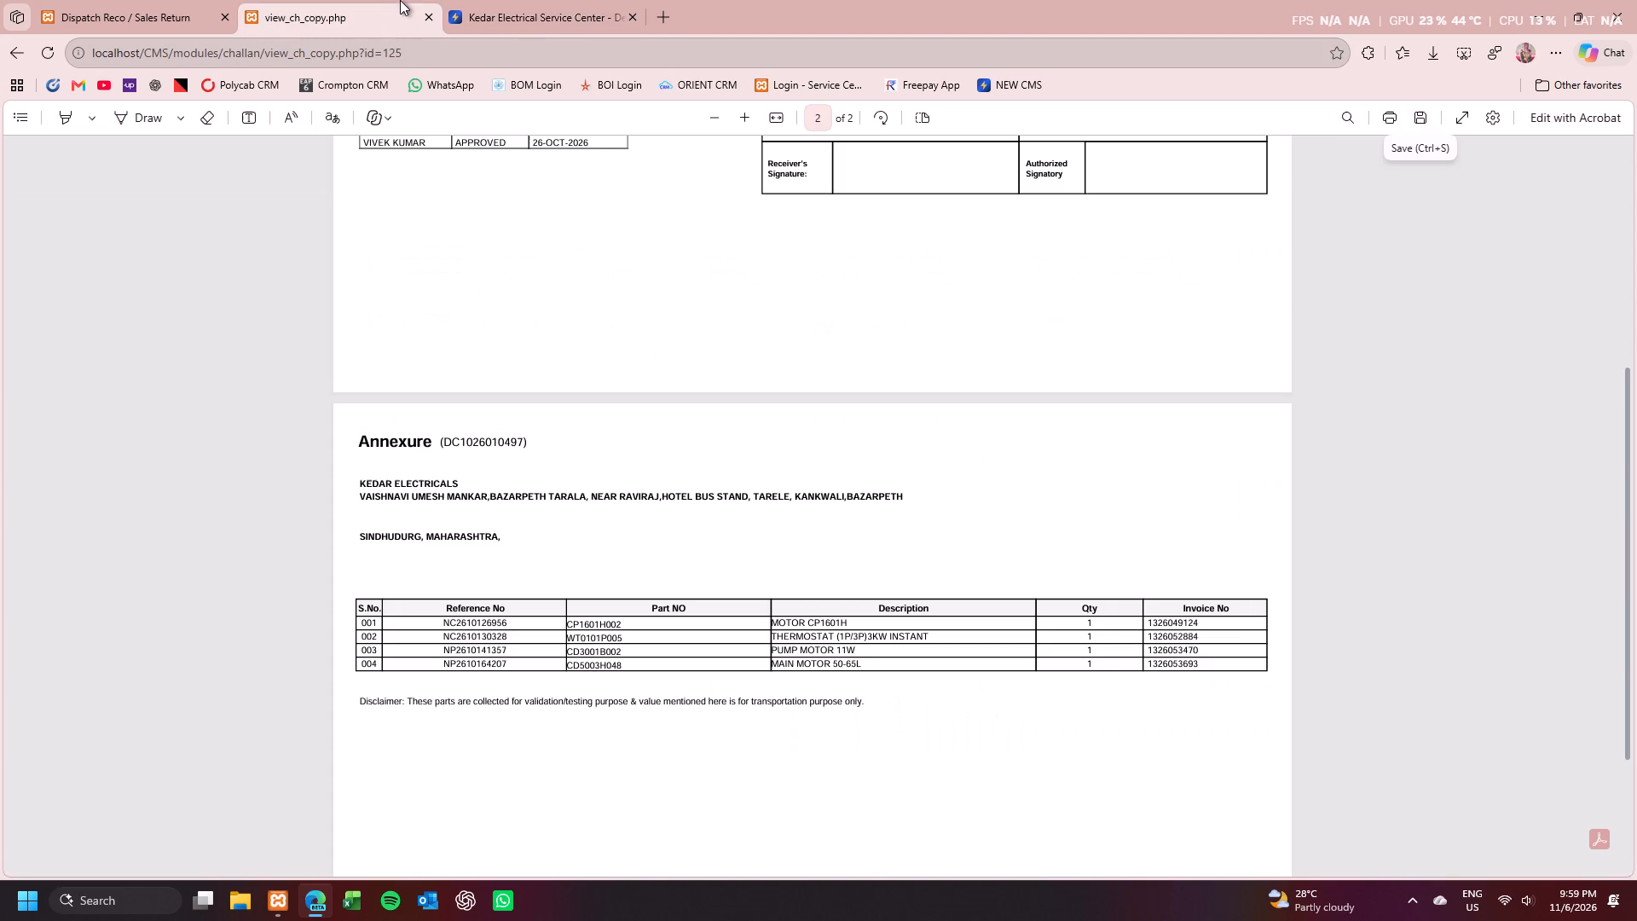
left_click(512, 0)
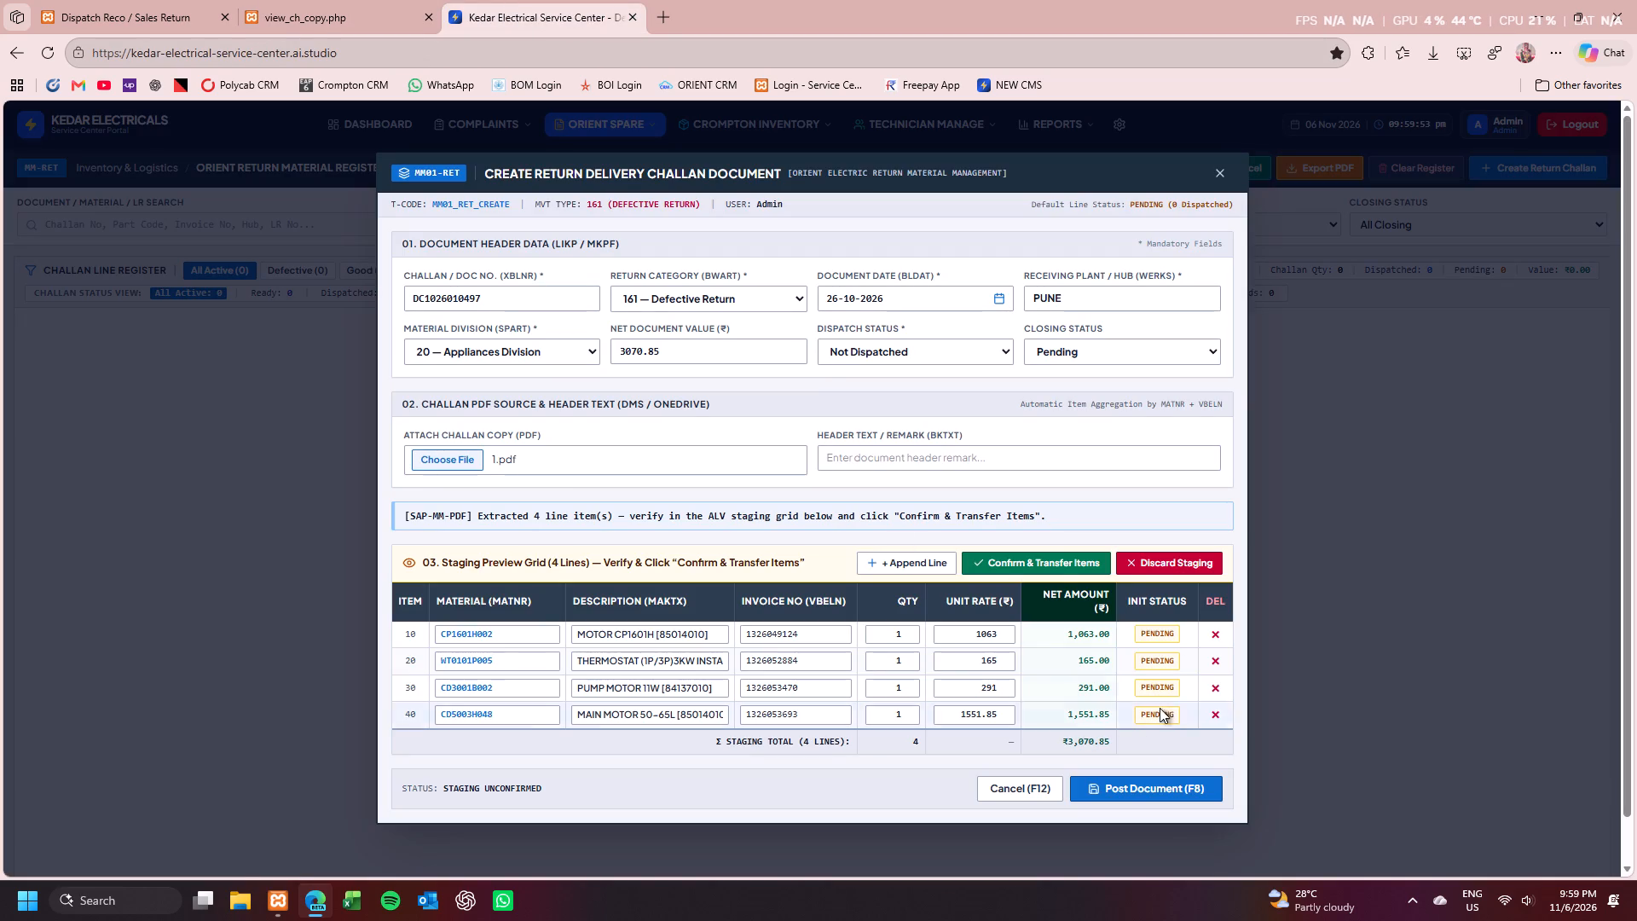
Confirm and transfer the staged line items, and post the return challan document.
left_click(1042, 561)
left_click(1146, 785)
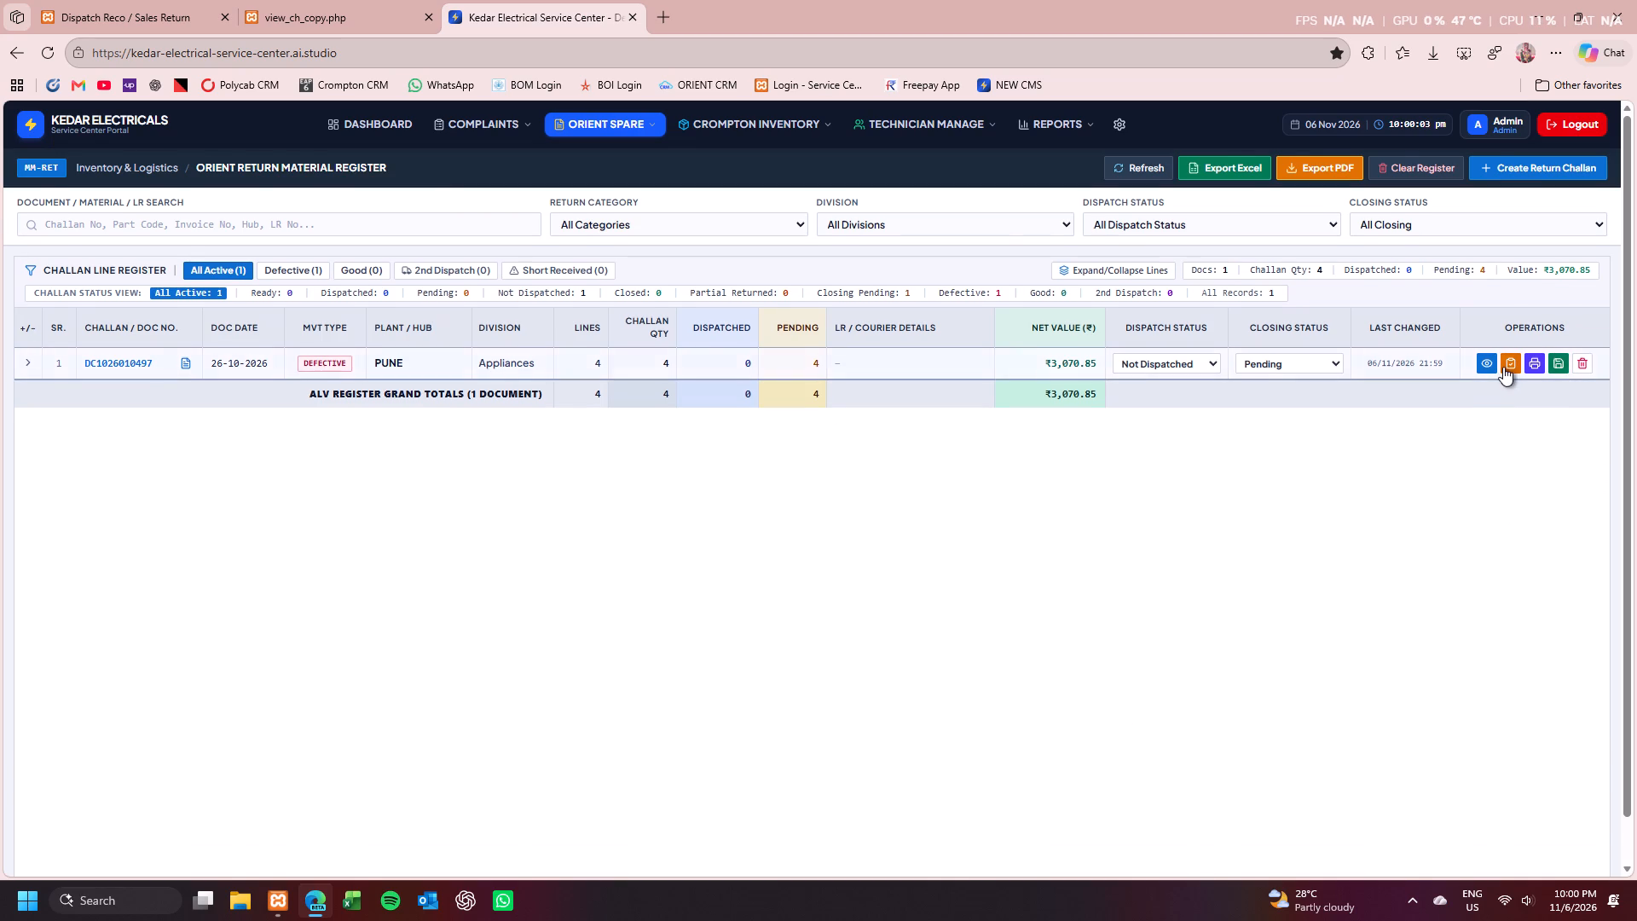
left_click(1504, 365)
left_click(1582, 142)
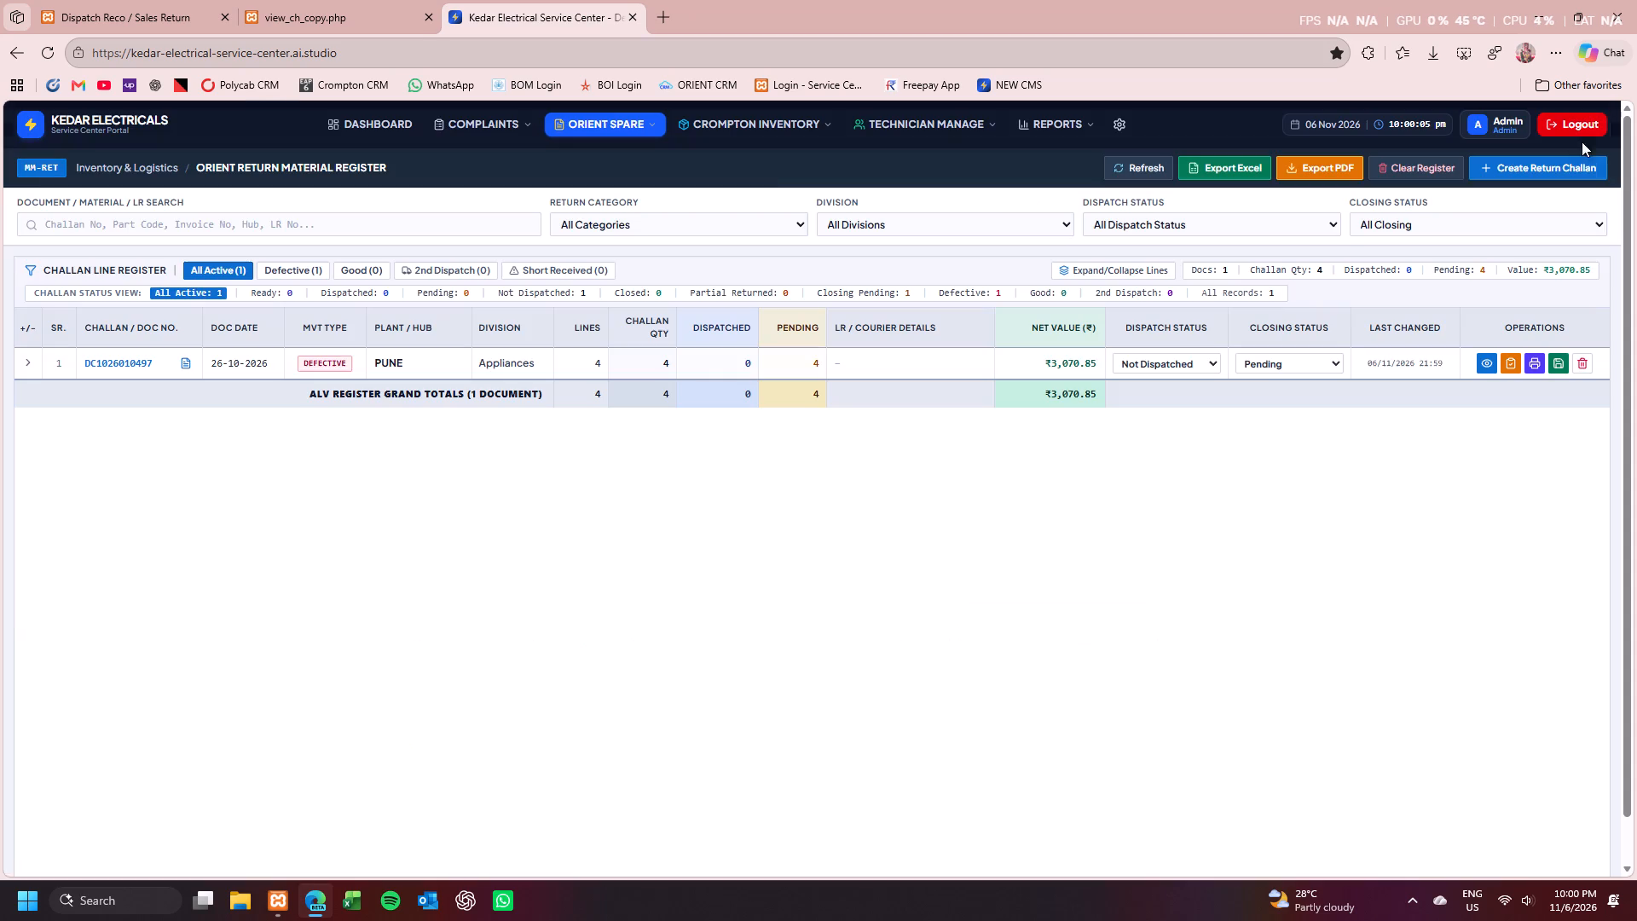
left_click(1536, 357)
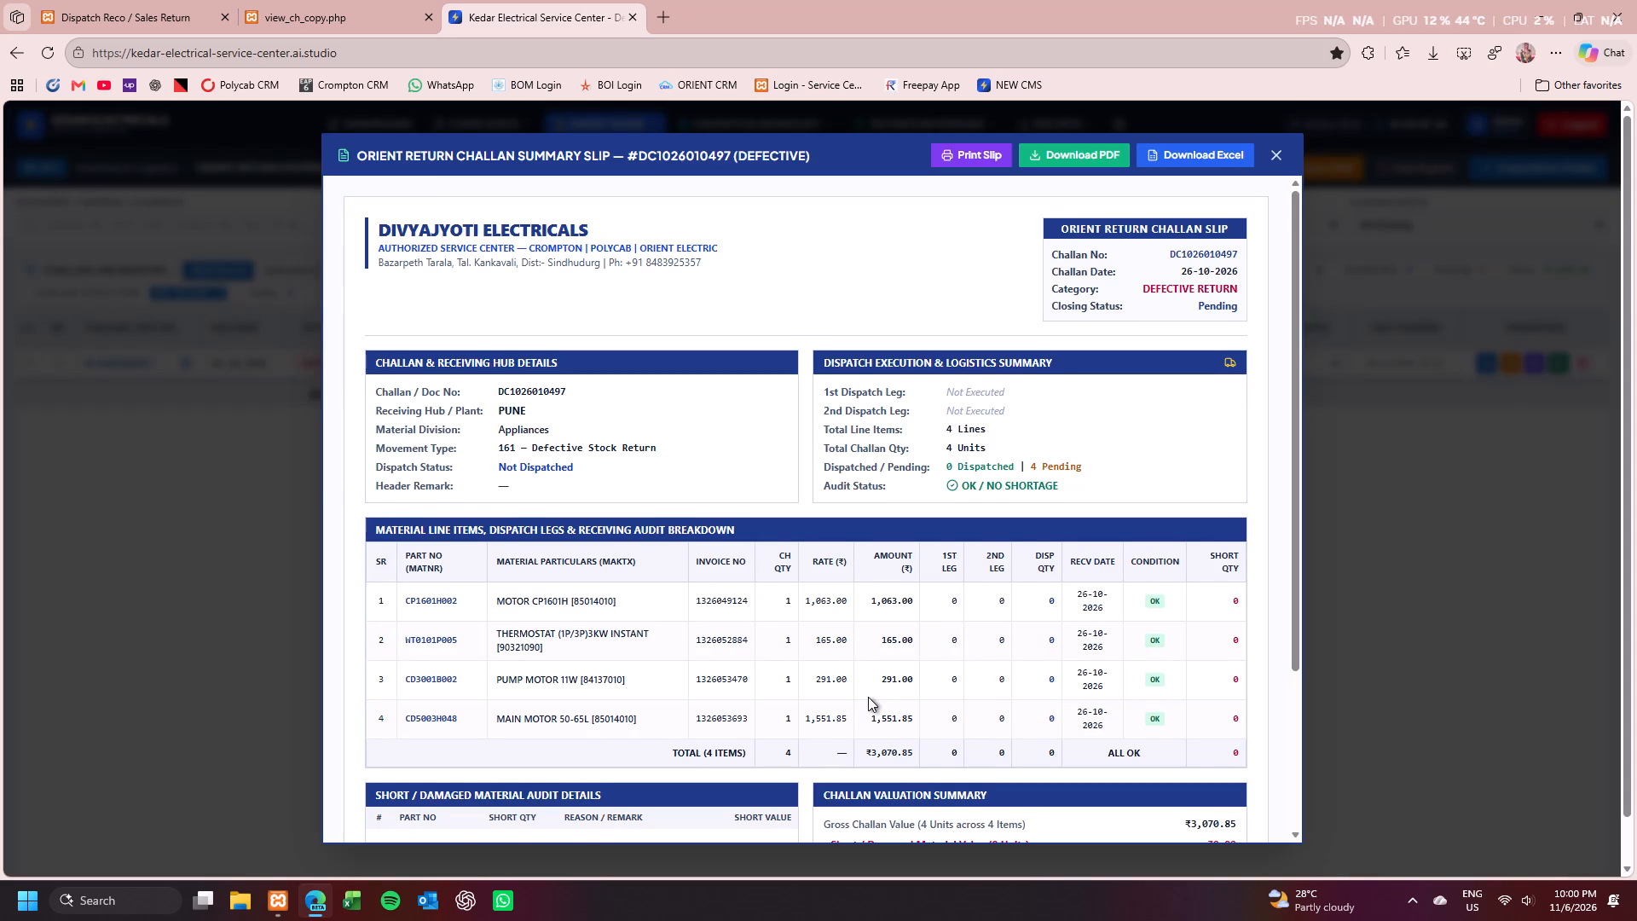
scroll(868, 697, "down", 1)
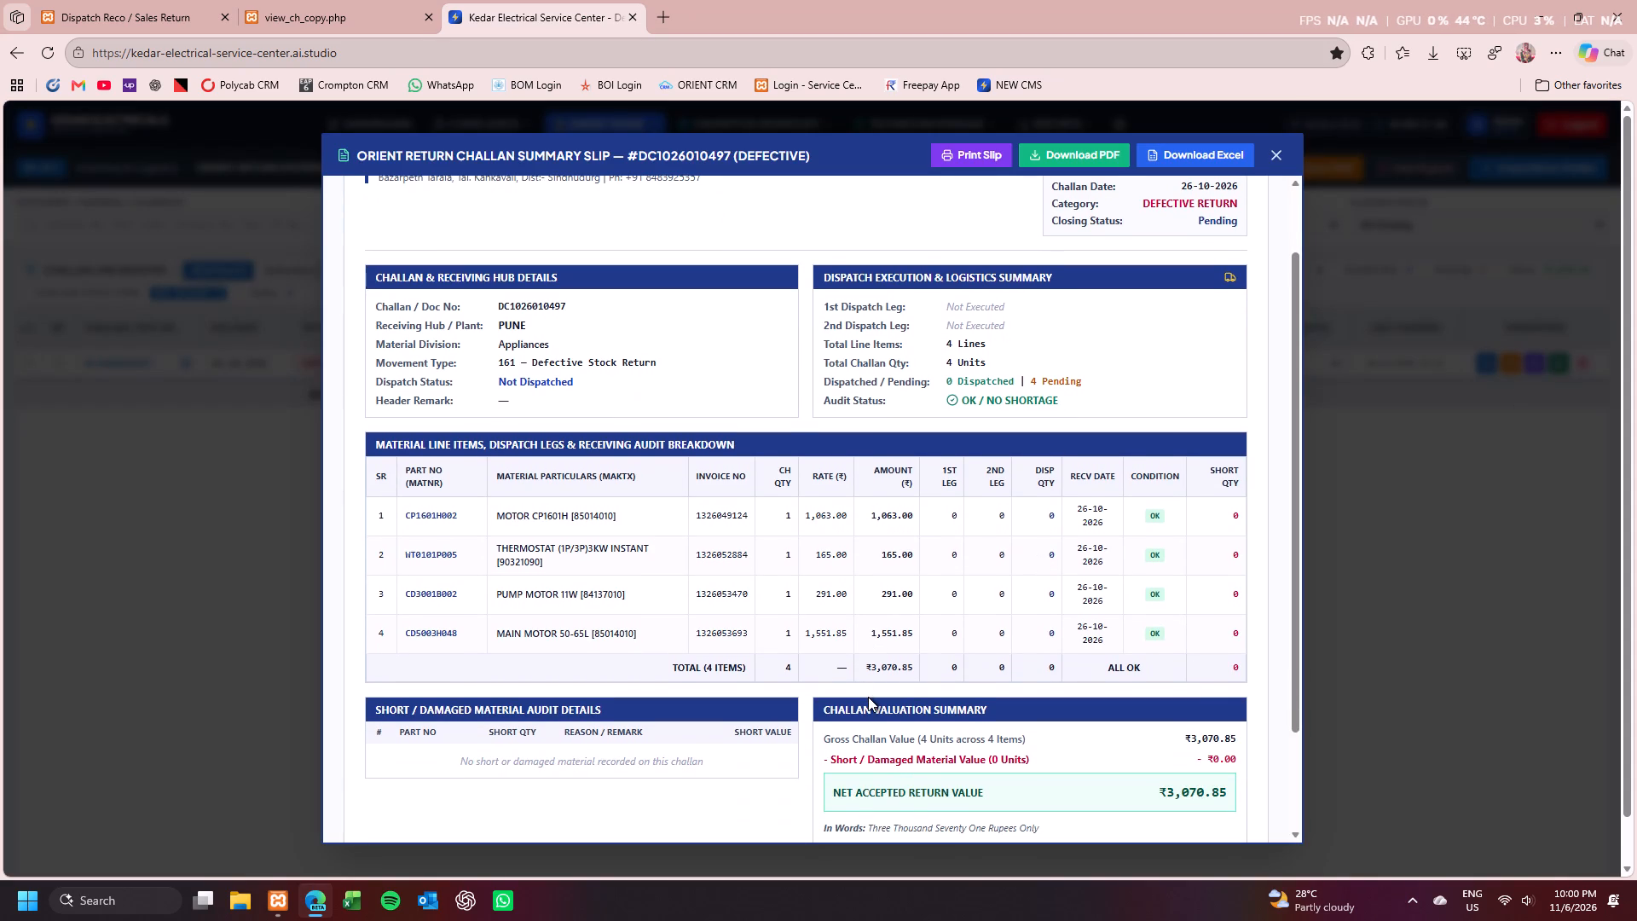
scroll(868, 697, "down", 1)
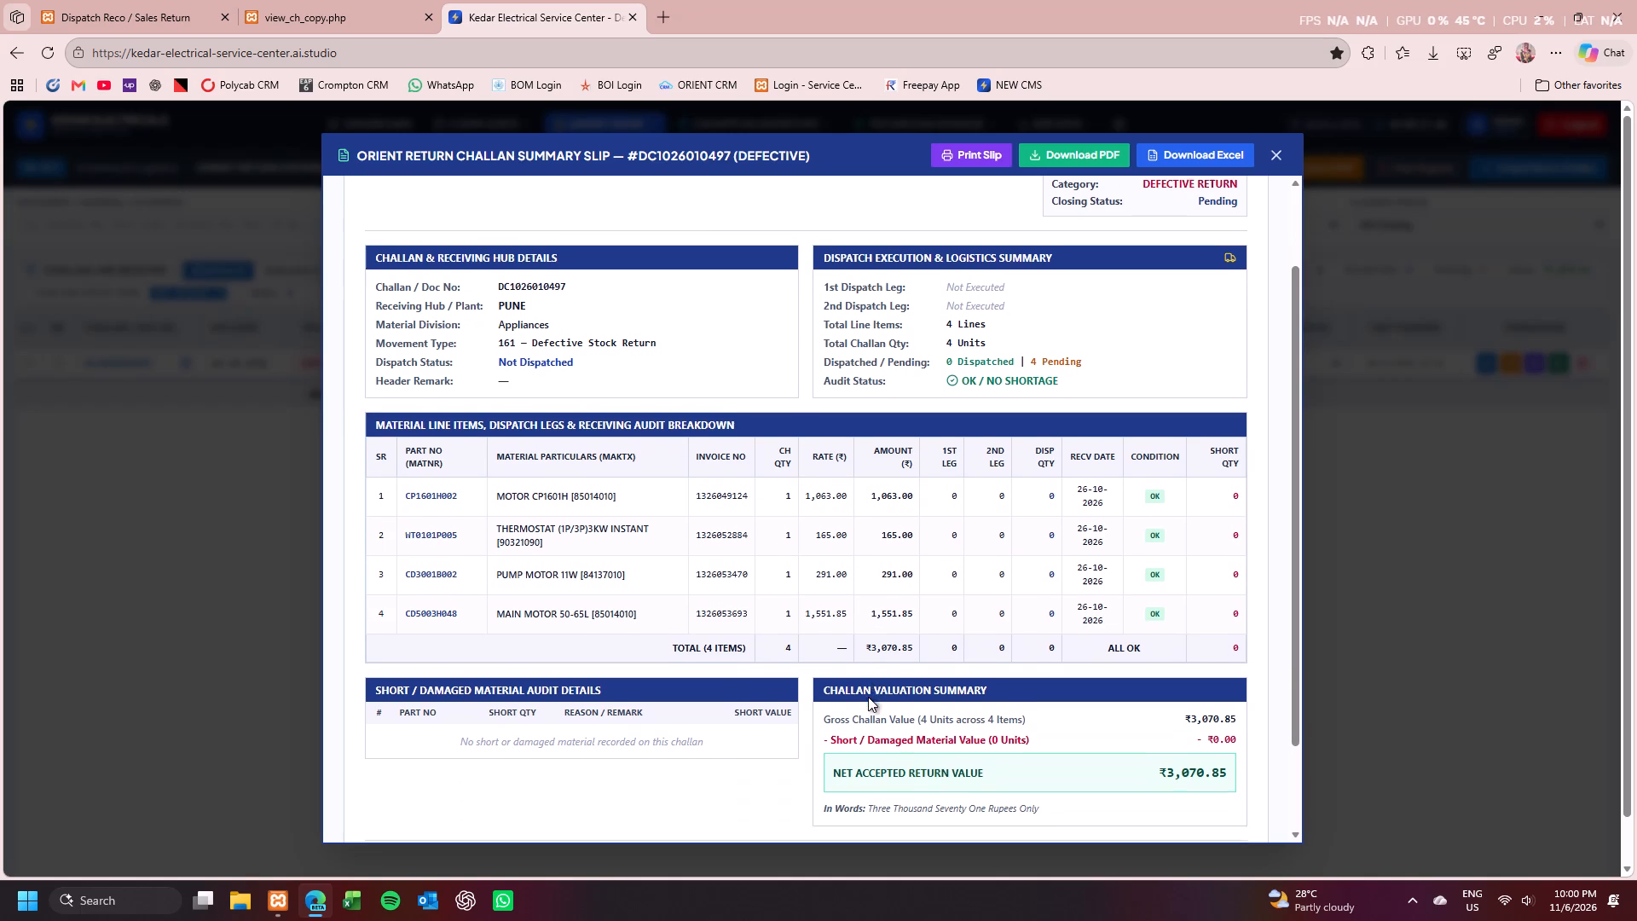
scroll(868, 697, "down", 1)
scroll(868, 697, "up", 1)
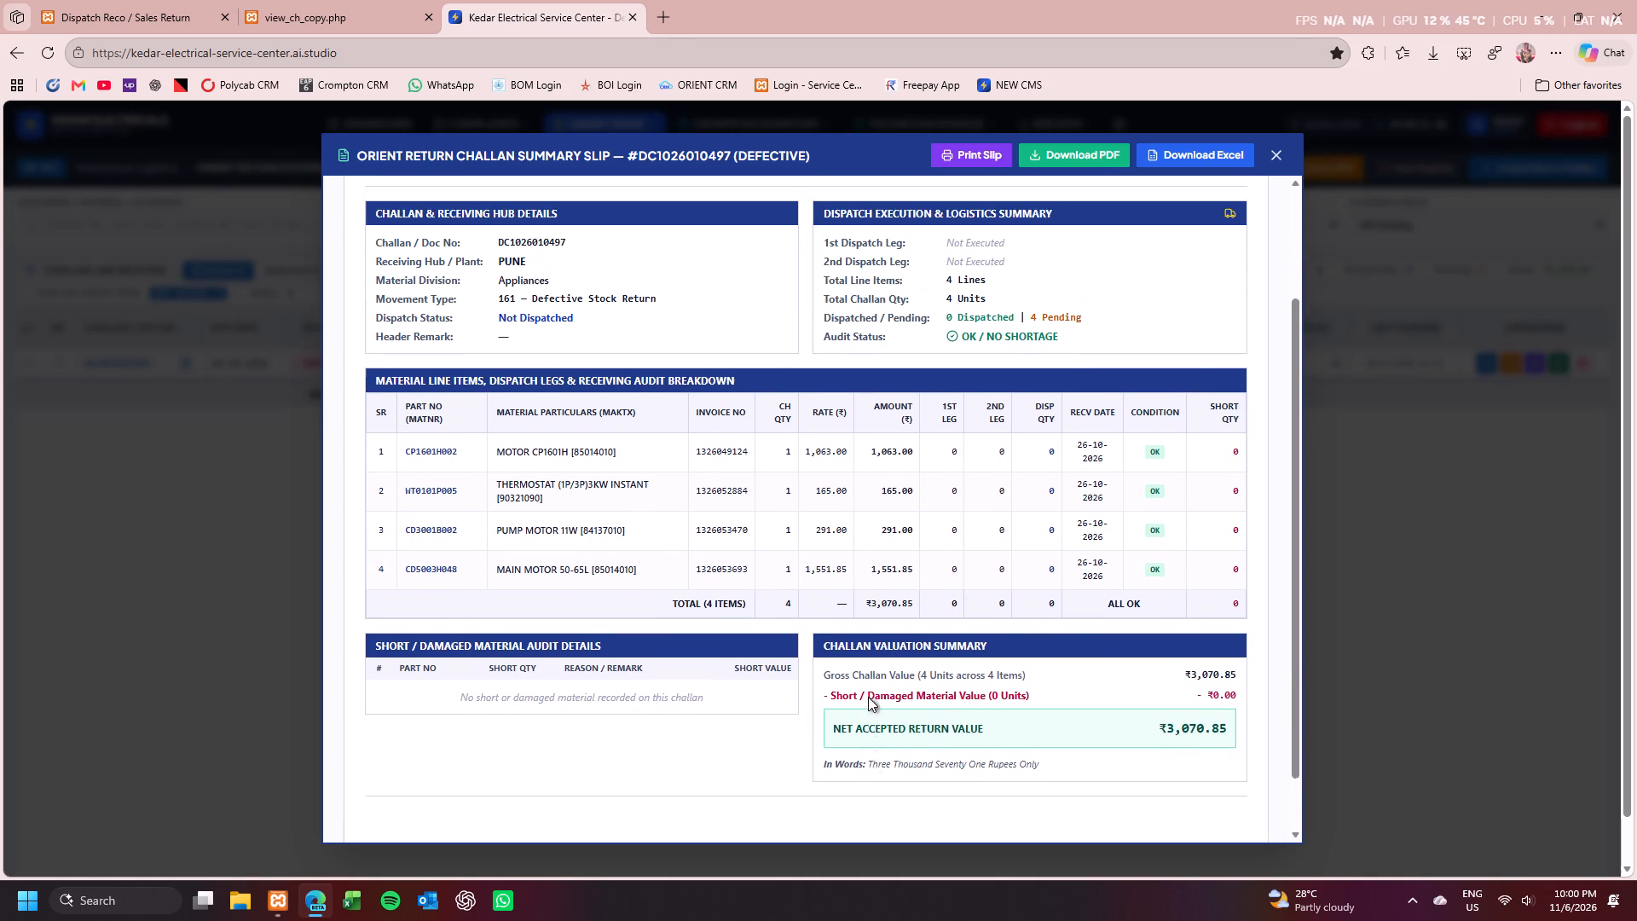
scroll(868, 697, "up", 2)
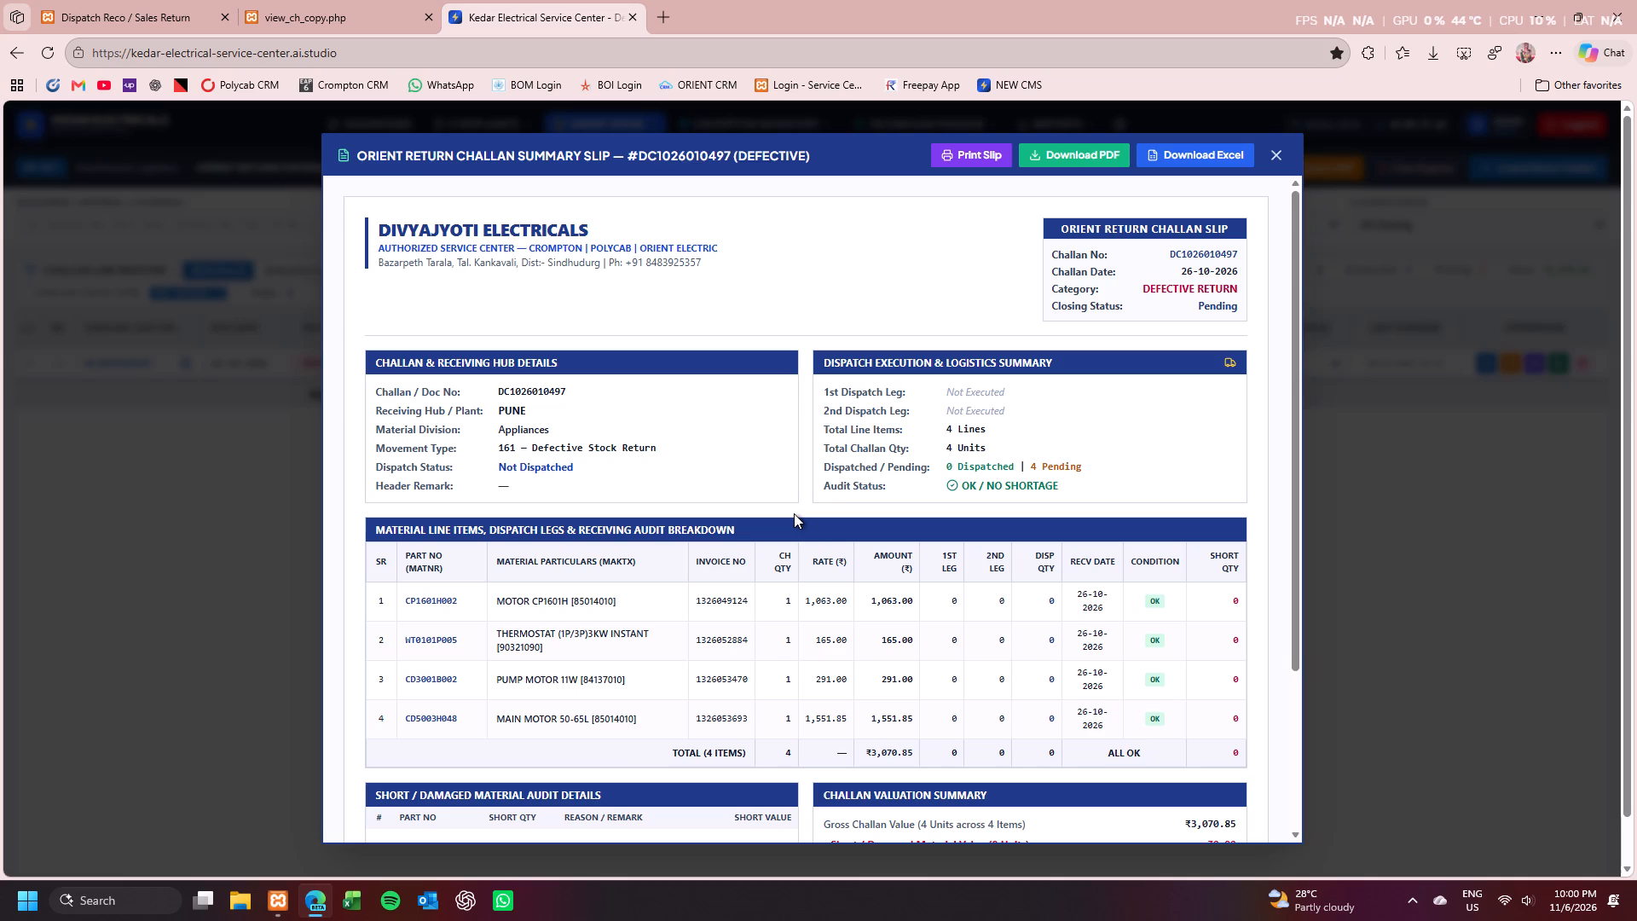
scroll(794, 513, "down", 5)
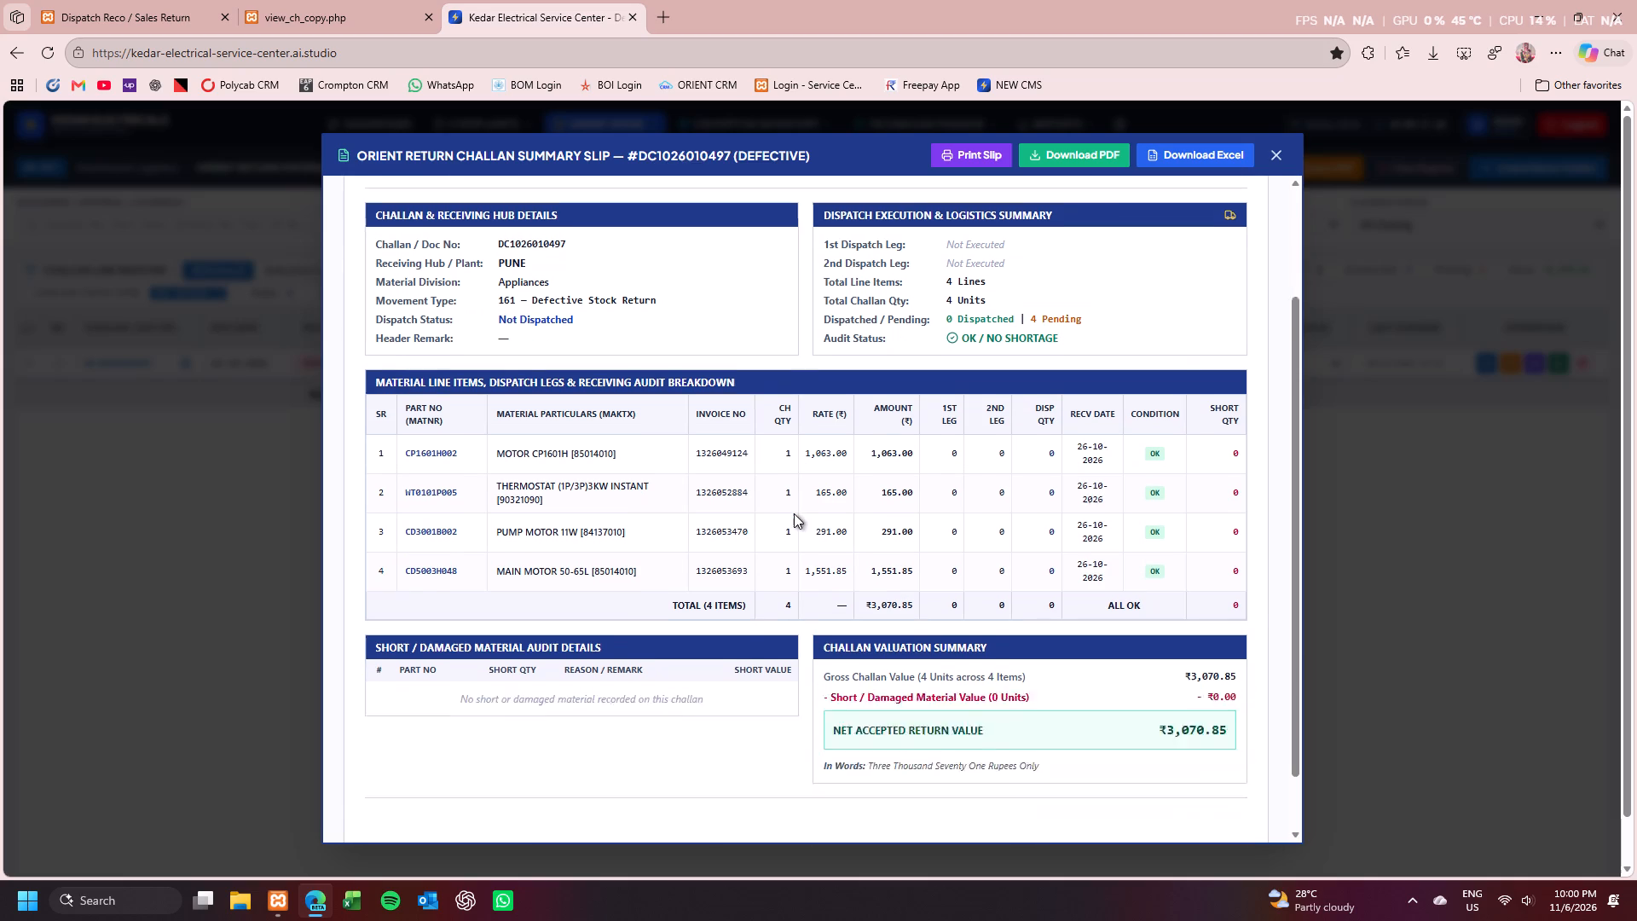
scroll(794, 513, "down", 5)
scroll(794, 513, "up", 4)
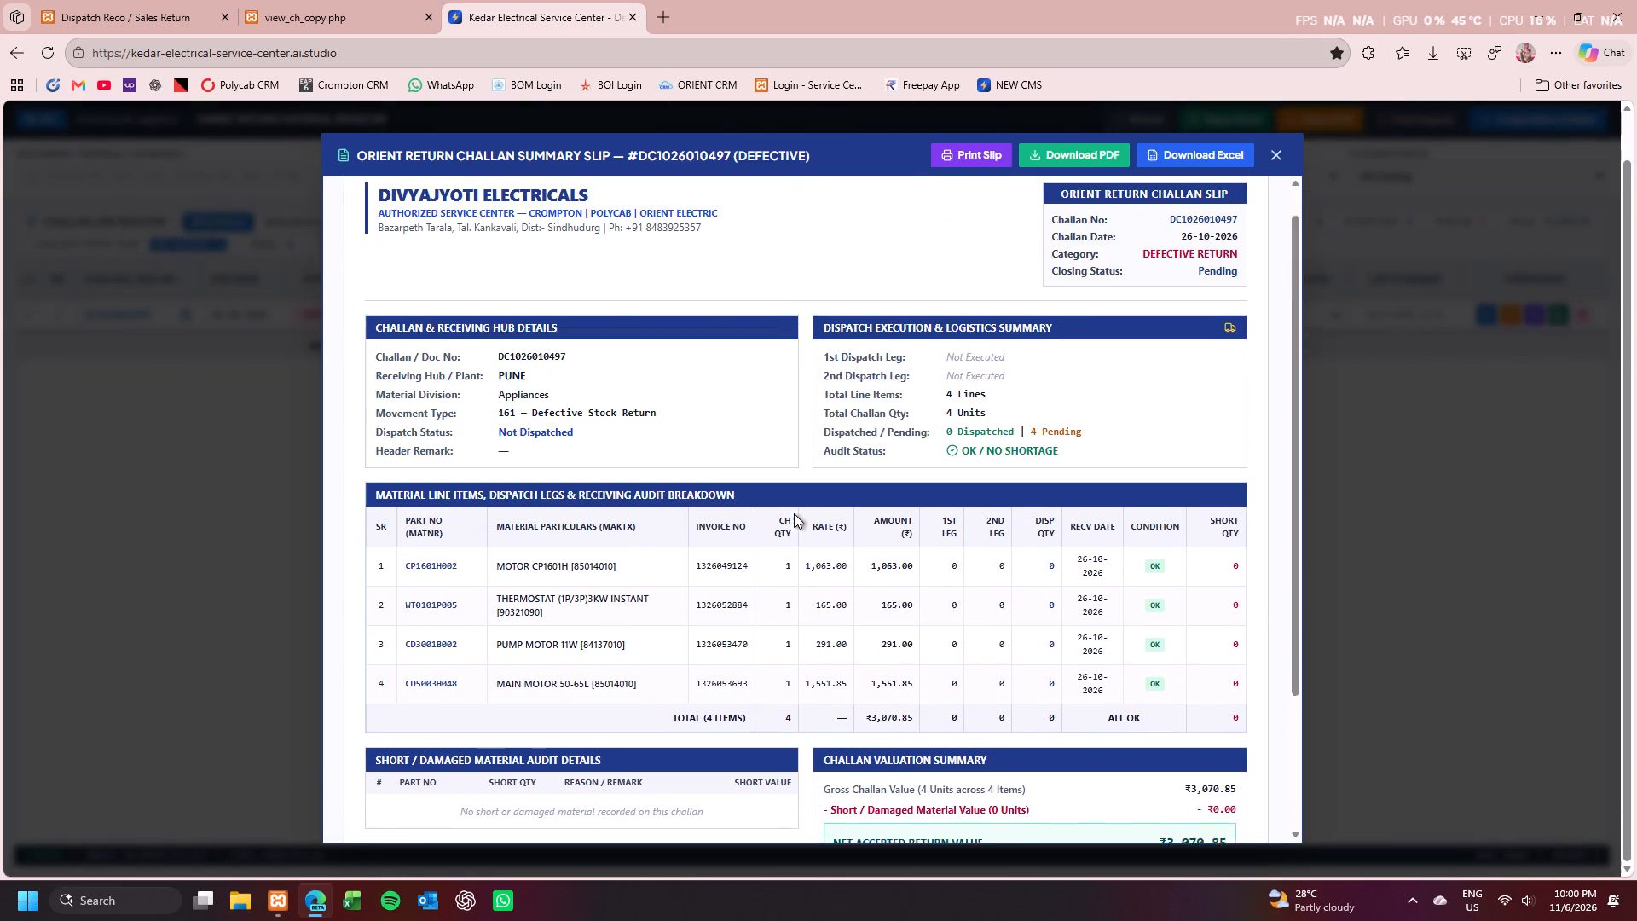
scroll(794, 513, "down", 5)
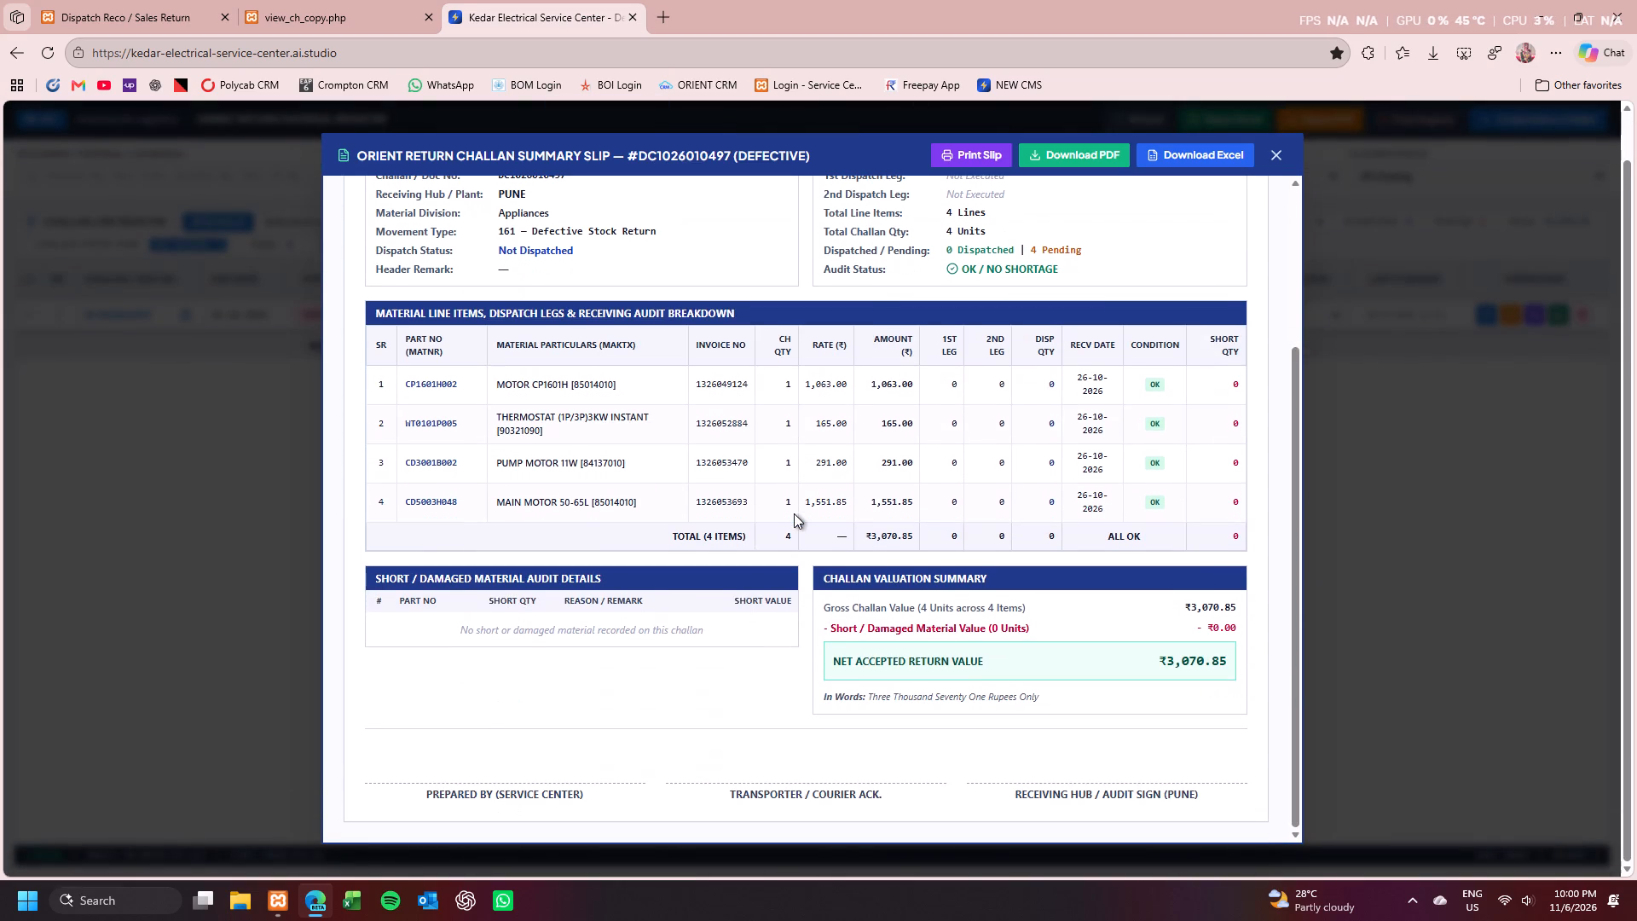
scroll(794, 513, "up", 8)
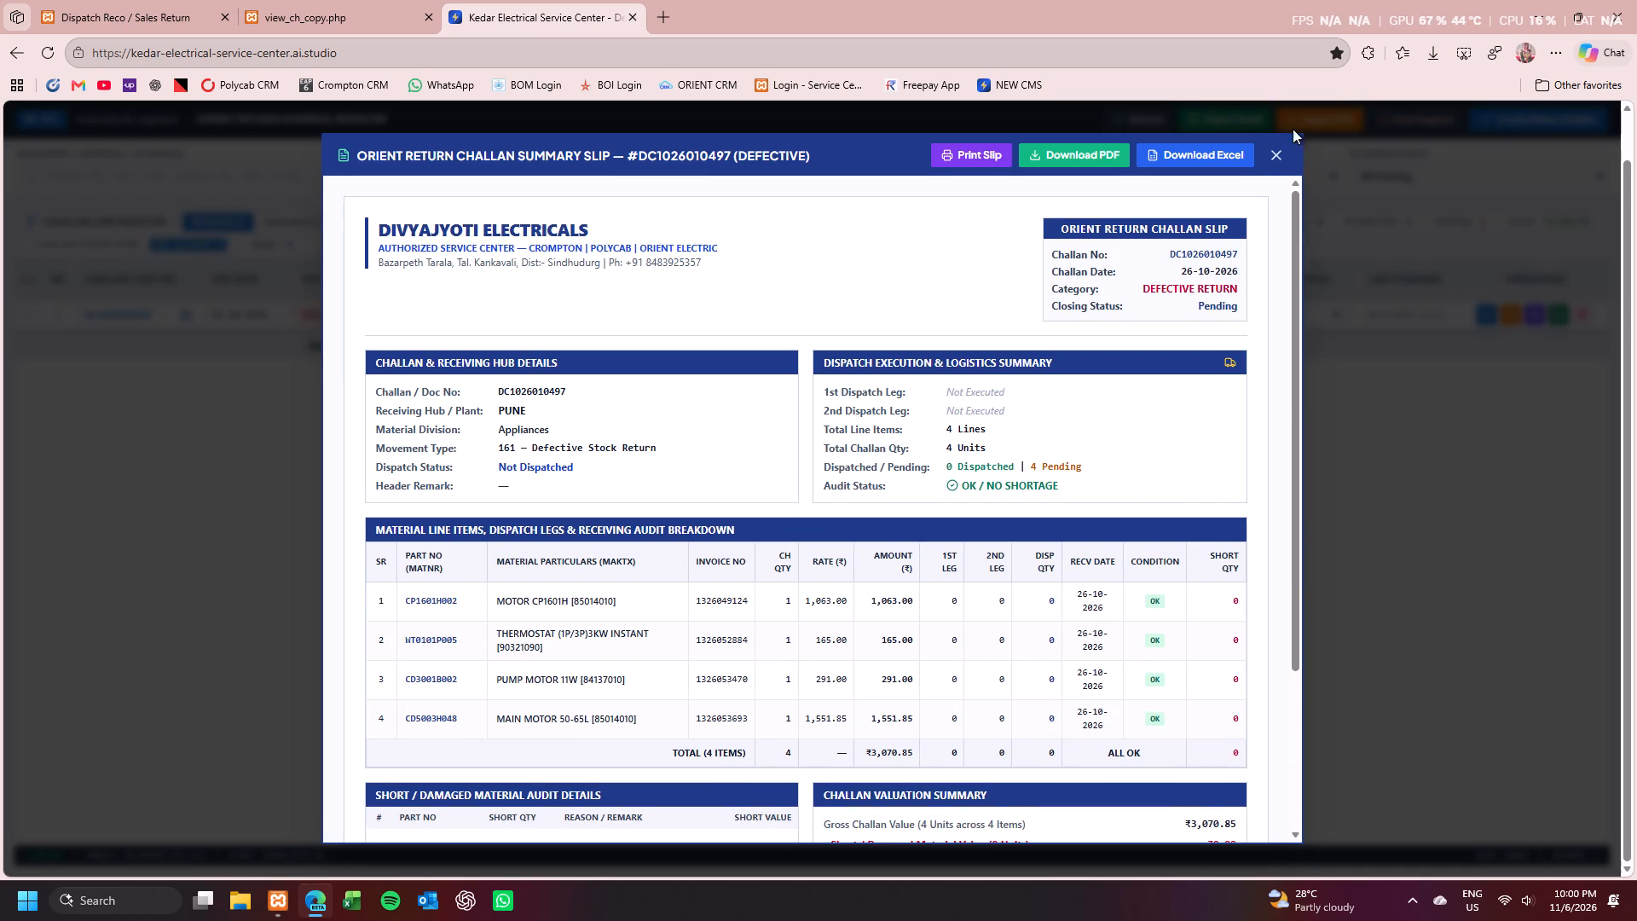
left_click(1274, 162)
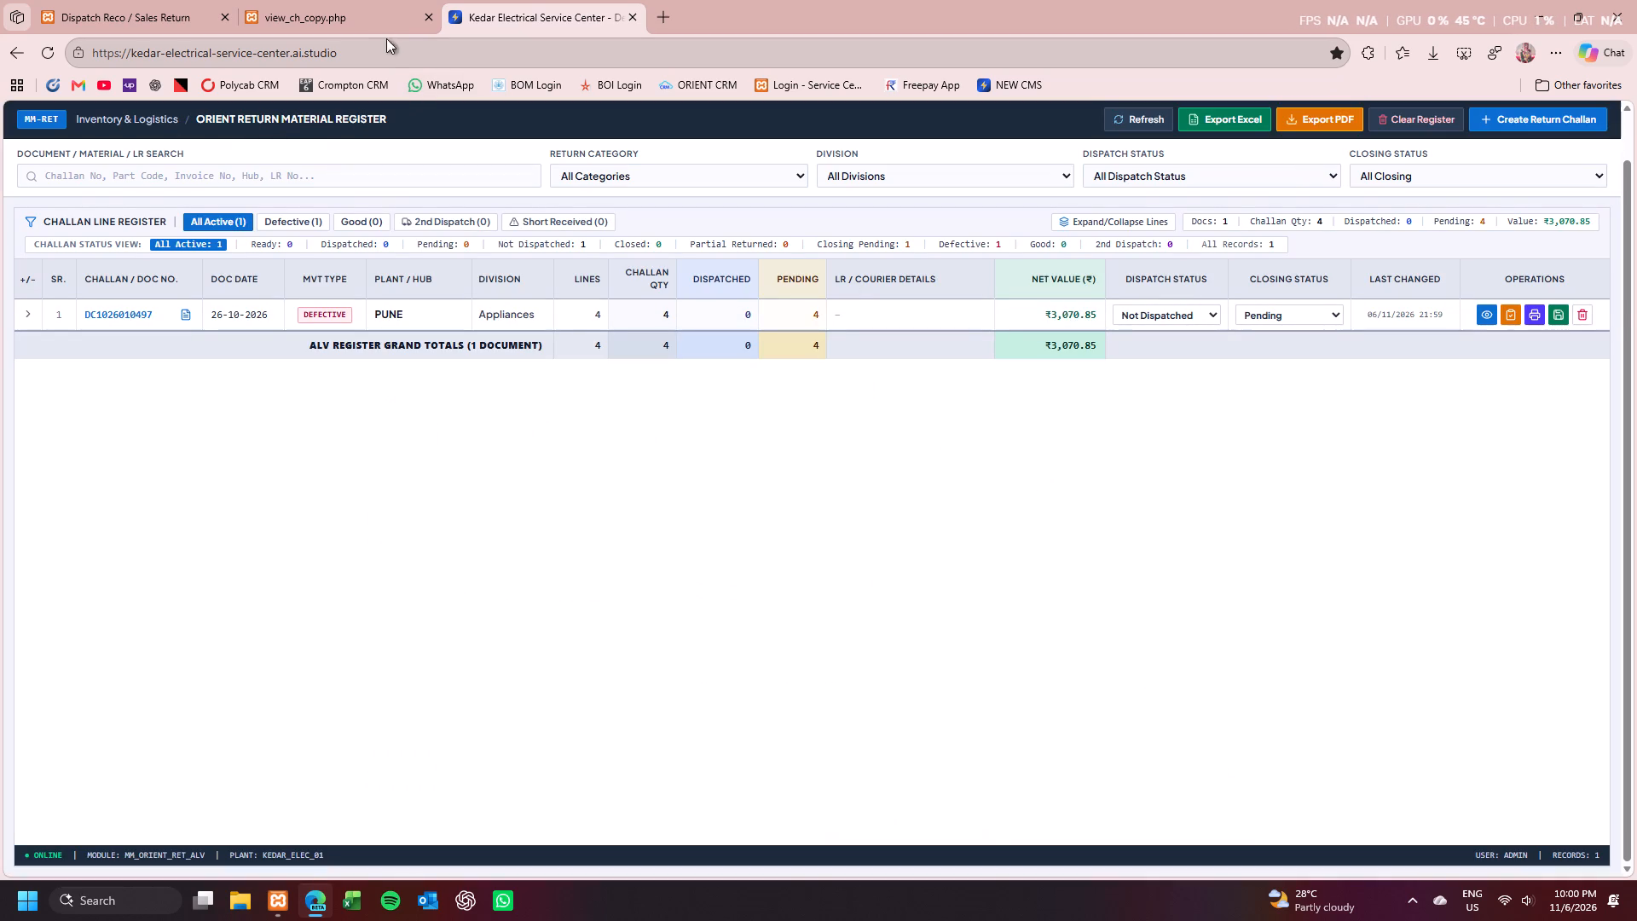
left_click(426, 20)
left_click(114, 9)
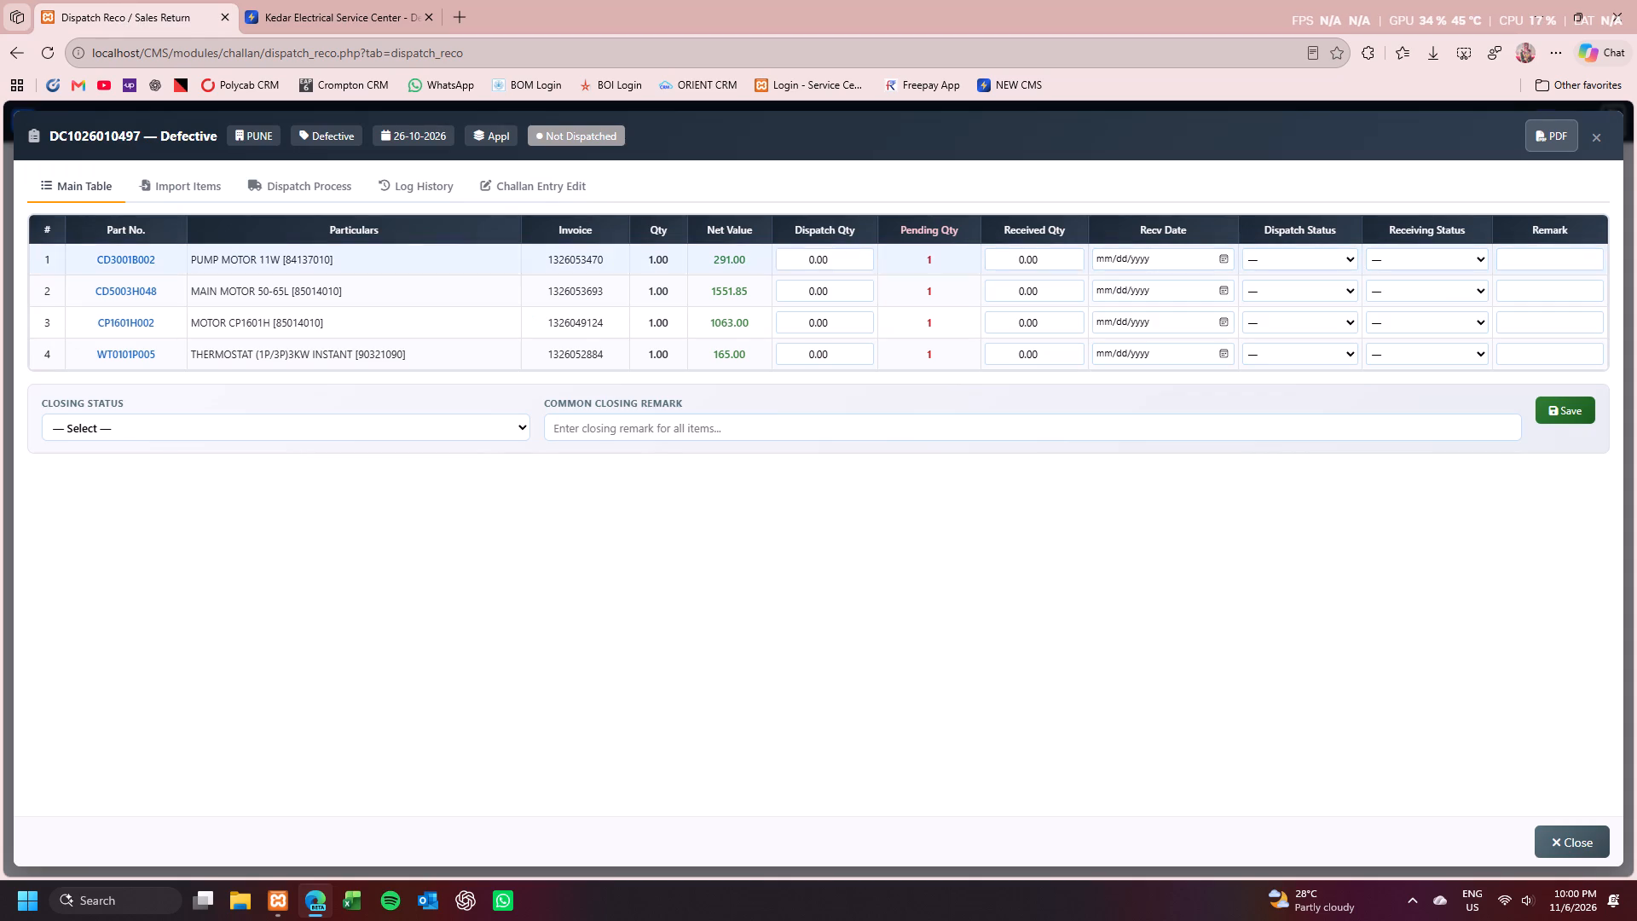
left_click(1599, 136)
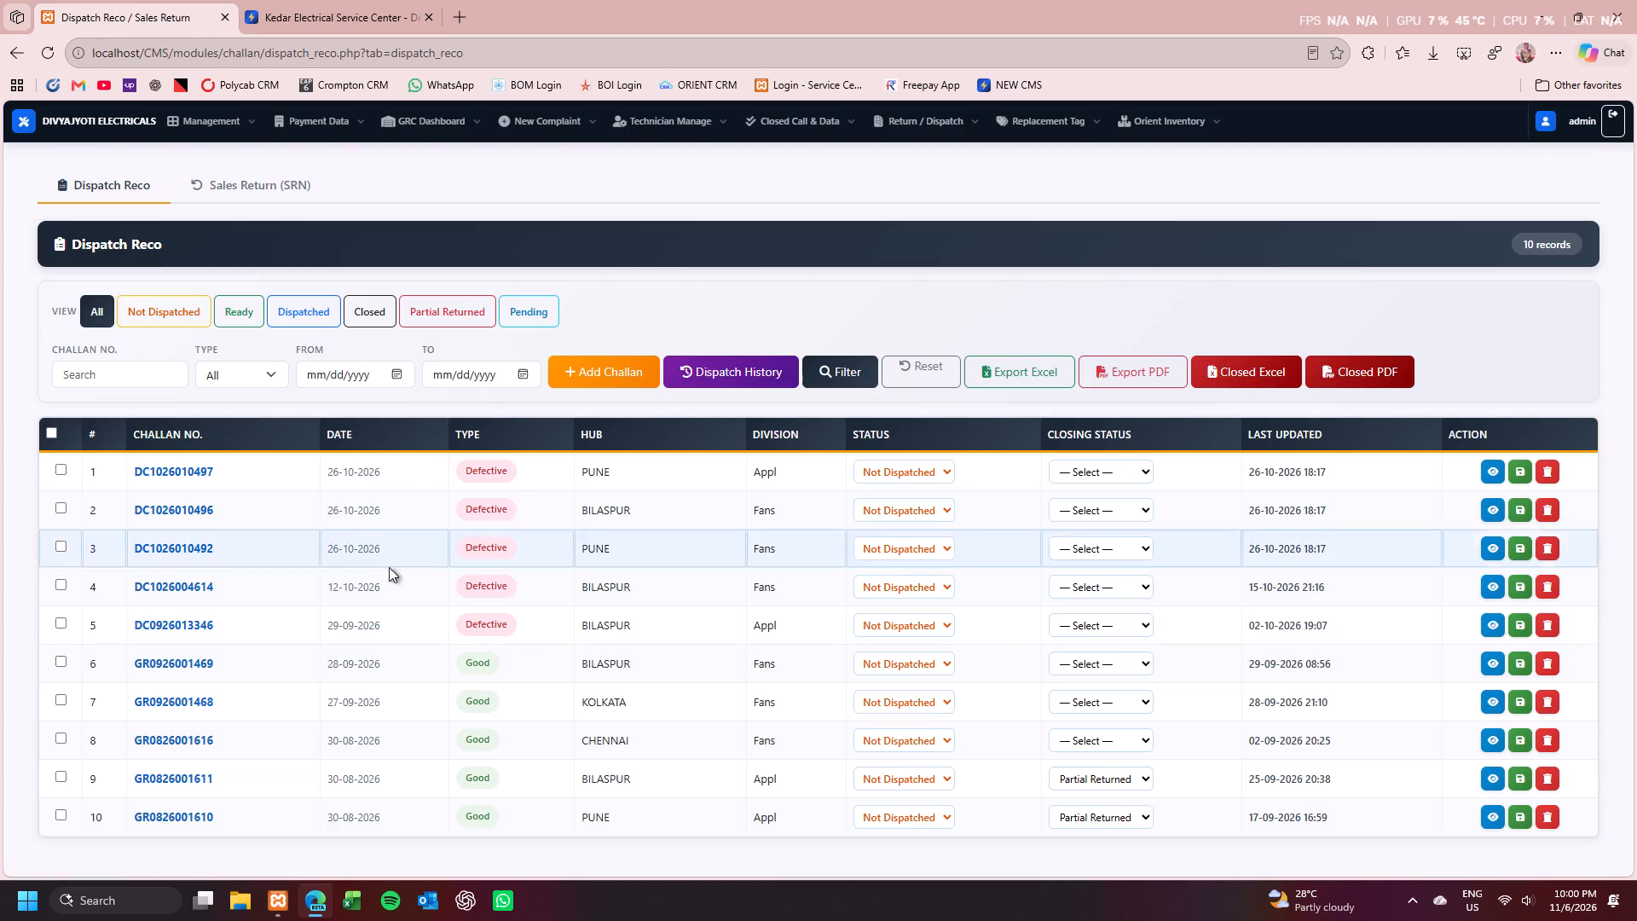
left_click(1500, 511)
left_click(1561, 148)
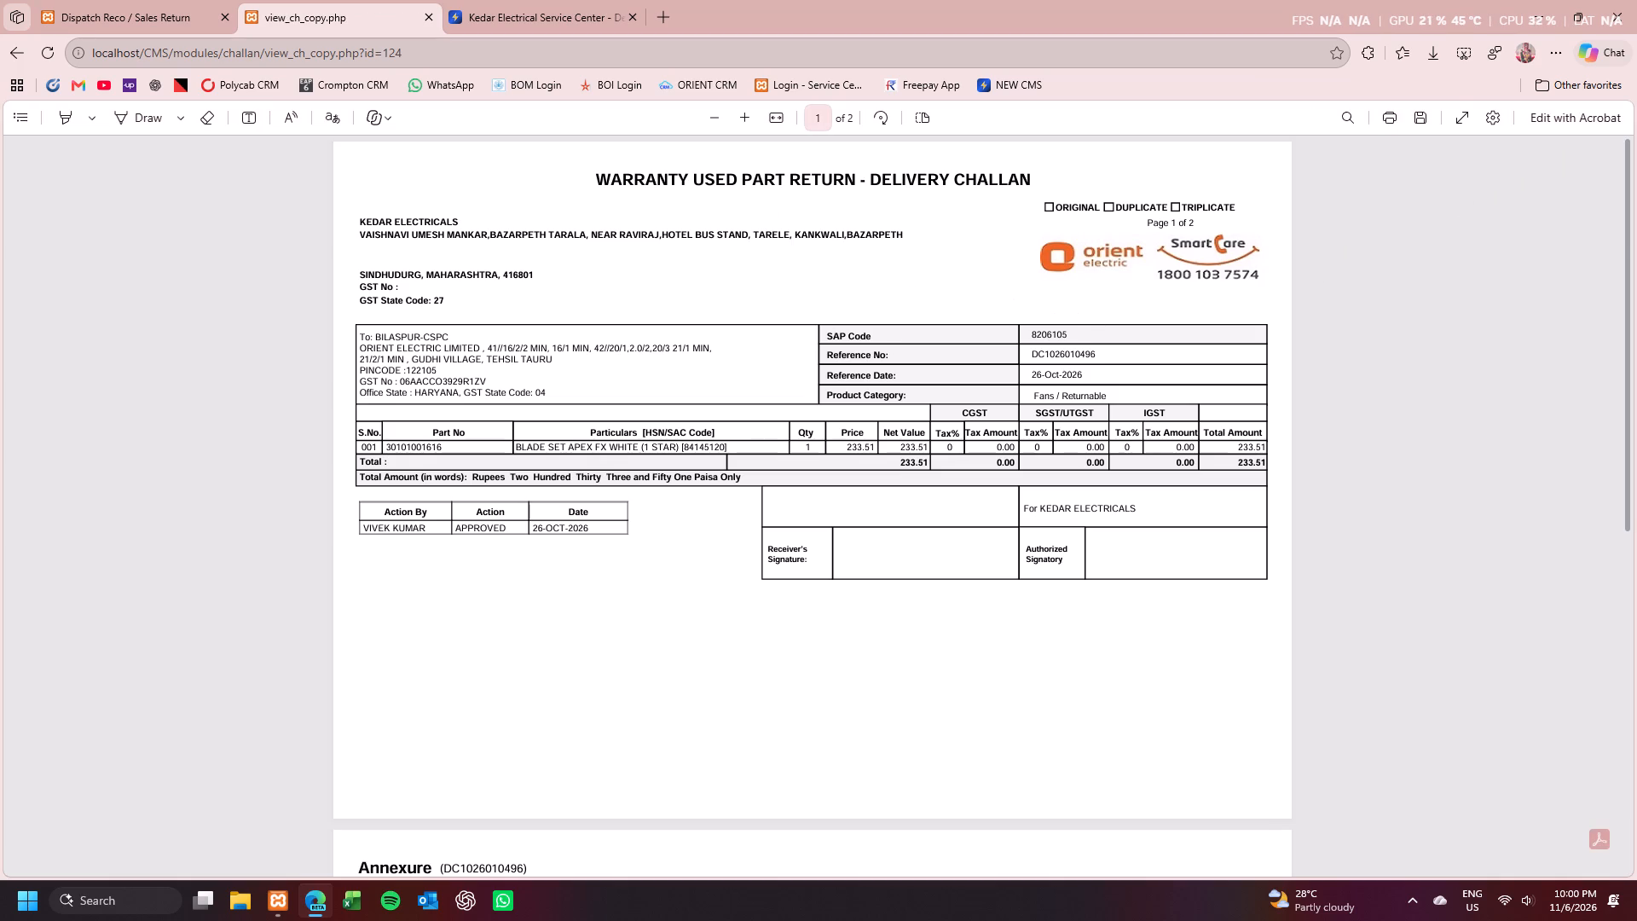
double_click(1055, 351)
key("ctrl+c")
left_click(524, 0)
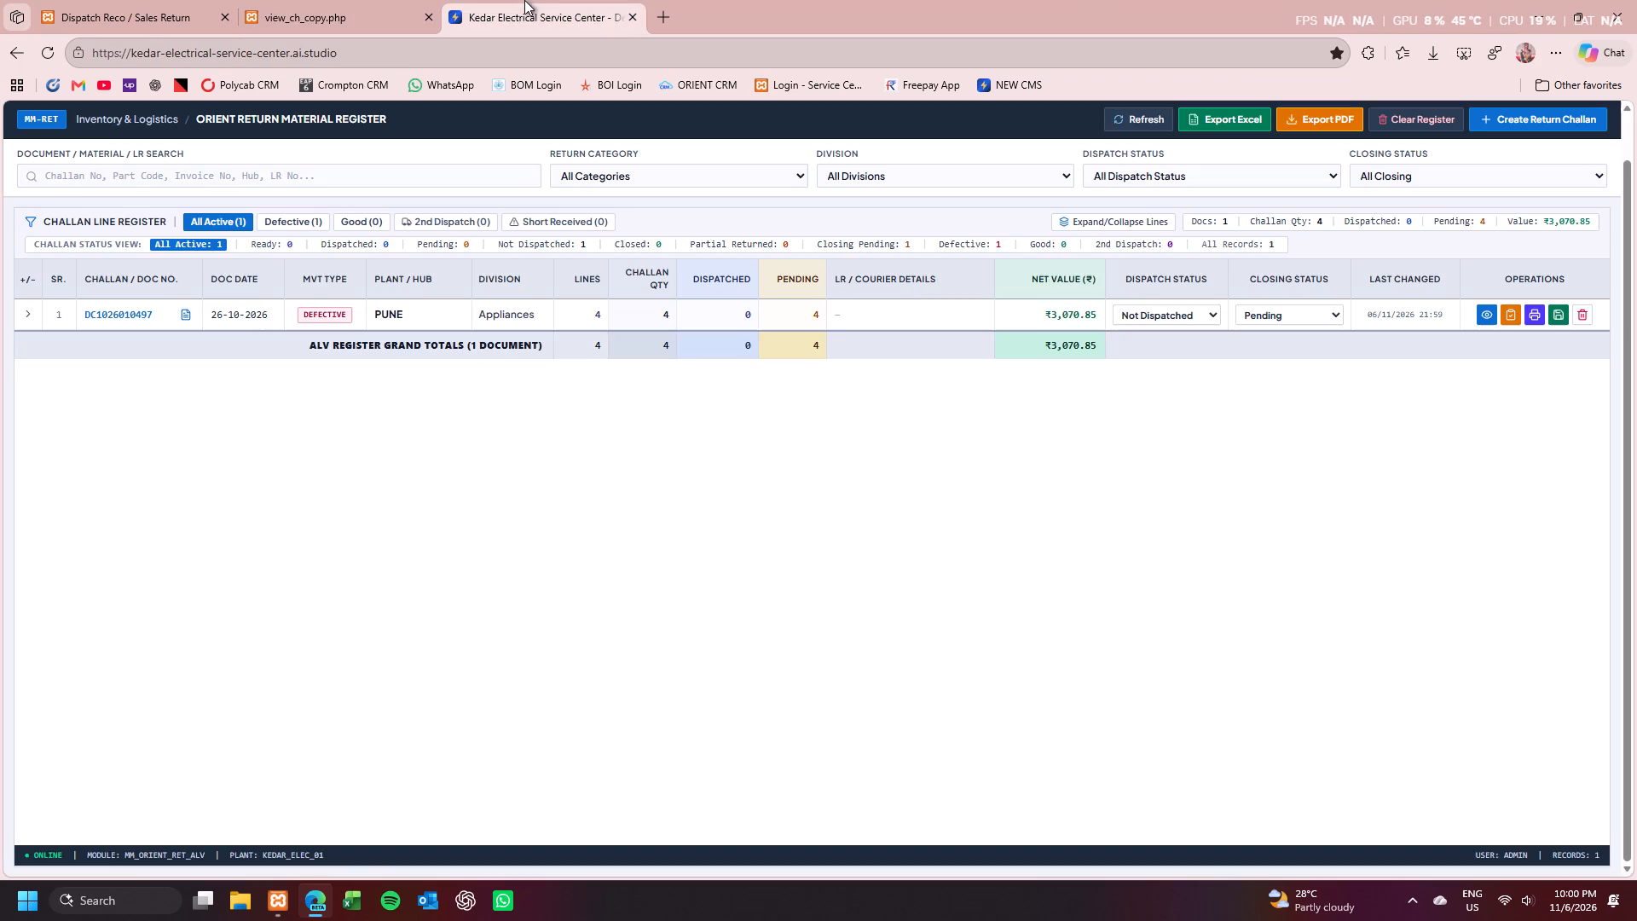
left_click(1565, 131)
left_click(1547, 127)
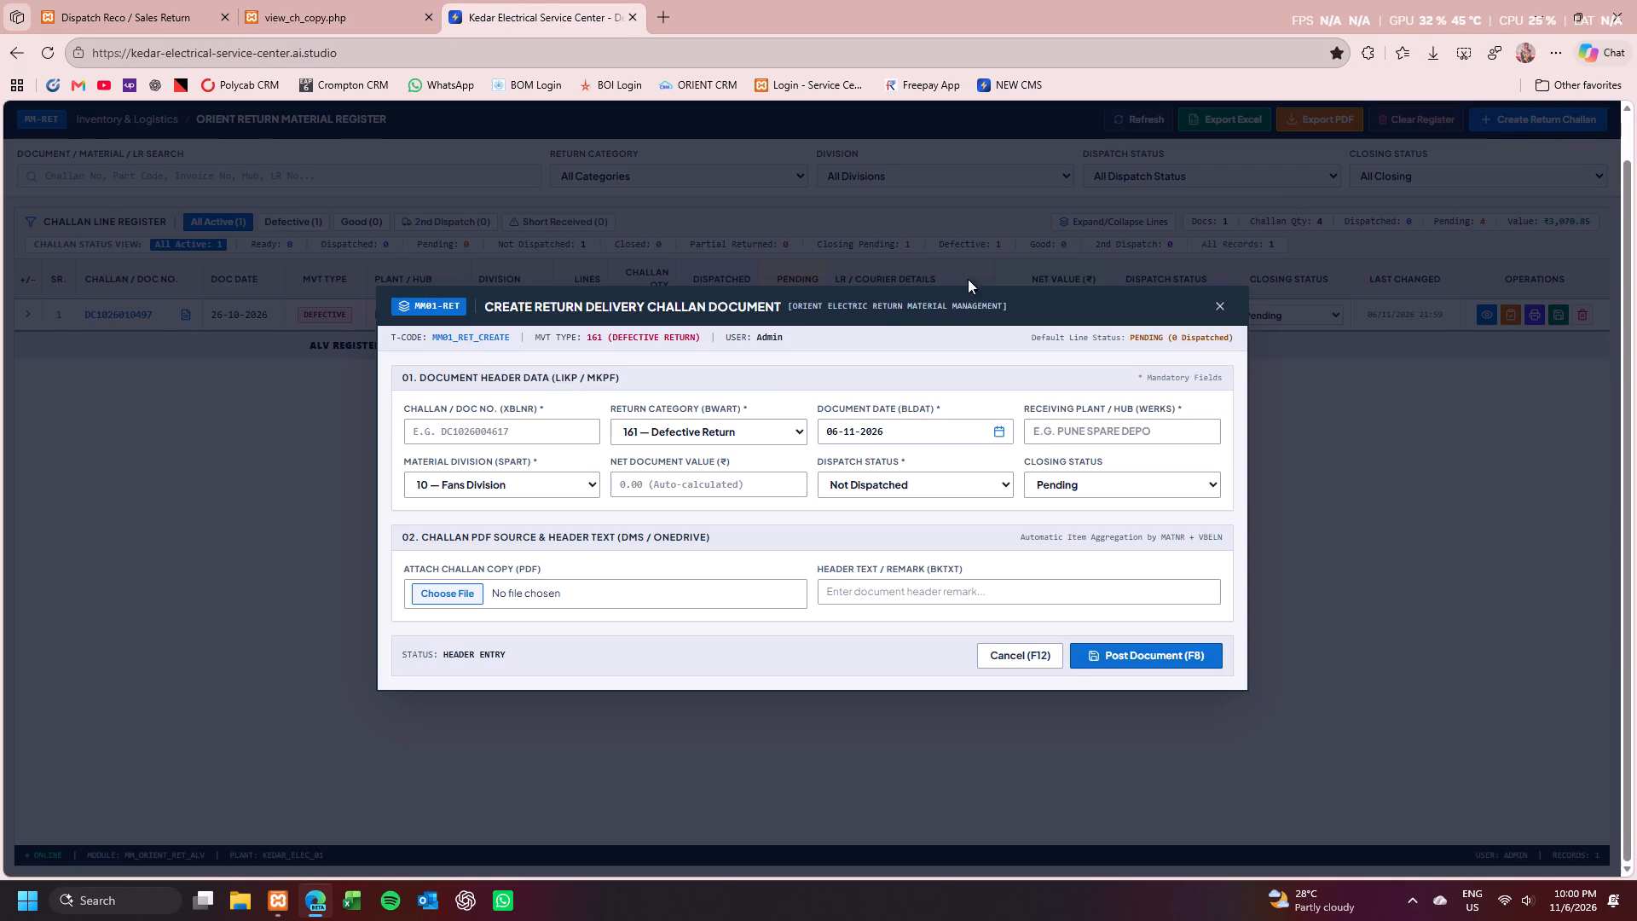
left_click(489, 437)
key("ctrl+v")
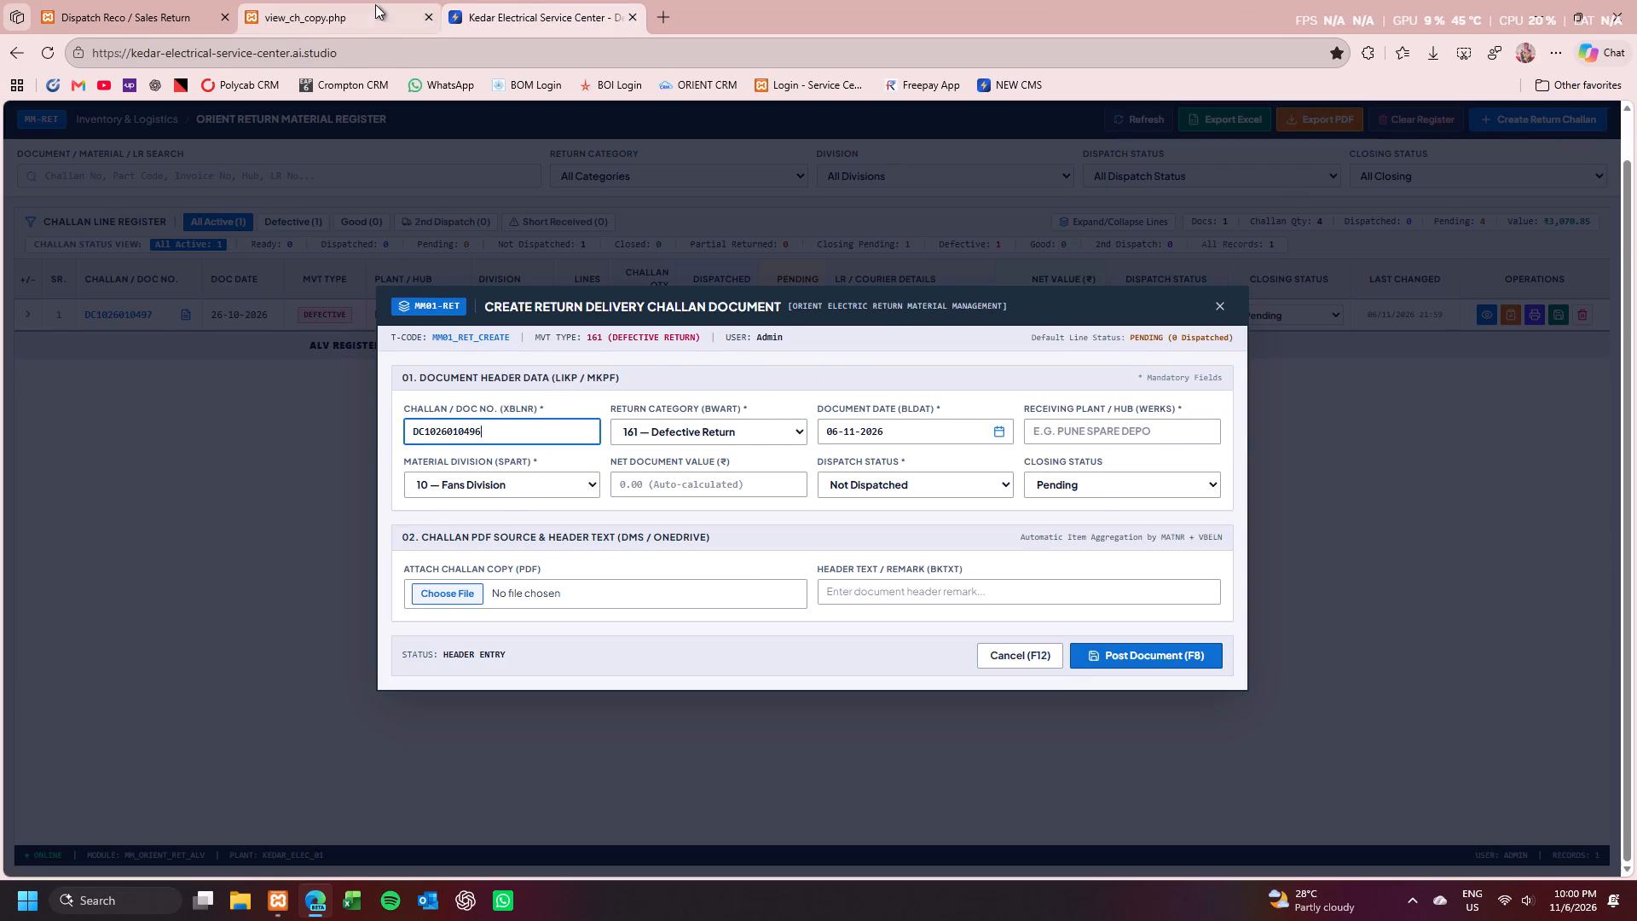
left_click(375, 4)
left_click(1420, 117)
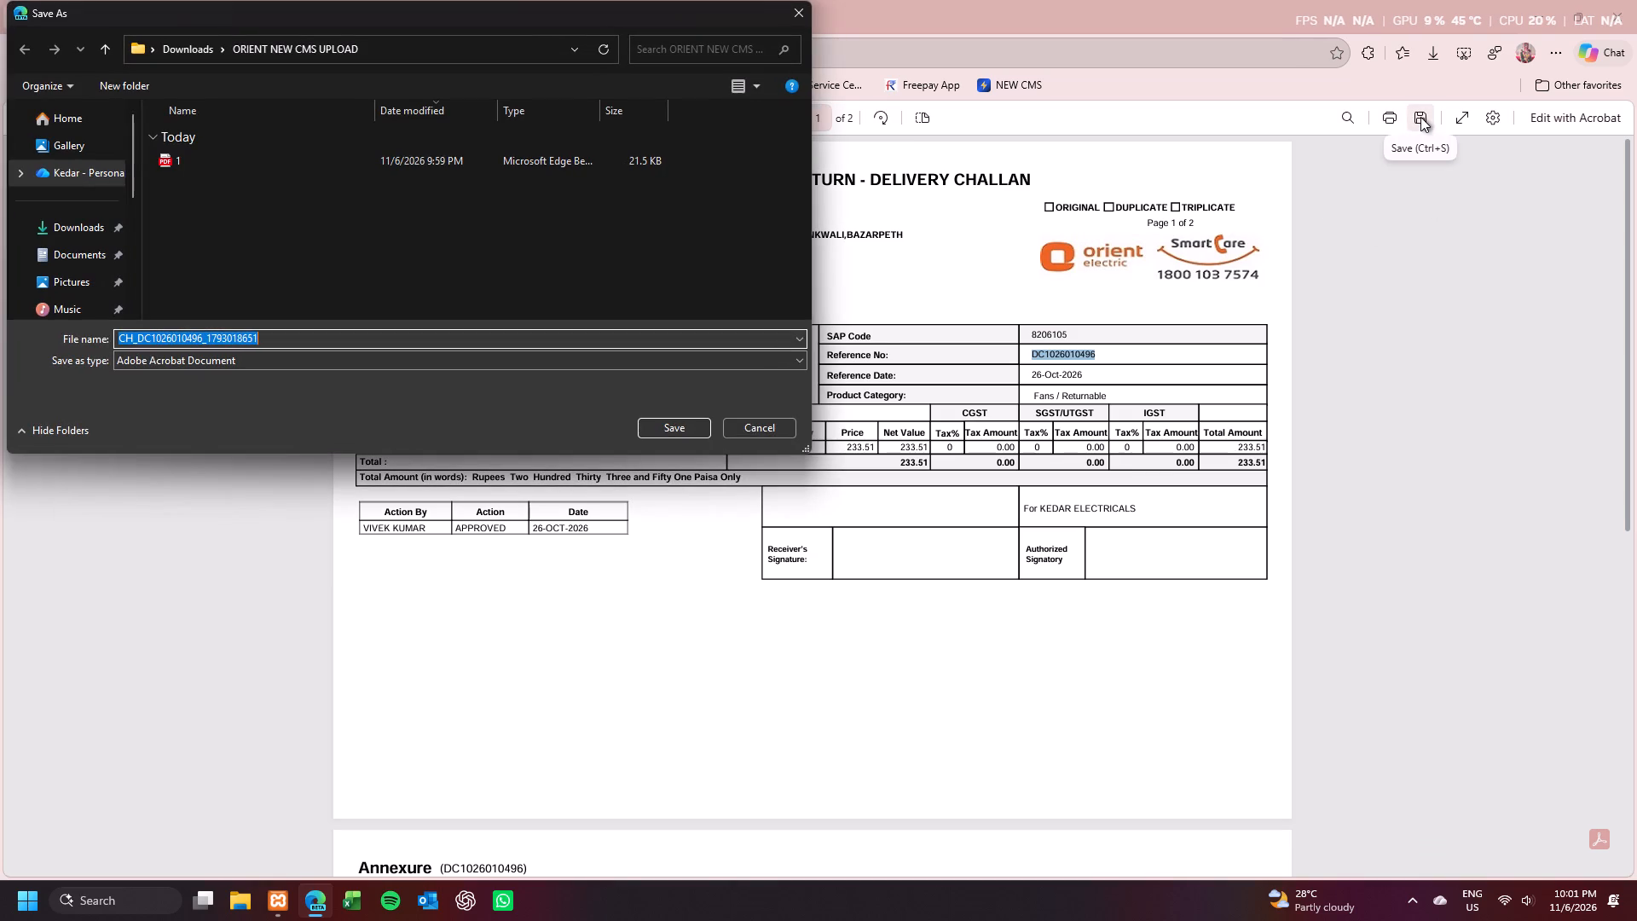
key("BackSpace")
key("2")
key("Return")
In the portal's new challan form, choose return category 161 — Defective Return and set the document date to 26-10-2026.
left_click(539, 0)
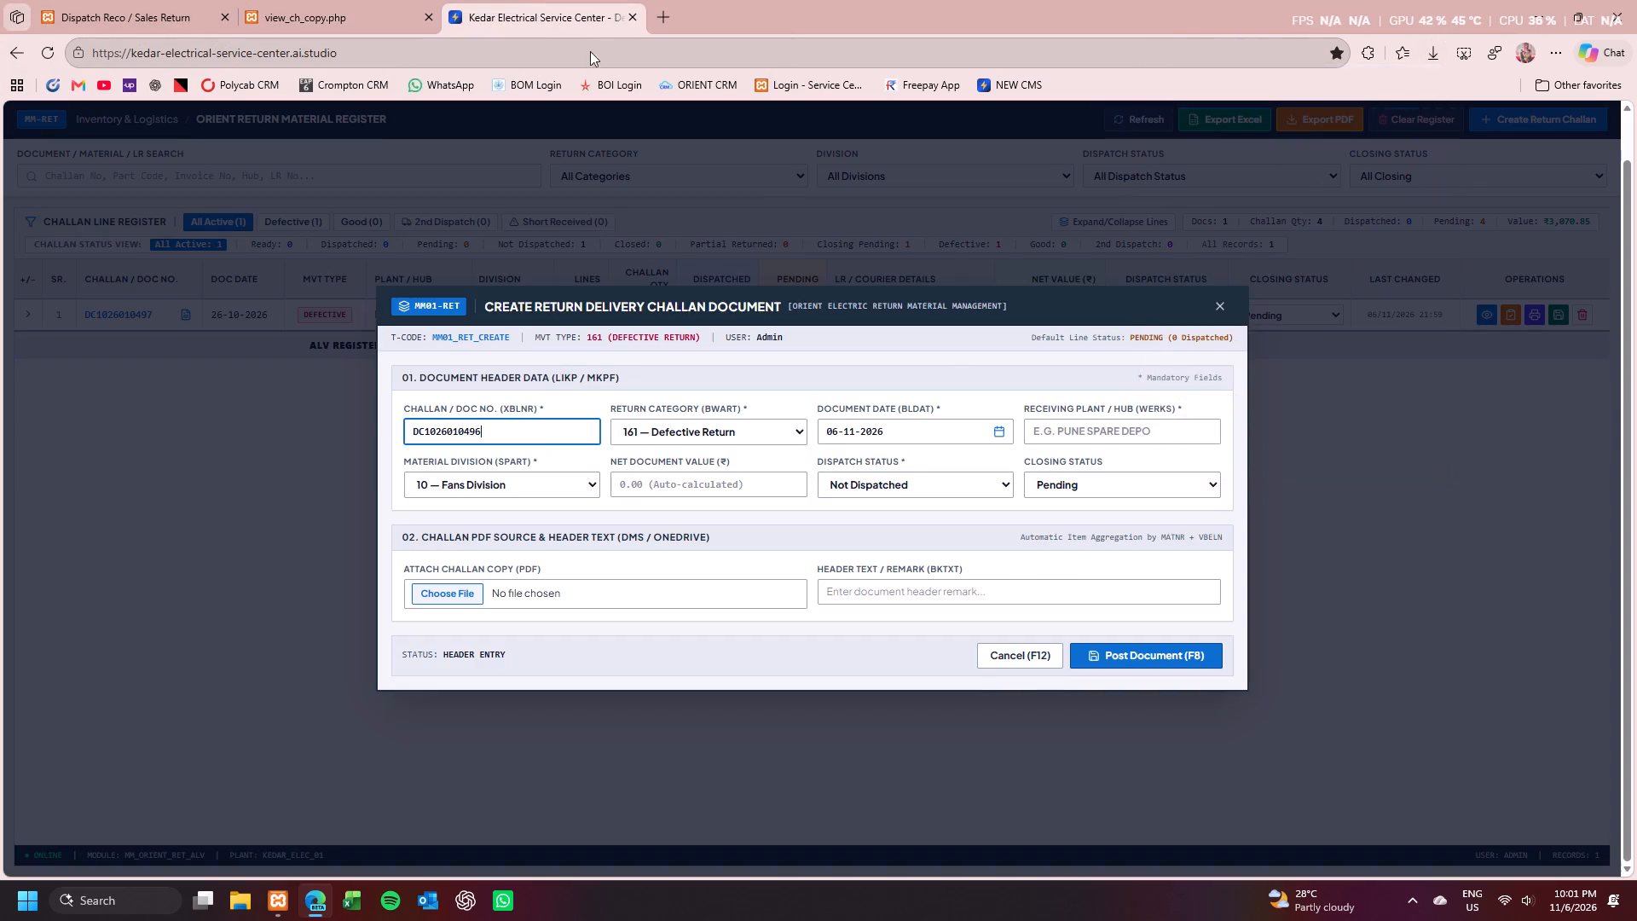
left_click(756, 437)
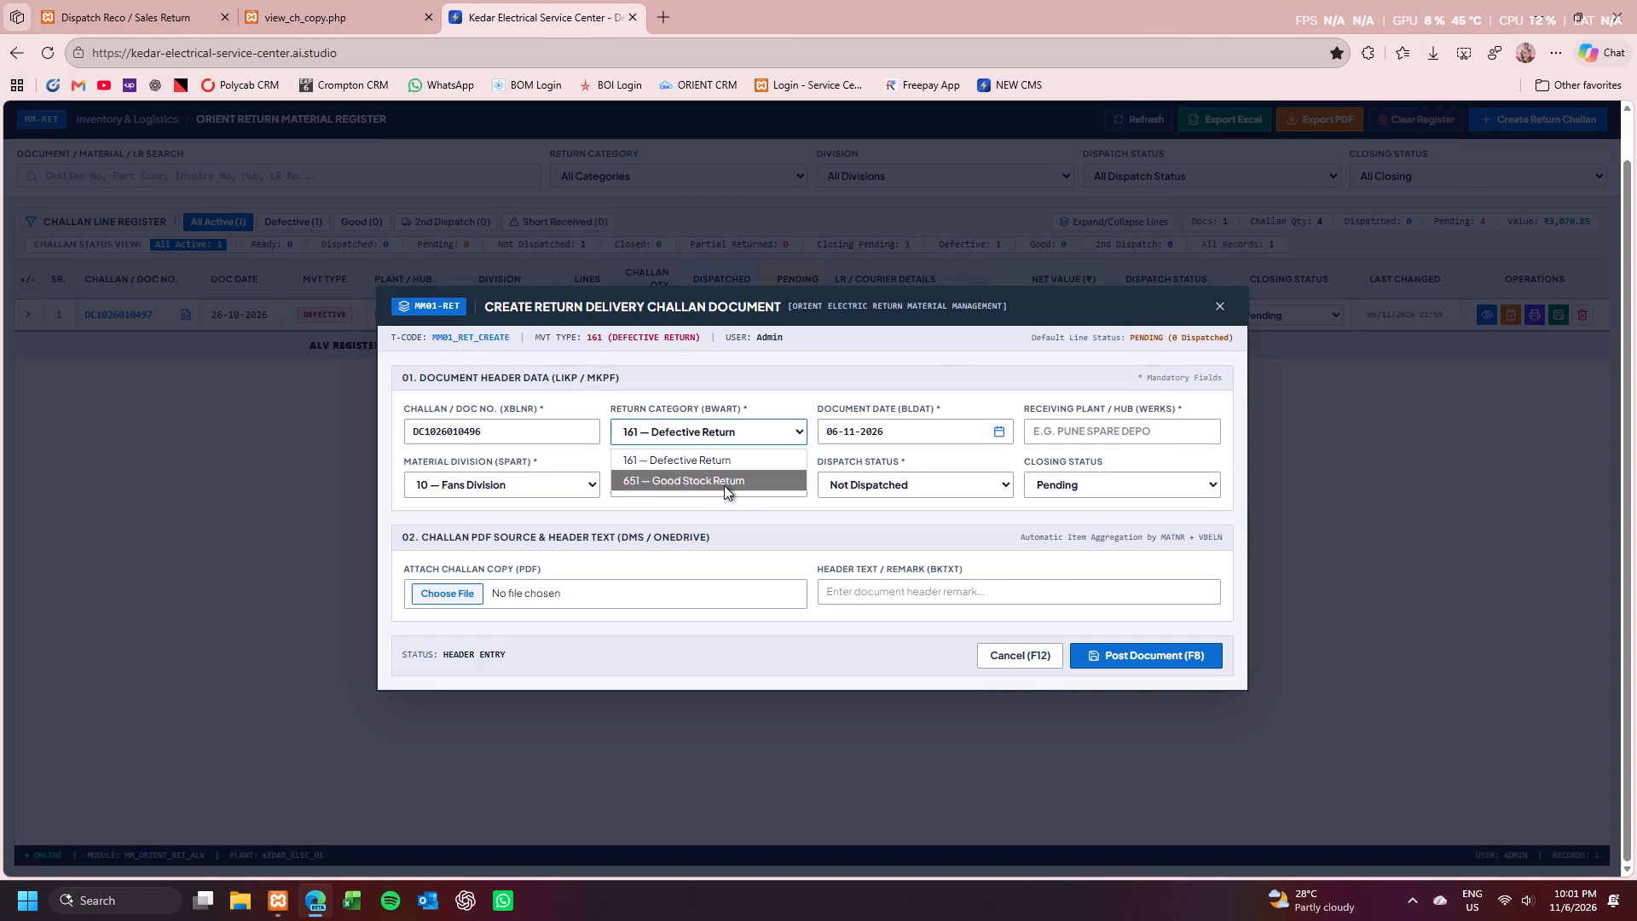
left_click(727, 465)
left_click(355, 0)
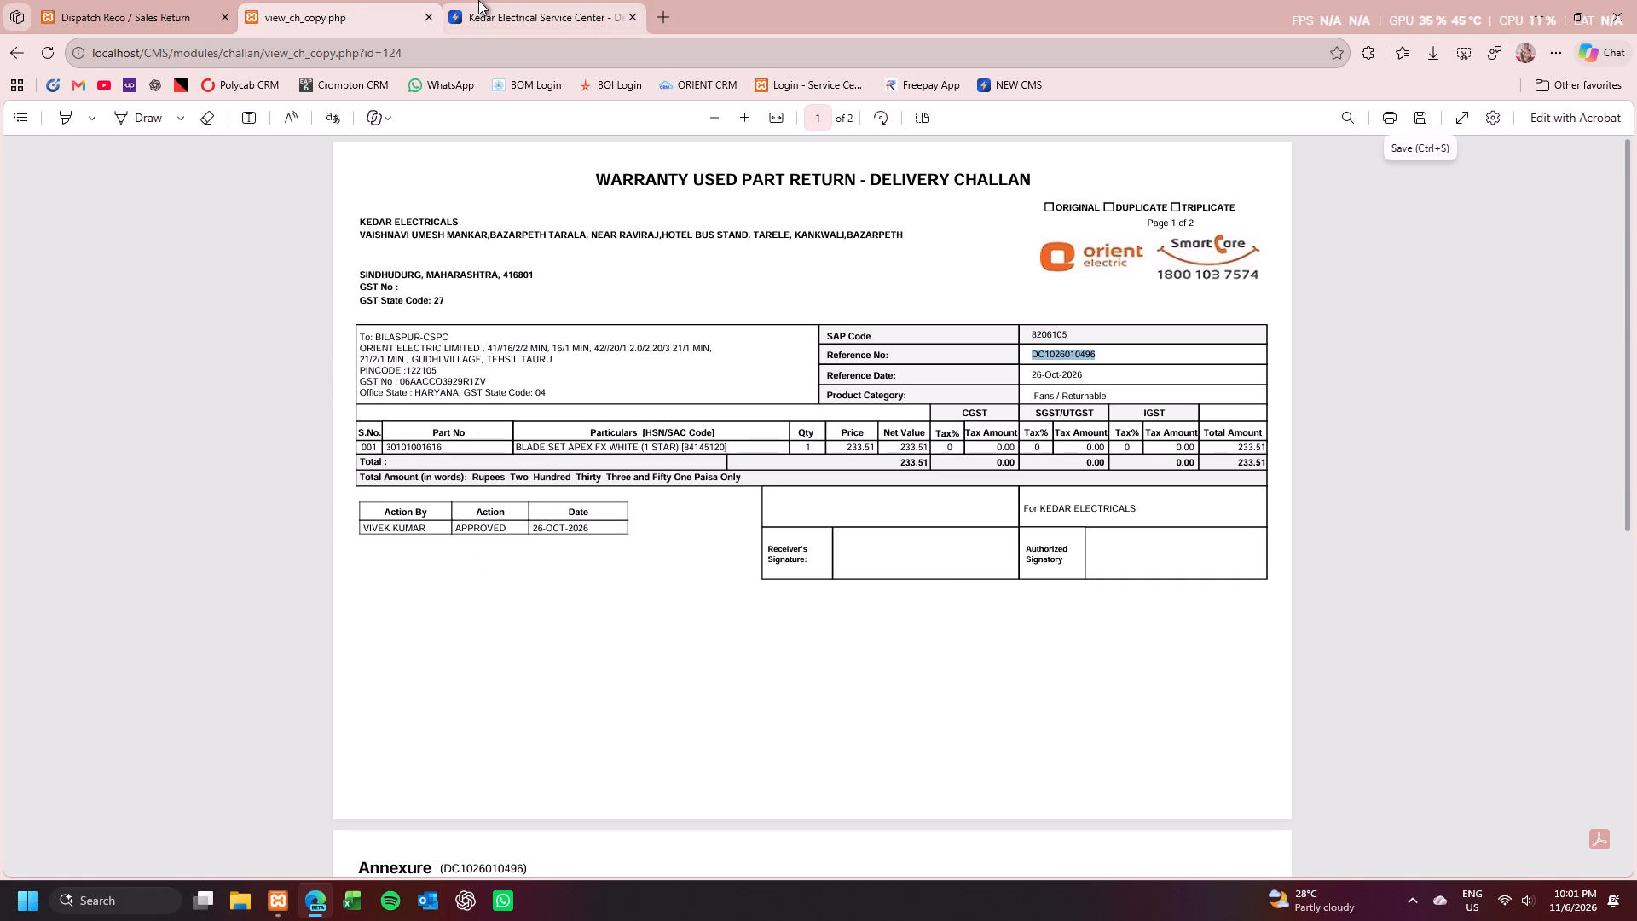
left_click(478, 0)
left_click(1001, 429)
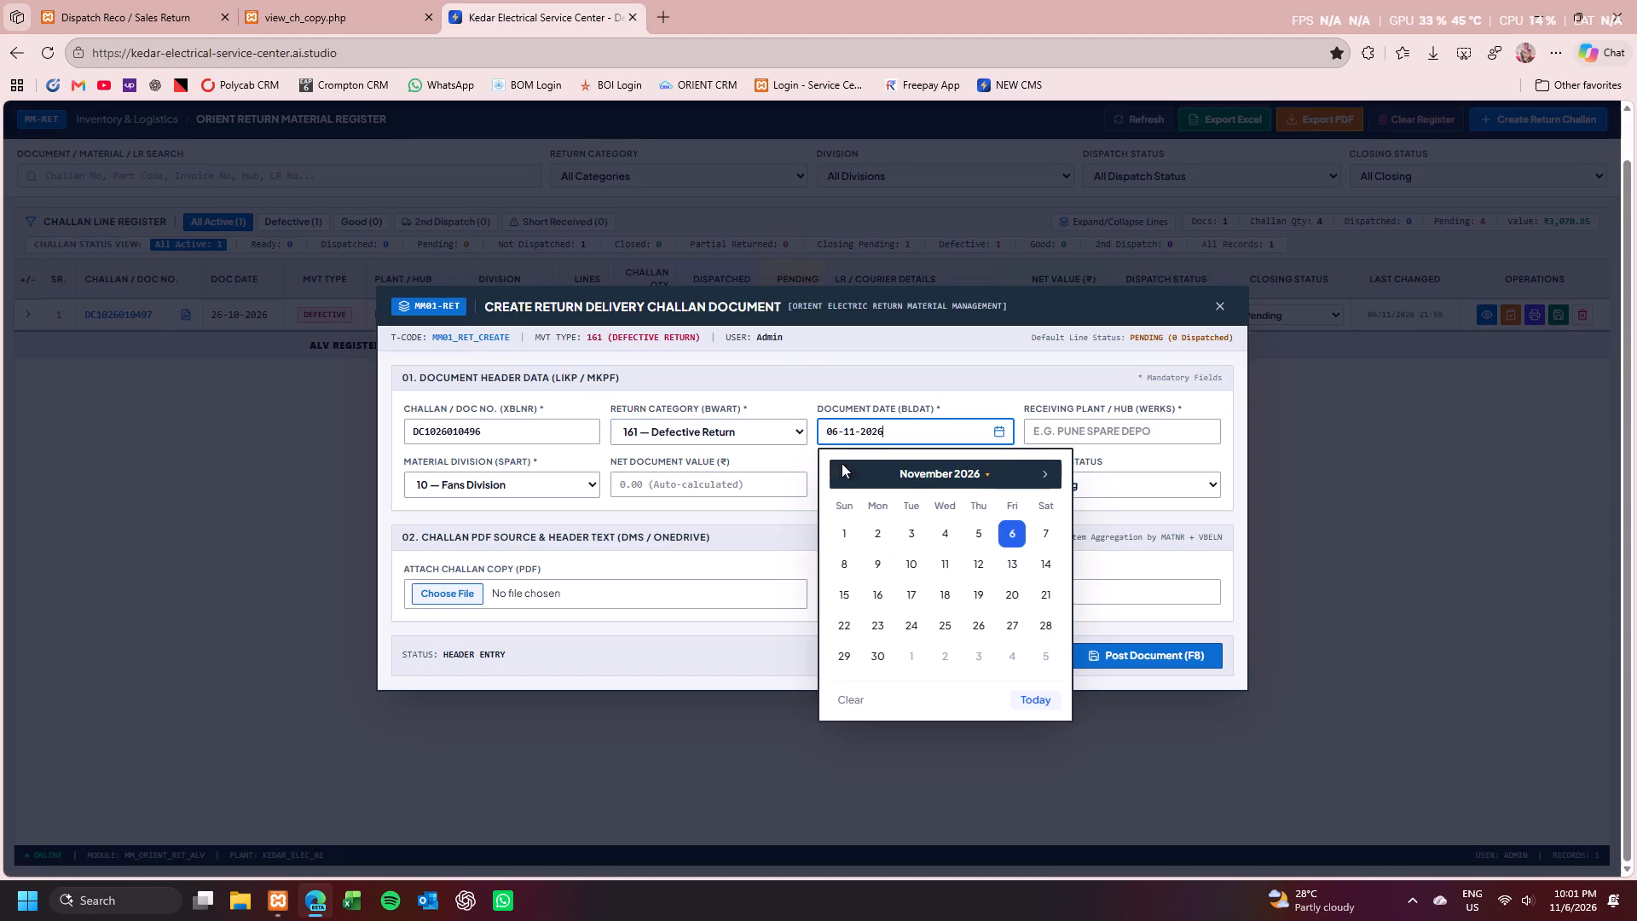
left_click(841, 472)
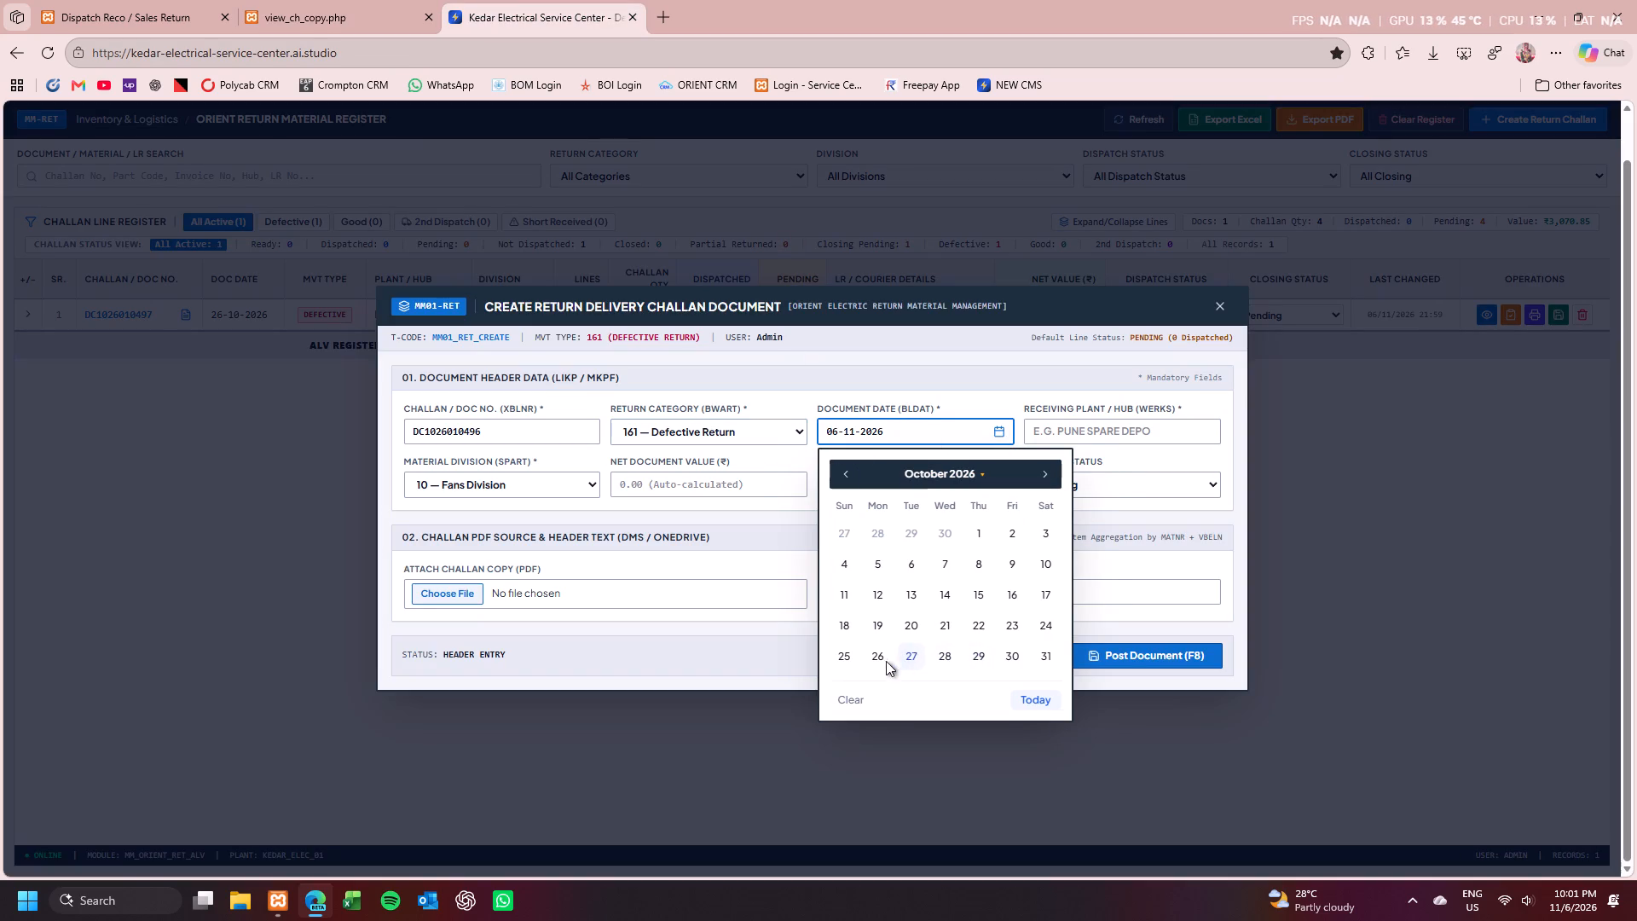
left_click(882, 659)
Complete the header with receiving plant BILASPUR copied from the PDF, material division 10 — Fans Division and net document value 233.51.
left_click(1053, 426)
left_click(393, 0)
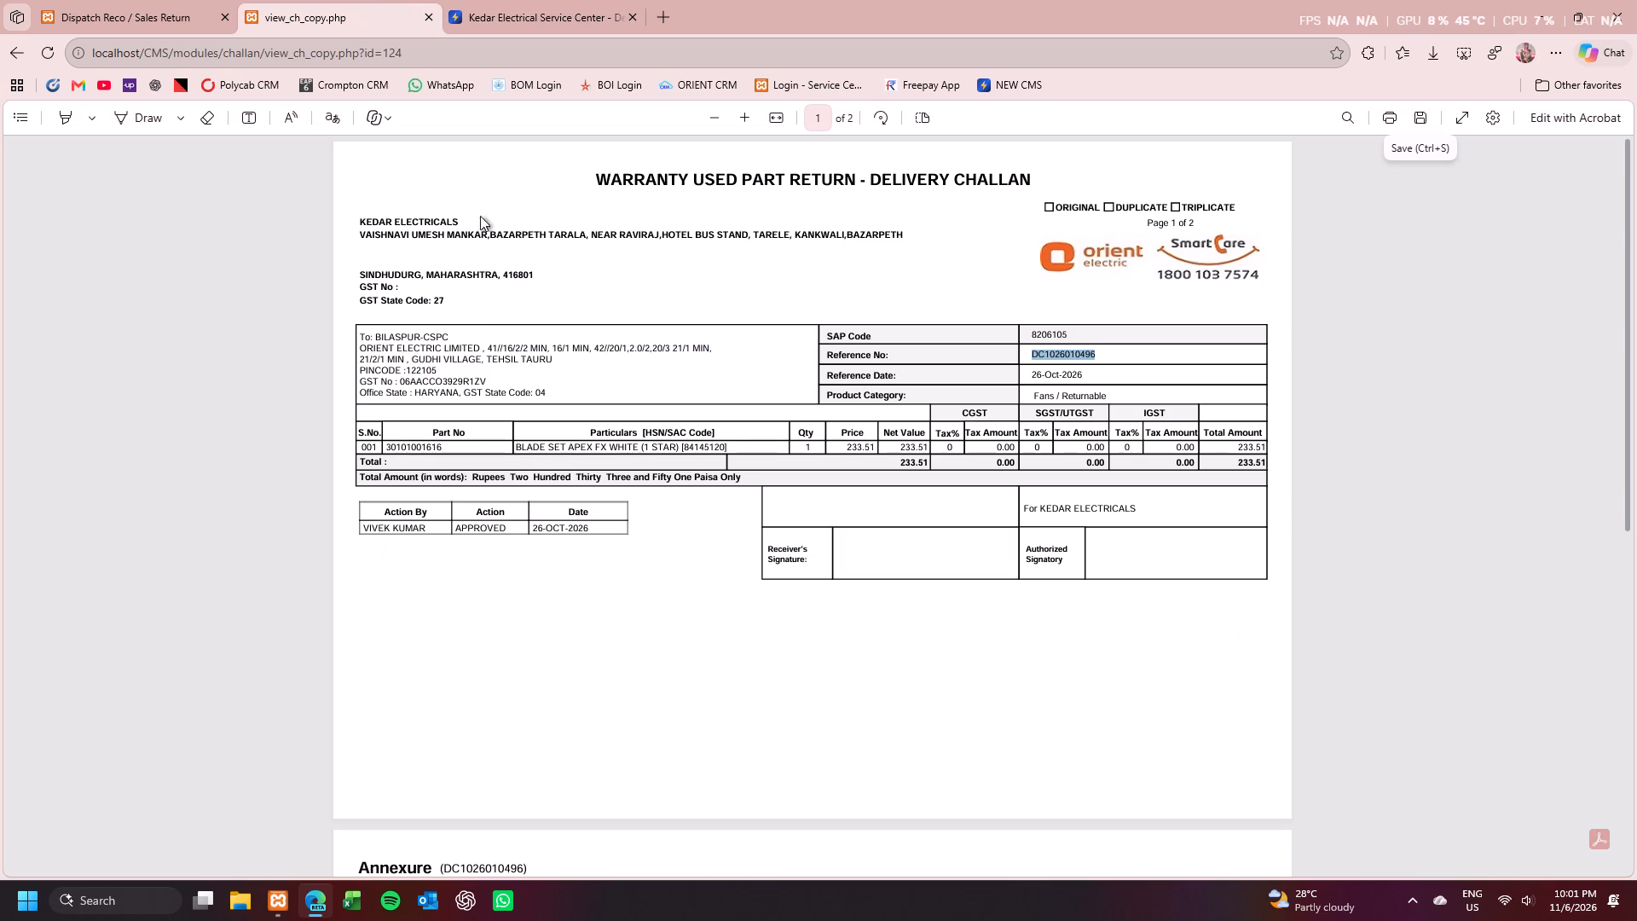
double_click(386, 335)
key("ctrl+c")
left_click(509, 3)
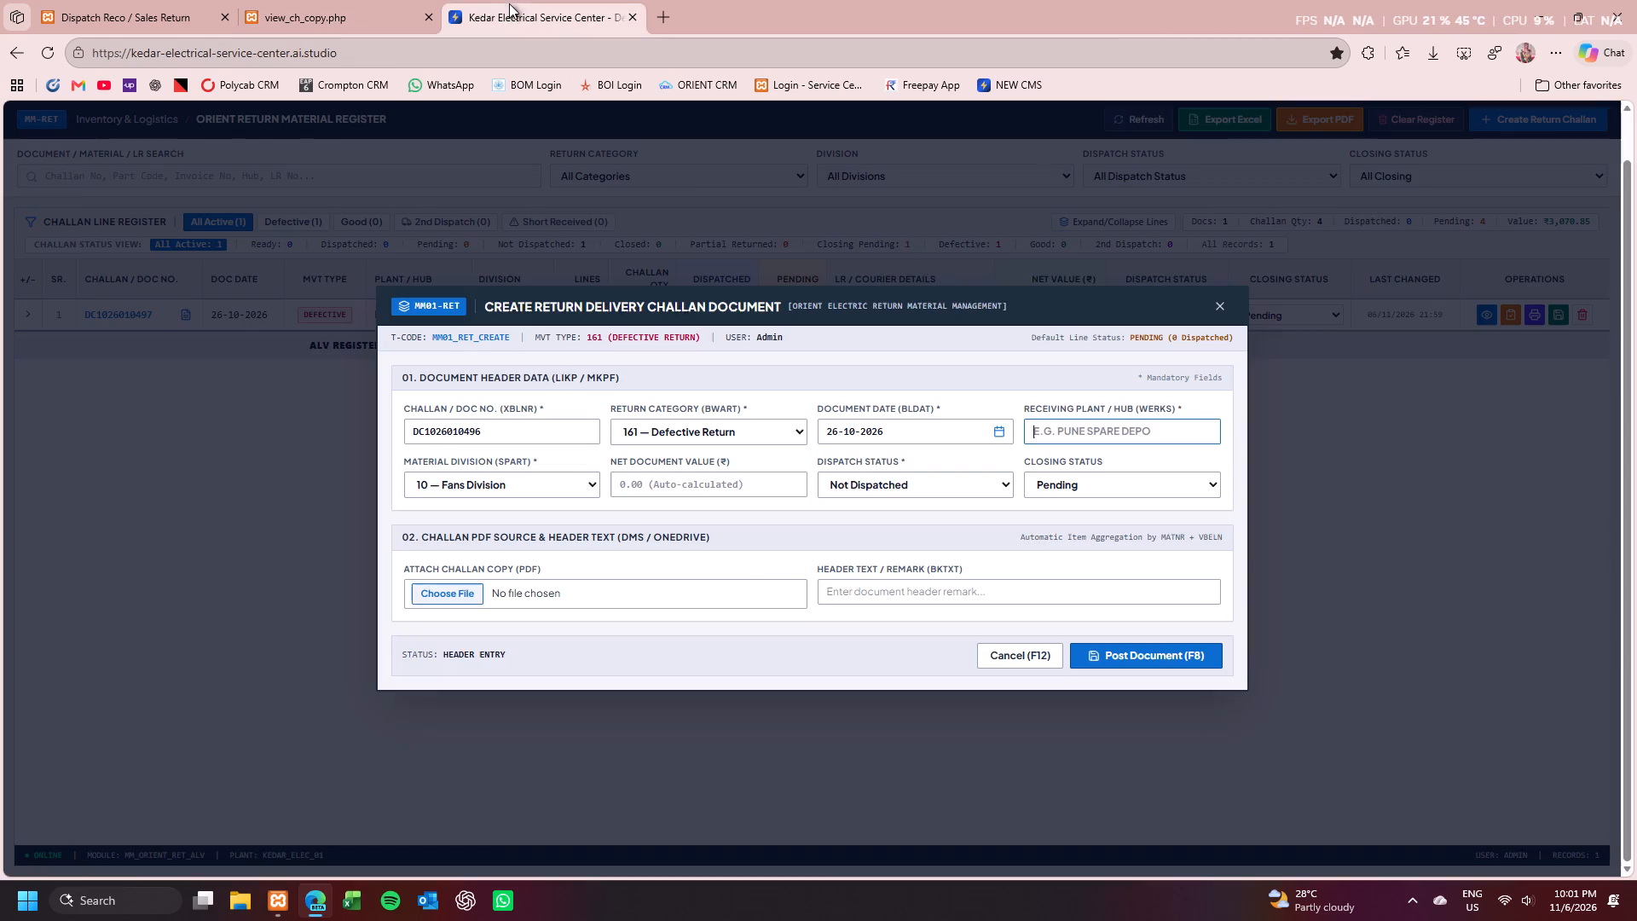
key("ctrl+v")
left_click(513, 491)
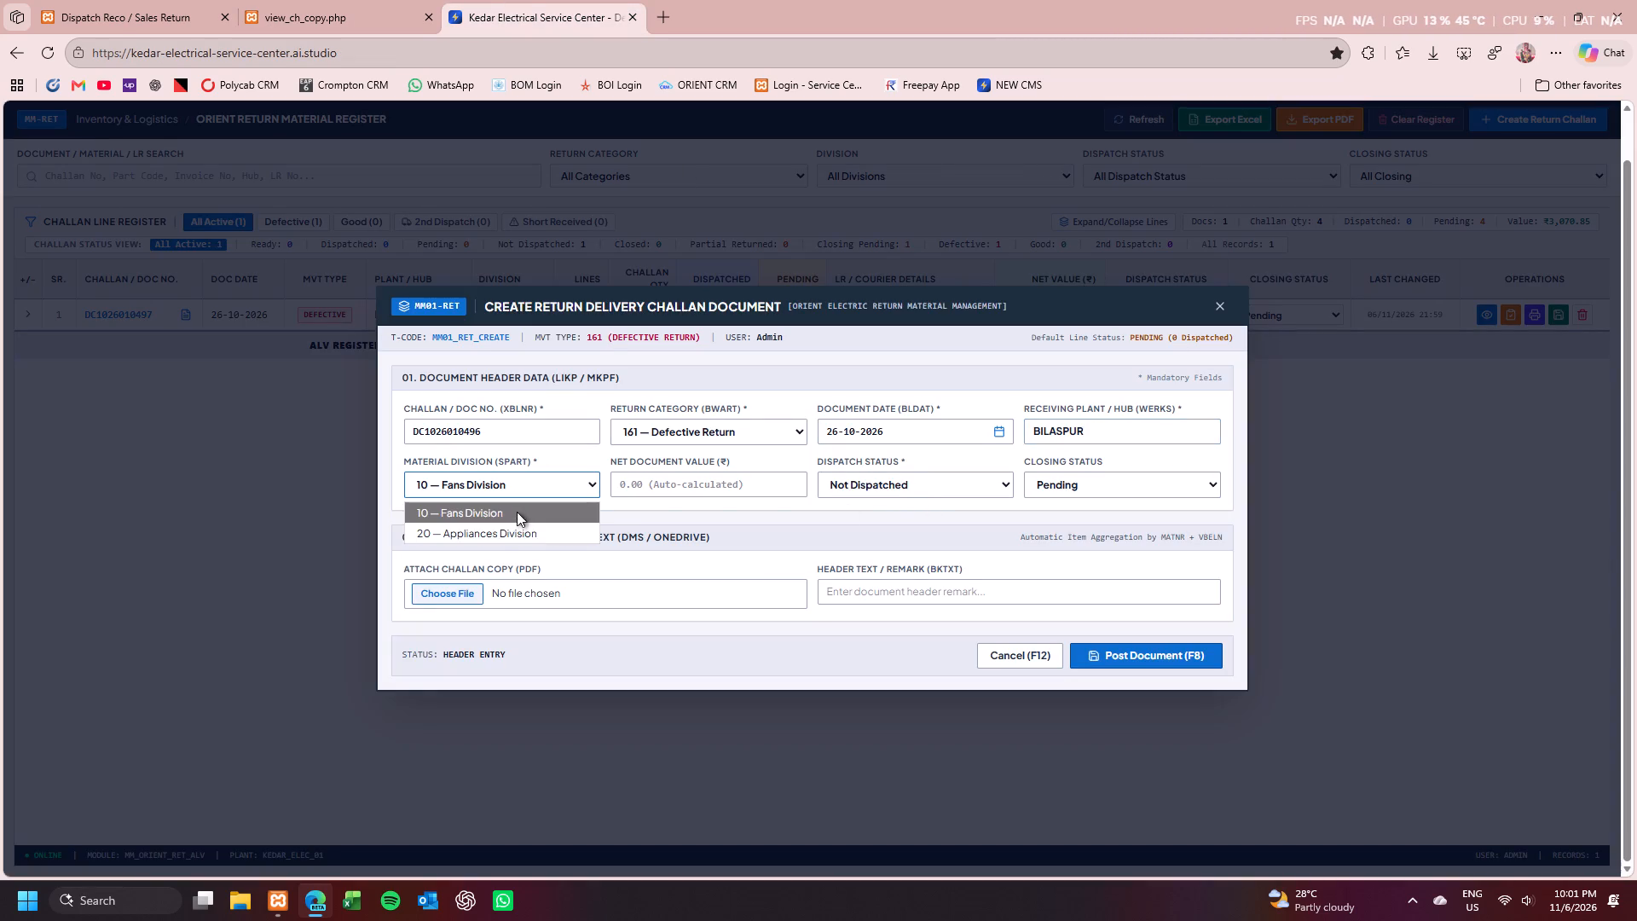
left_click(515, 516)
left_click(646, 486)
left_click(356, 0)
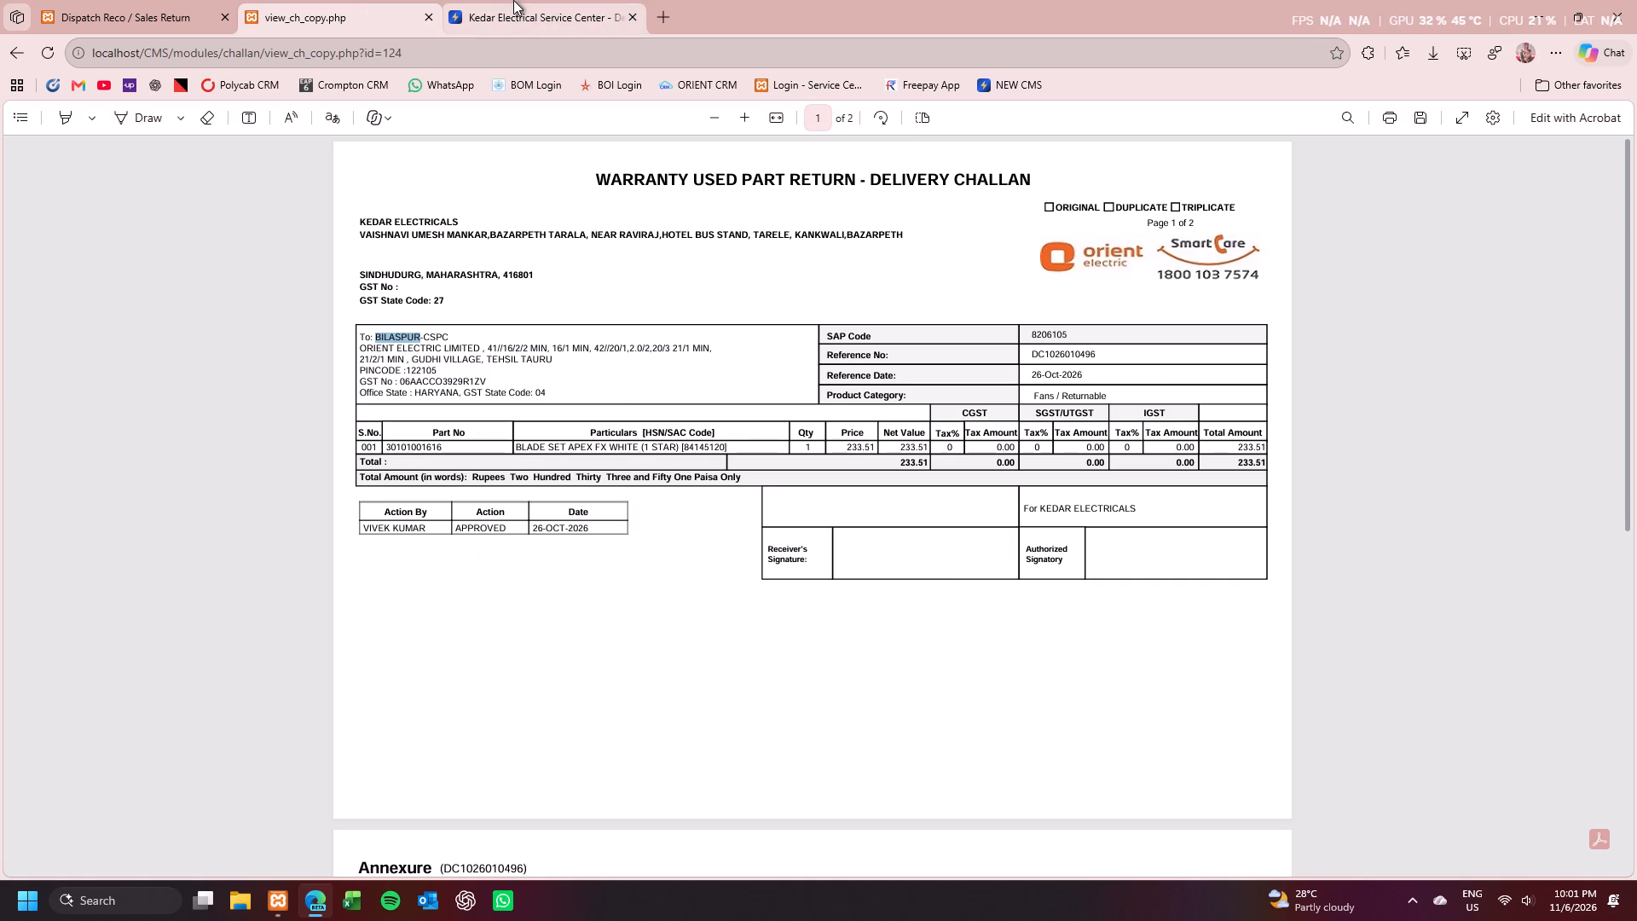
left_click(518, 0)
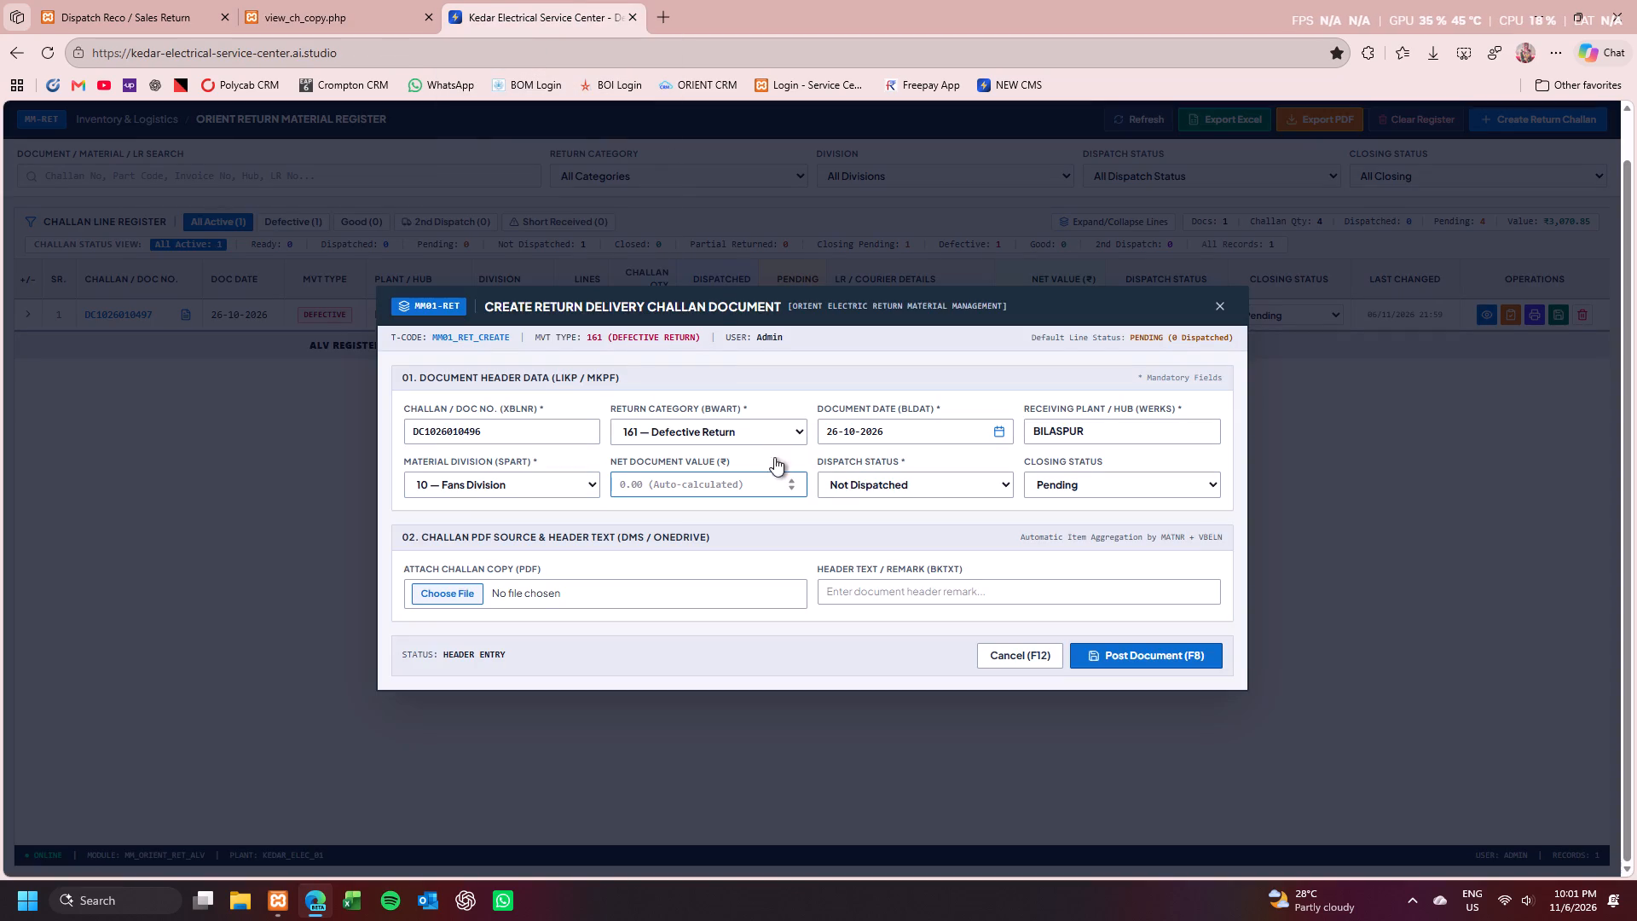
type("233.51")
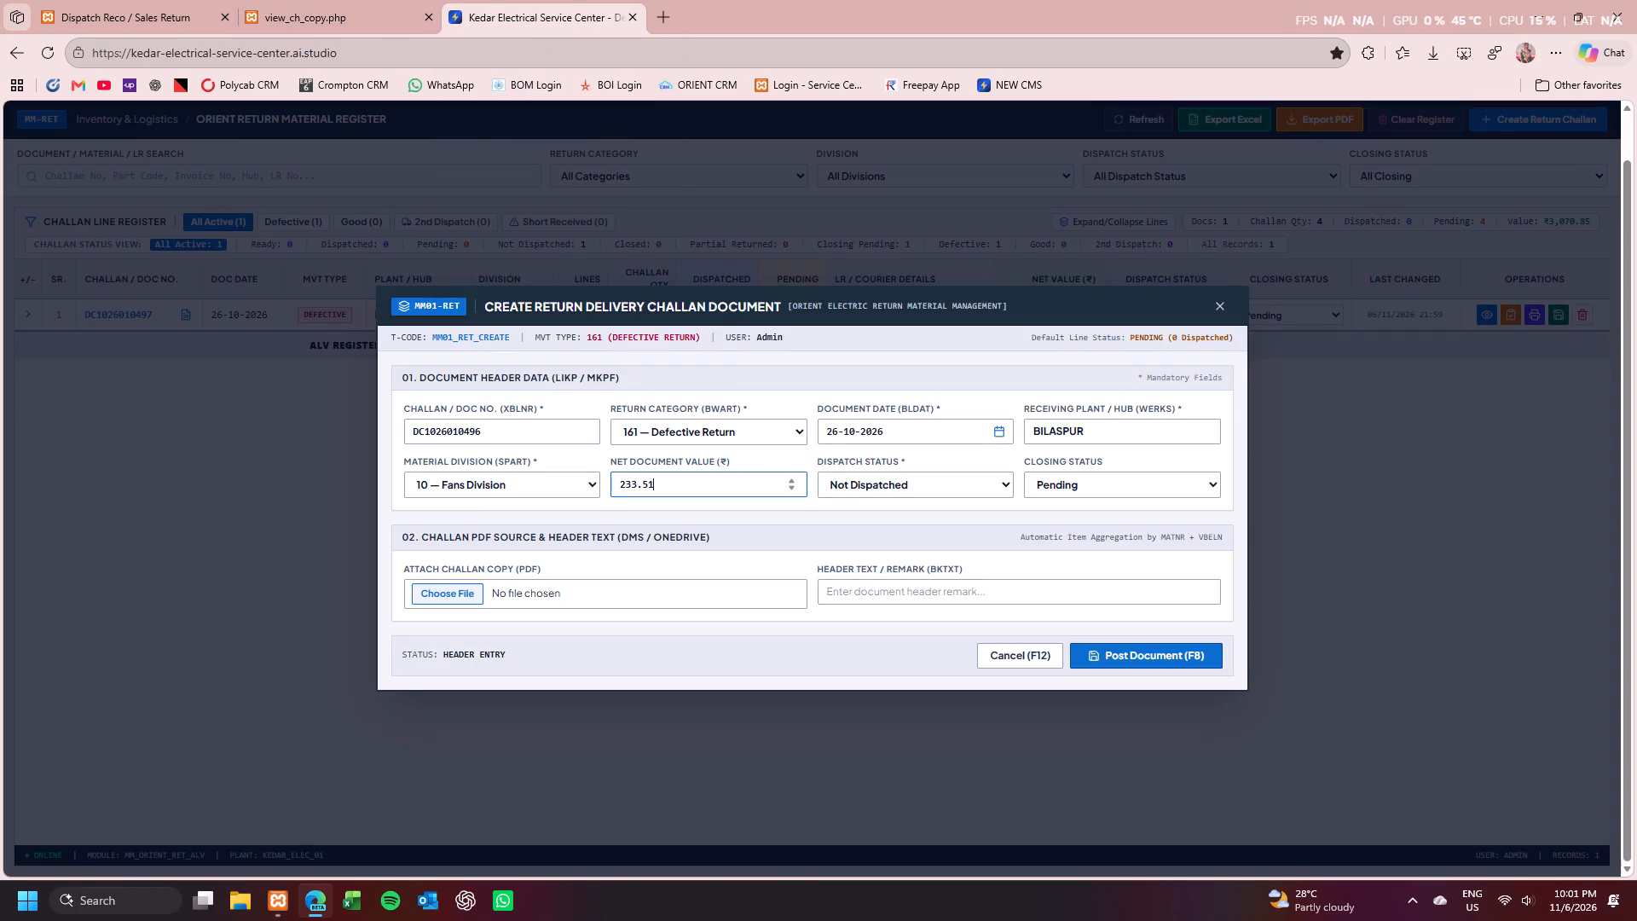
Attach 2.pdf from the ORIENT NEW CMS UPLOAD folder as the challan copy.
left_click(484, 599)
left_click(237, 161)
left_click(689, 428)
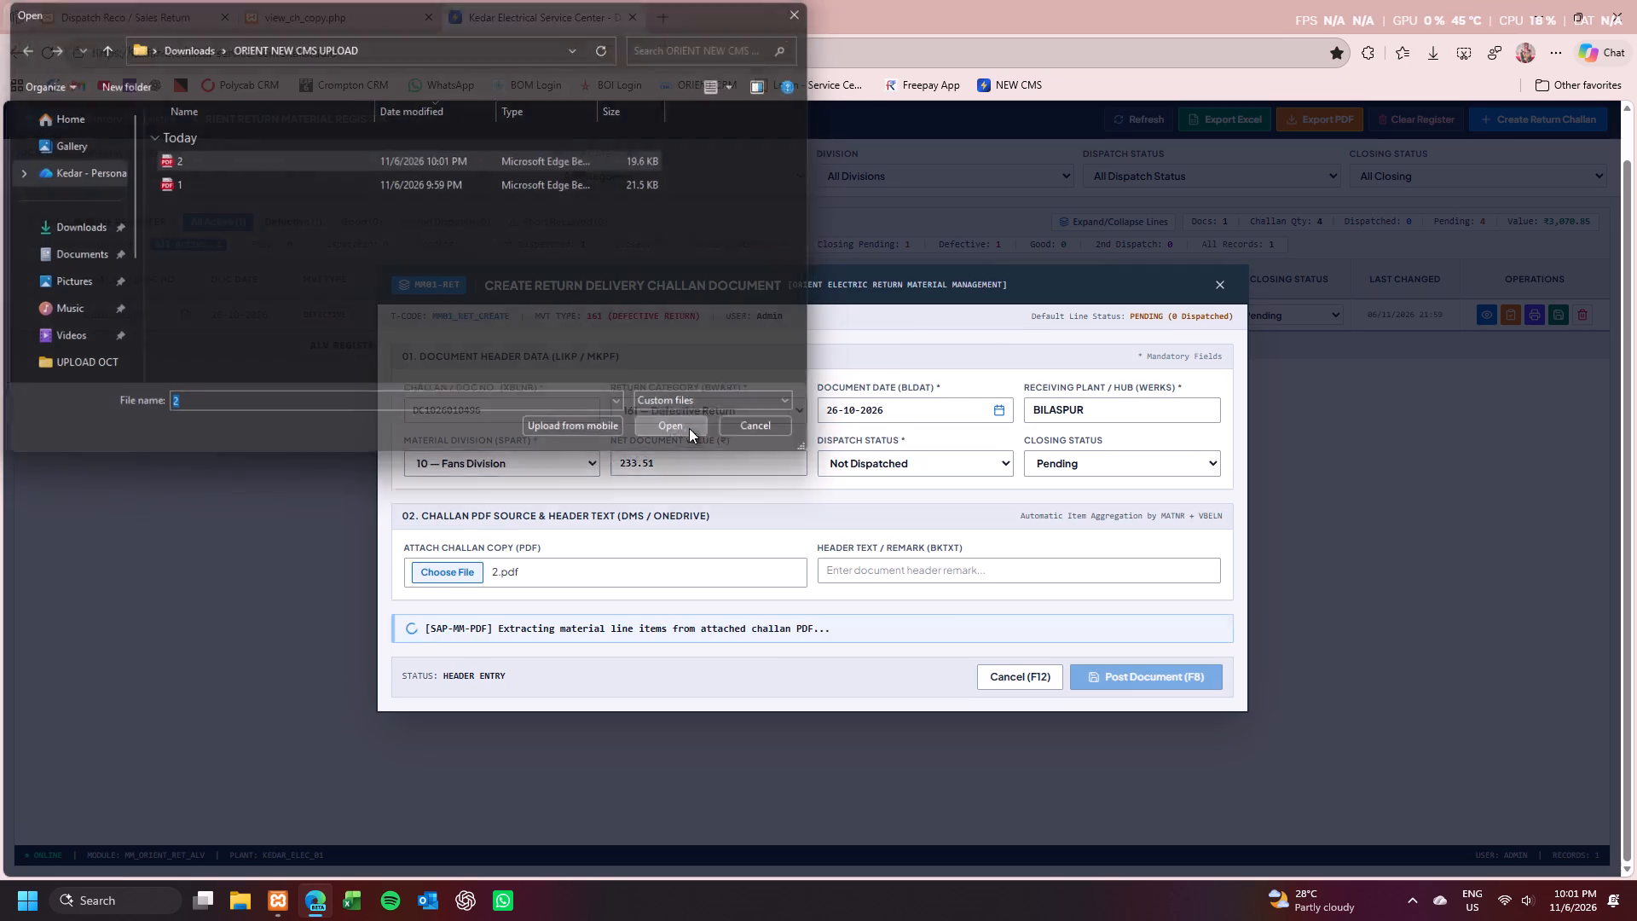
left_click(1061, 605)
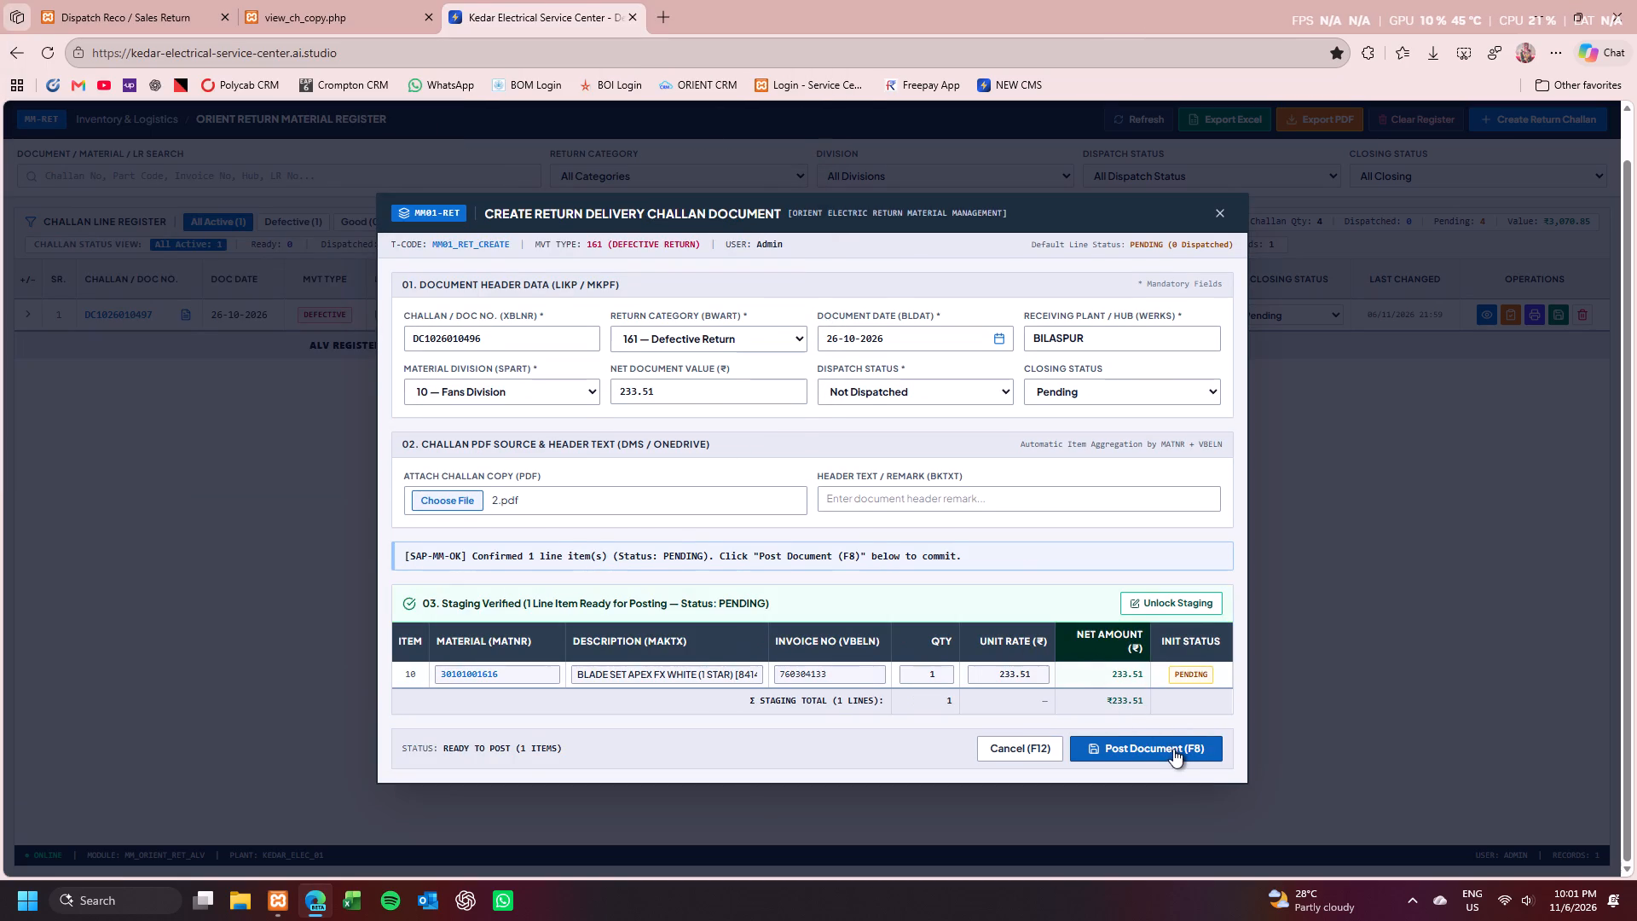
left_click(1173, 751)
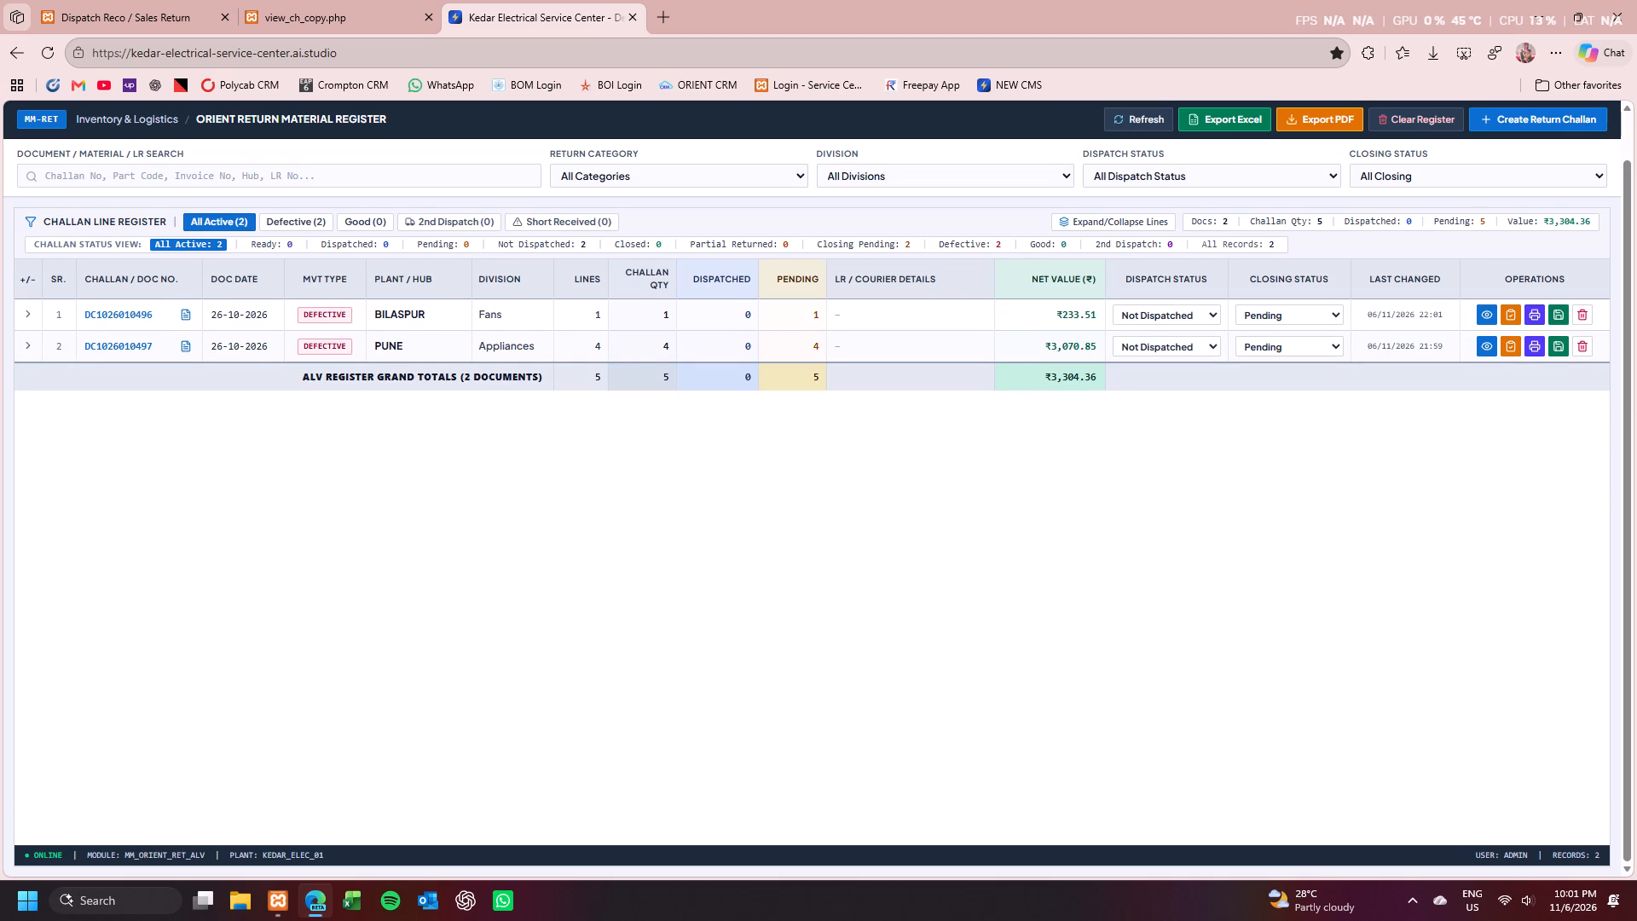
left_click(338, 2)
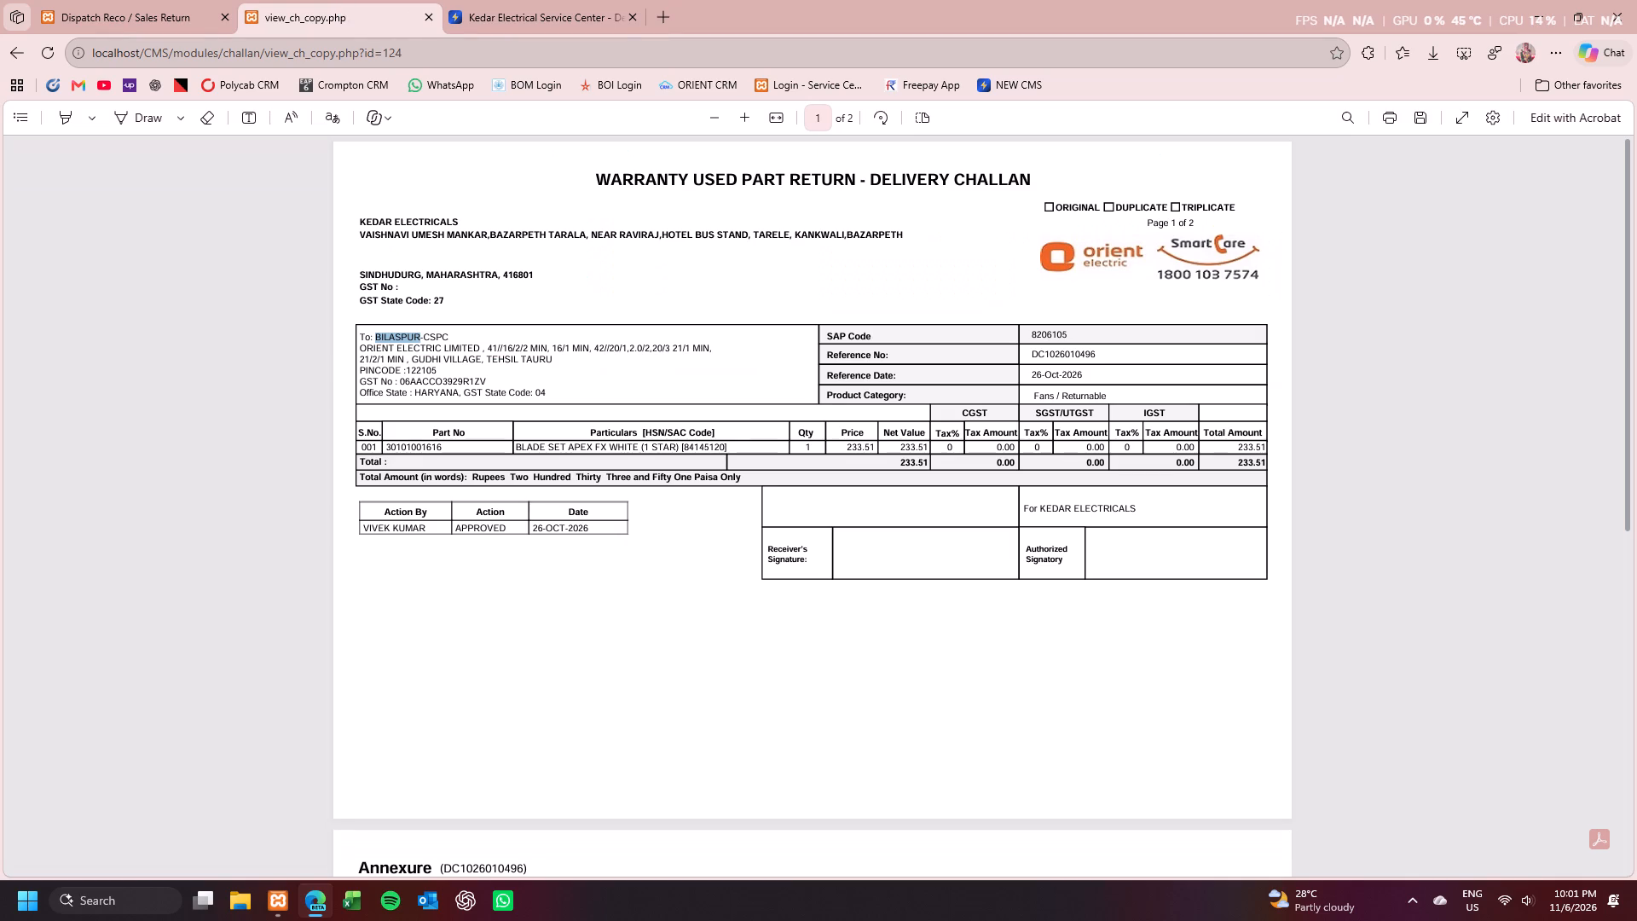
left_click(425, 18)
left_click(90, 0)
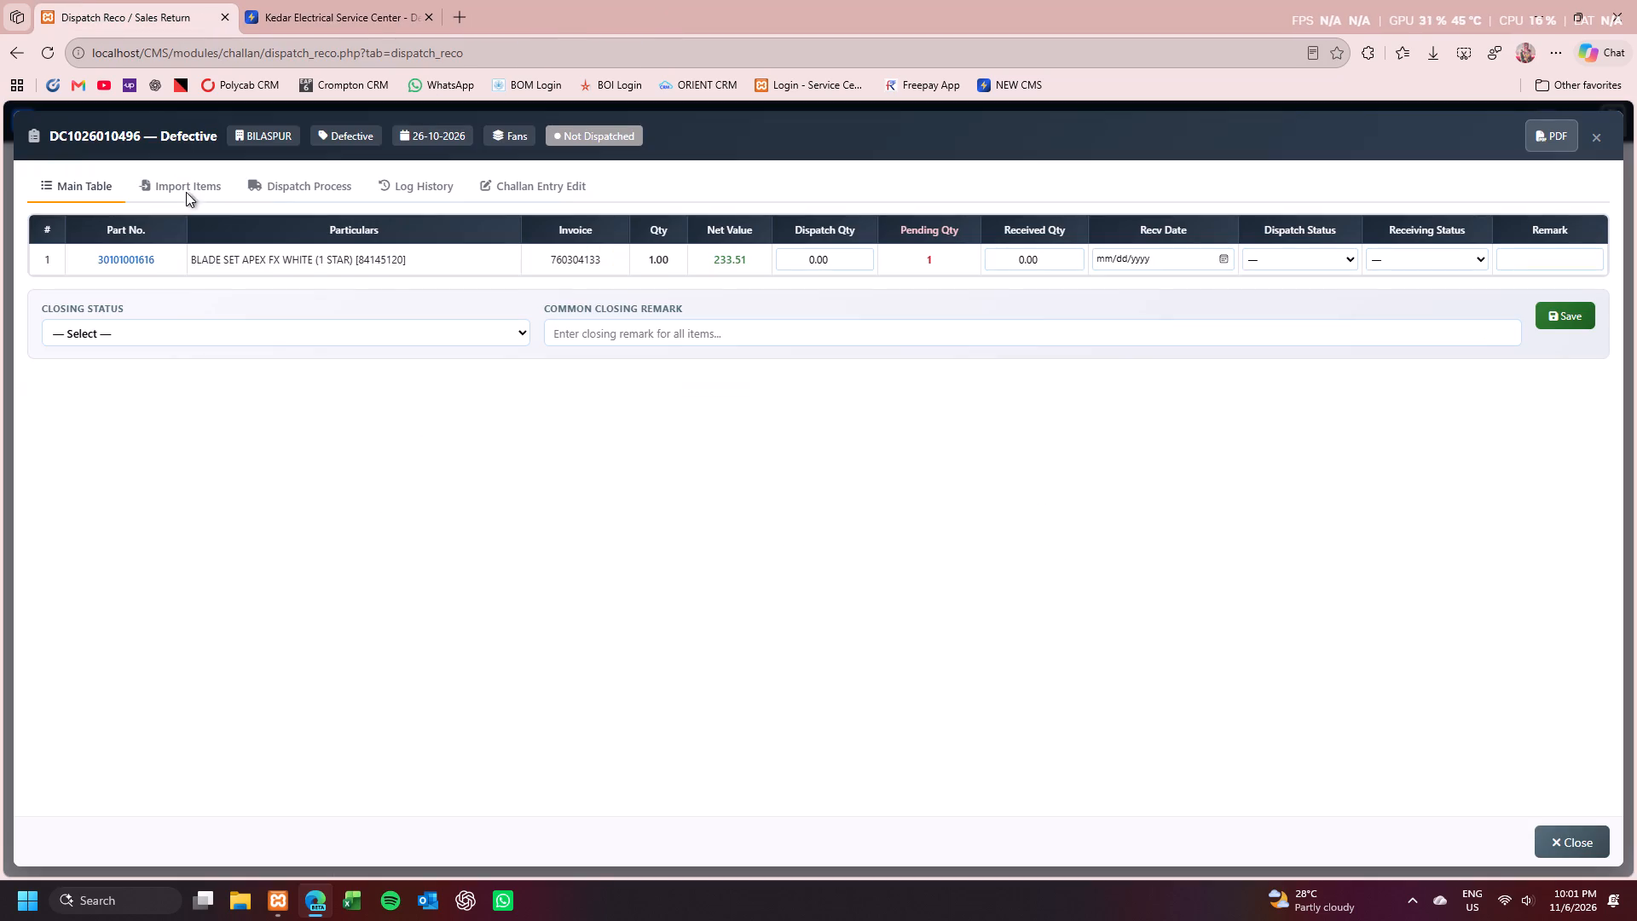
left_click(1591, 137)
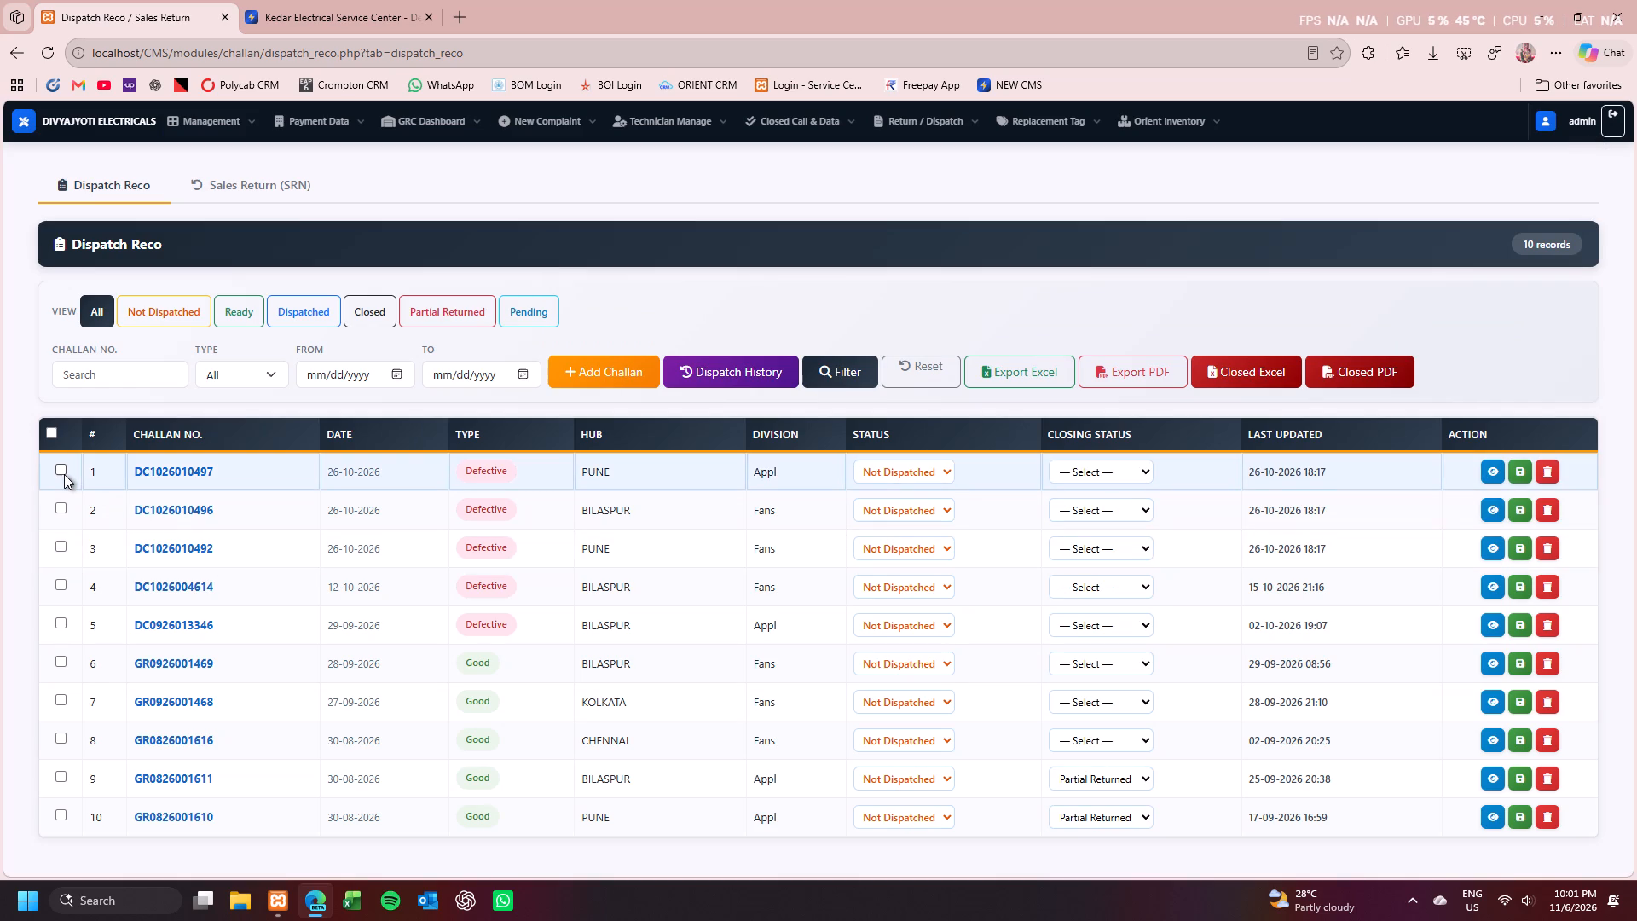
left_click(63, 473)
left_click(59, 505)
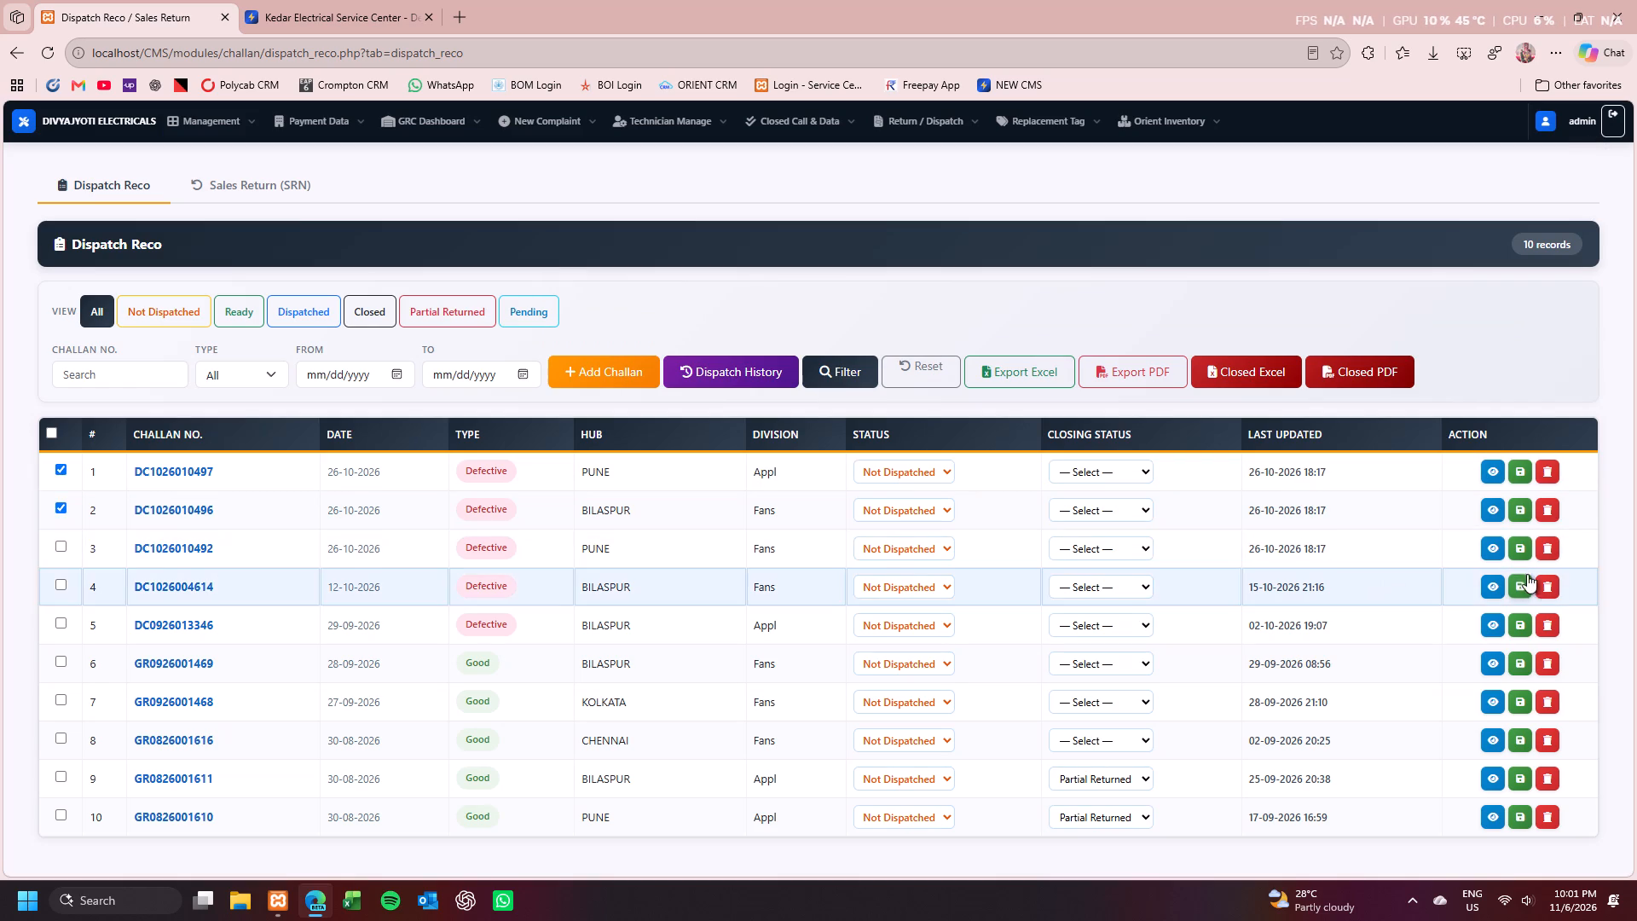
left_click(1493, 557)
left_click(1557, 131)
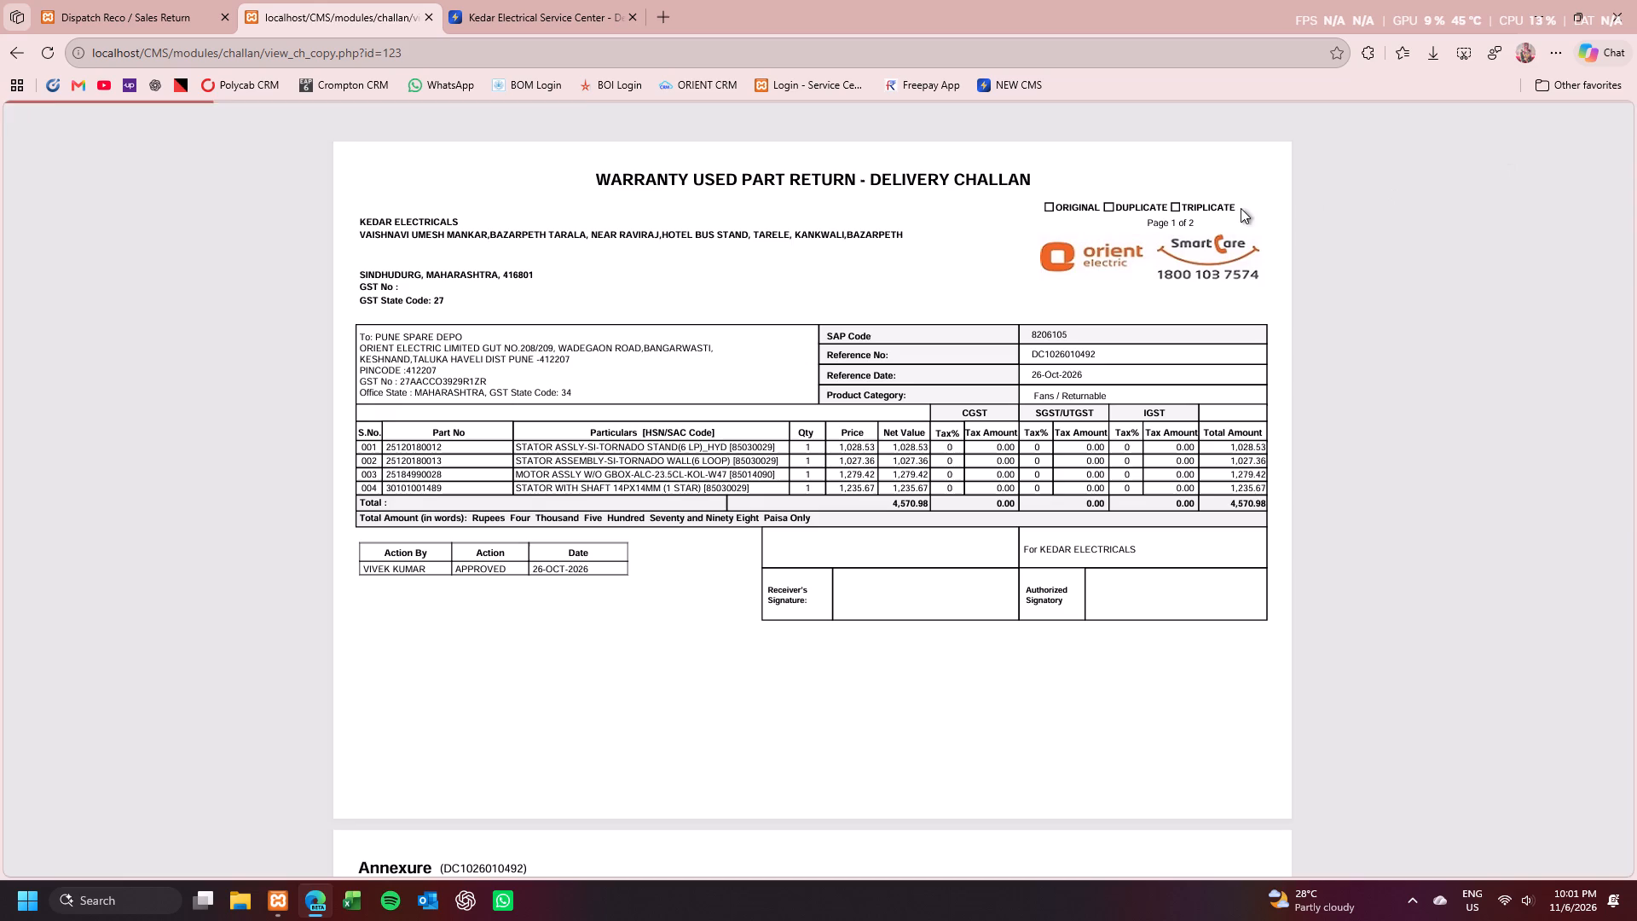
double_click(1070, 359)
key("ctrl+c")
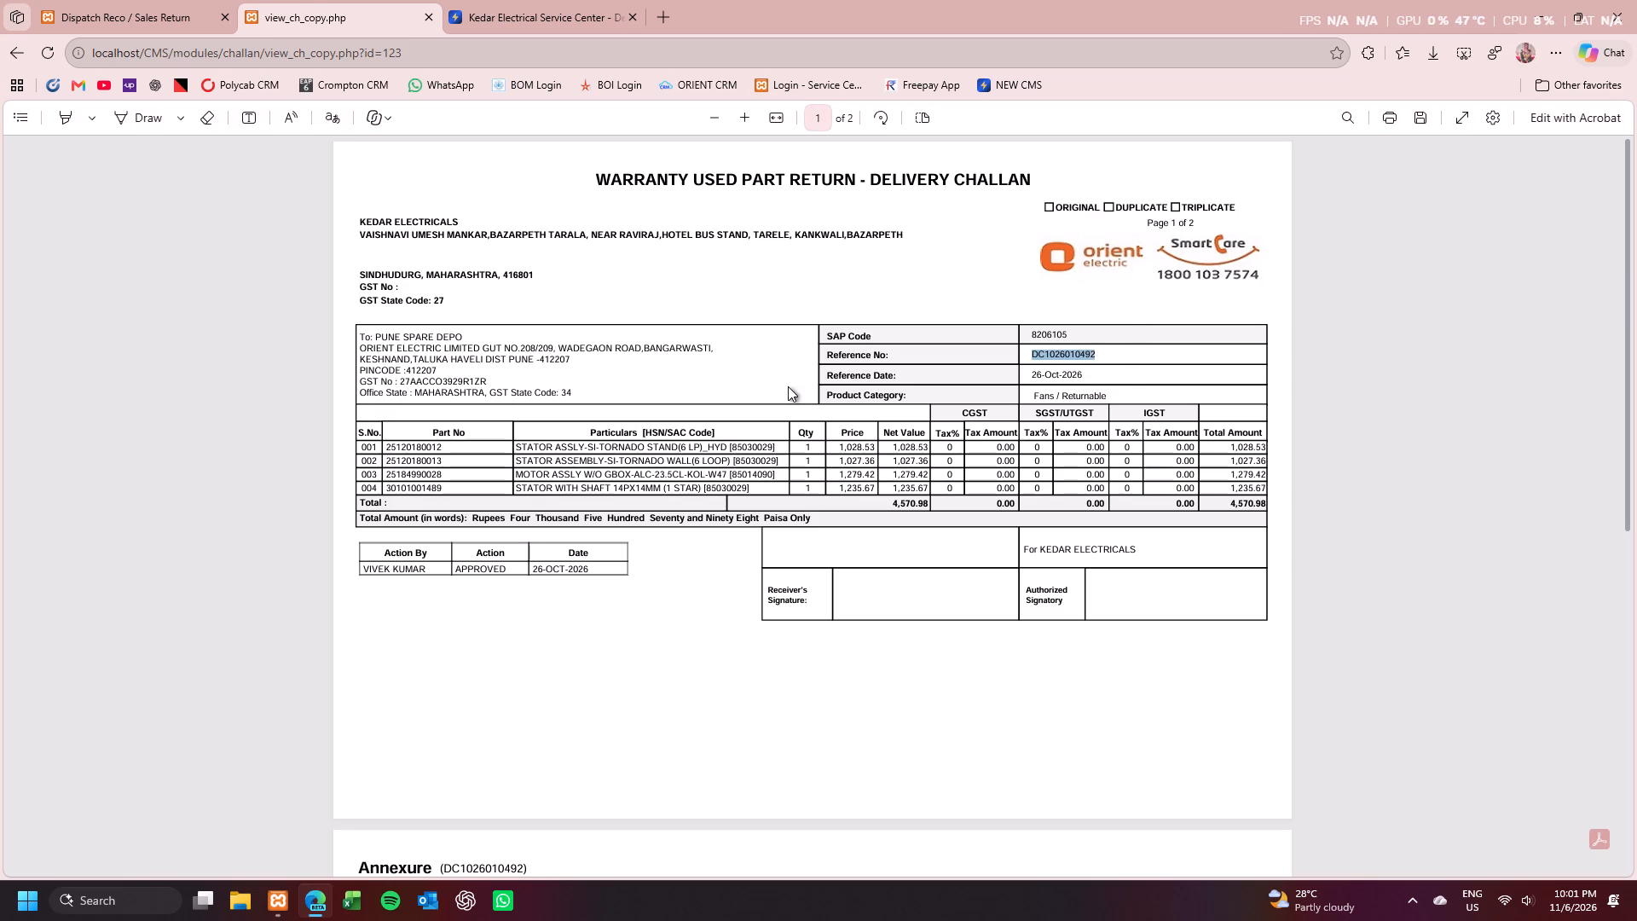
left_click(527, 0)
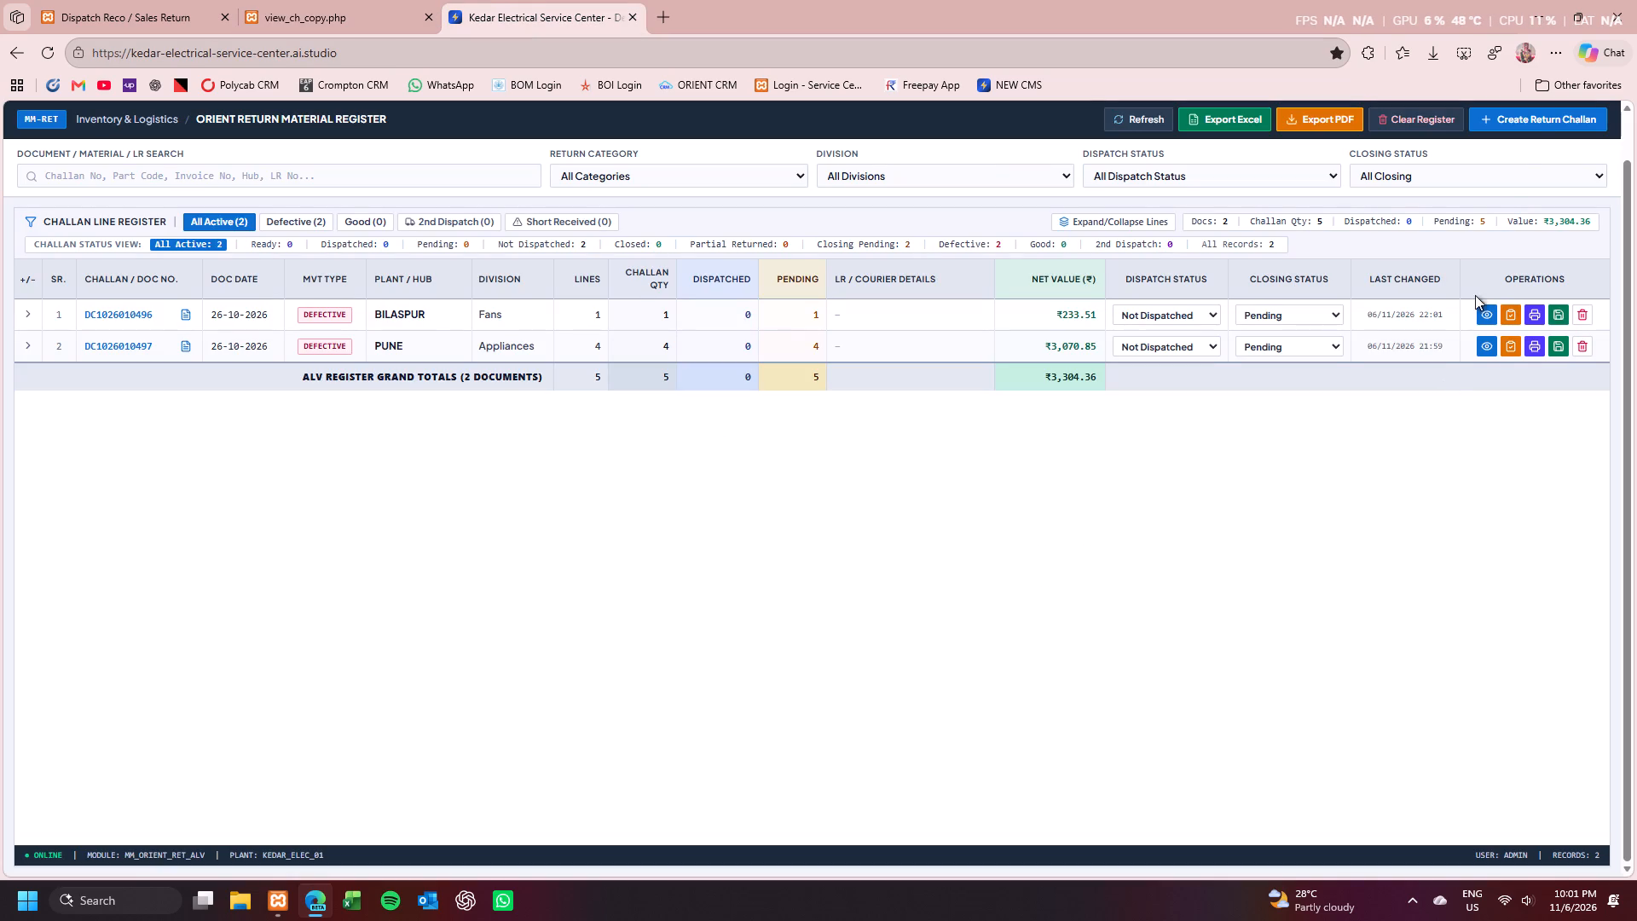
left_click(1533, 124)
left_click(470, 437)
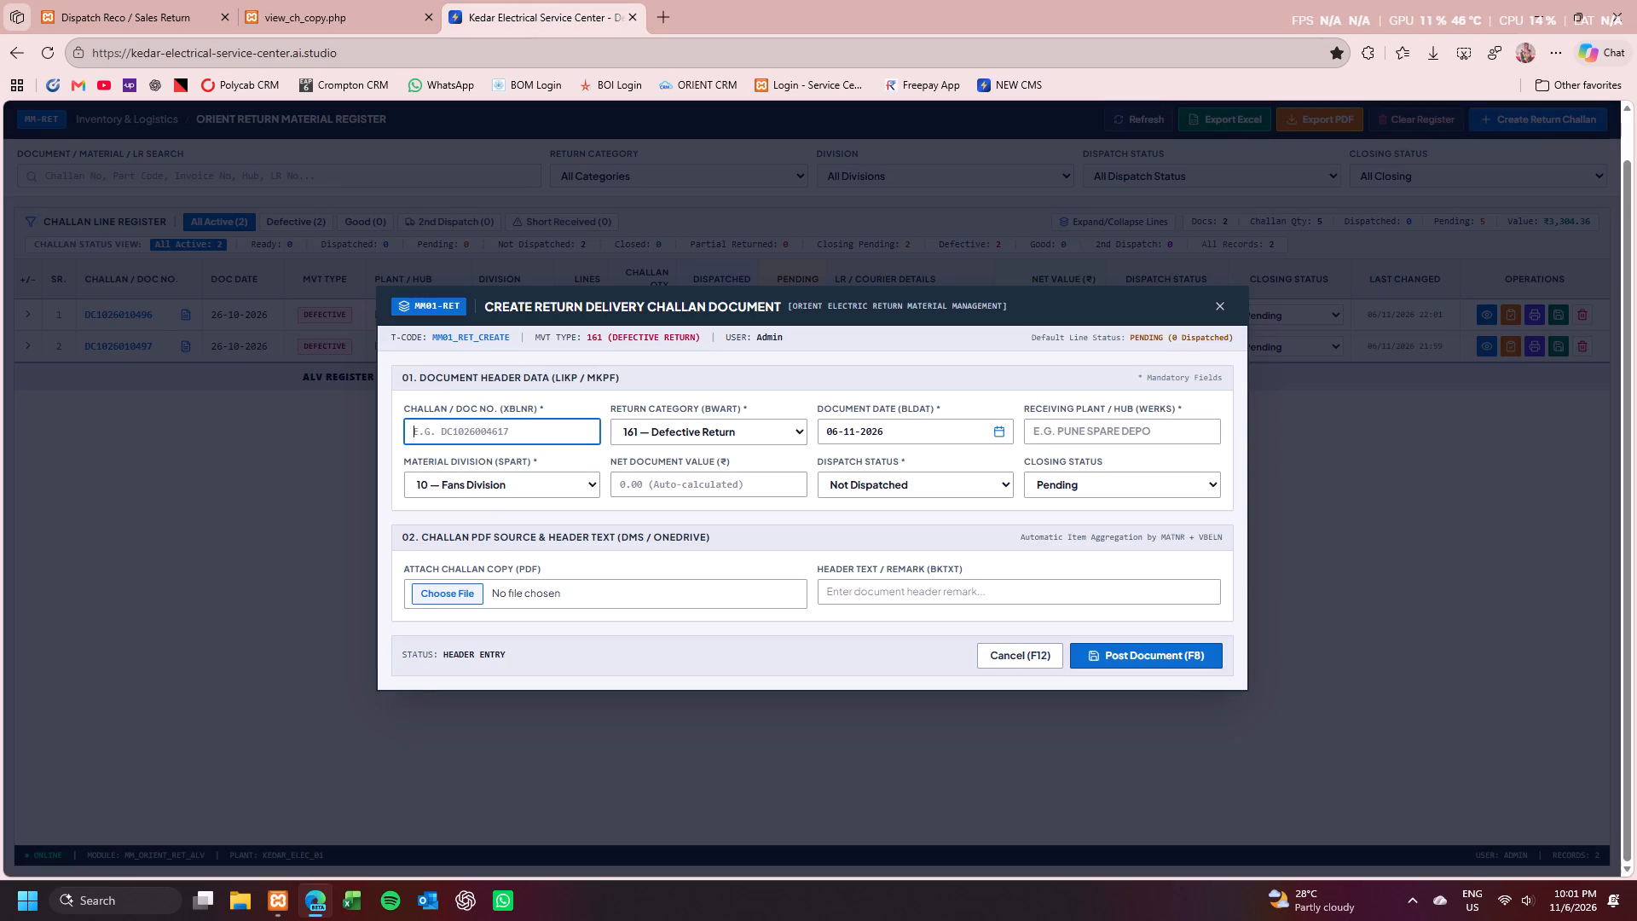
key("ctrl+v")
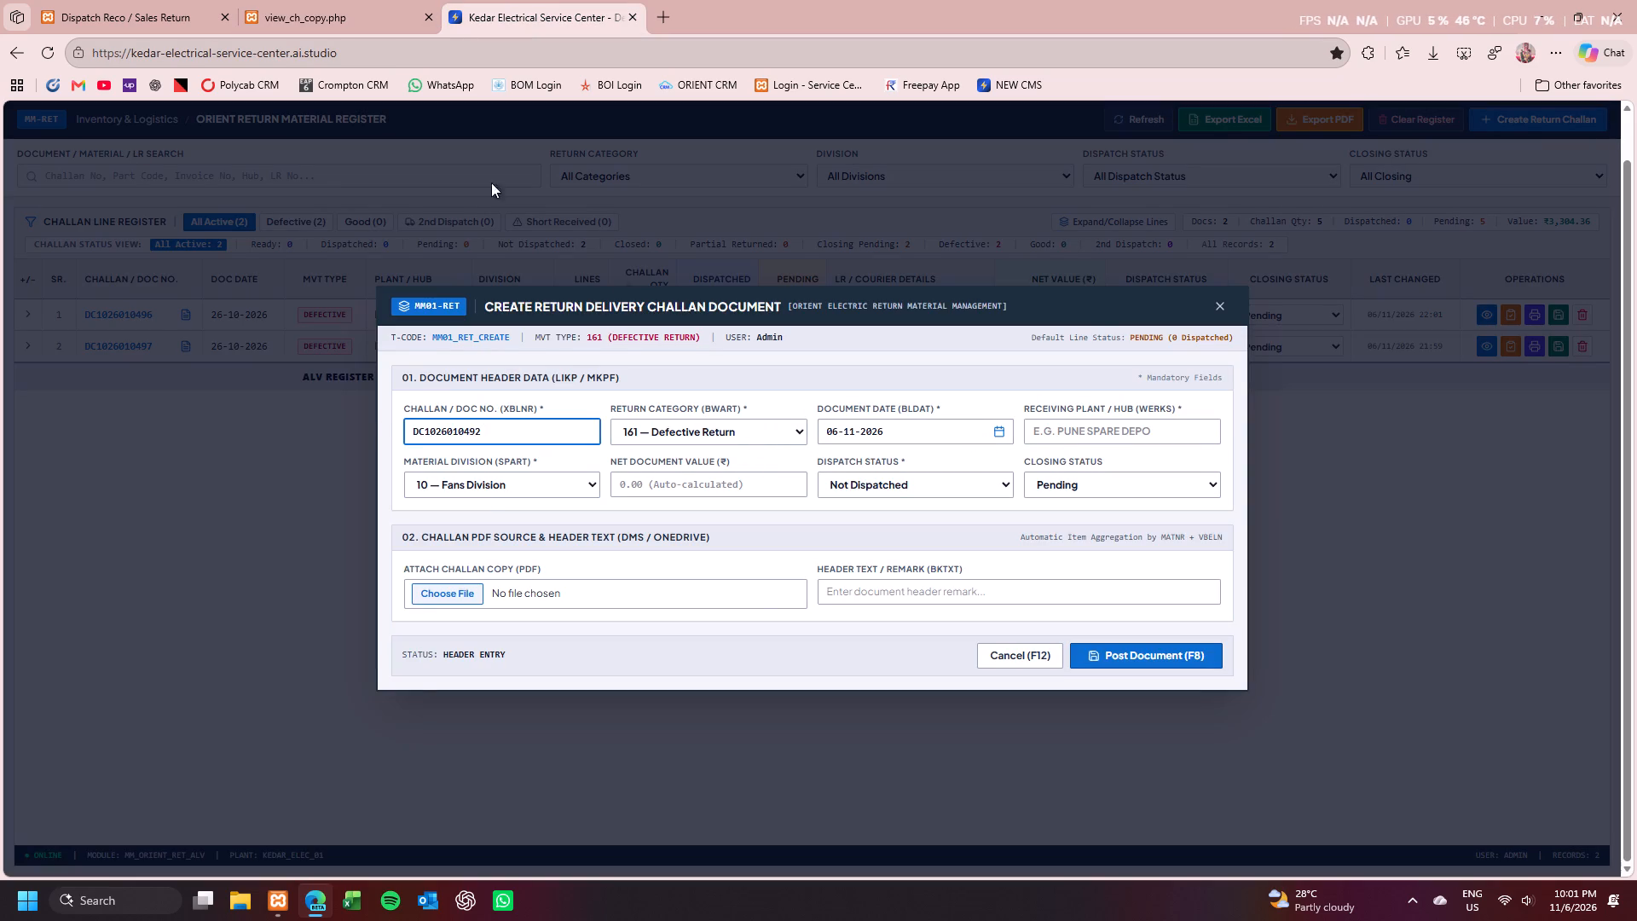
Set the document date to 26-10-2026, checking it against the challan PDF.
left_click(400, 0)
left_click(558, 0)
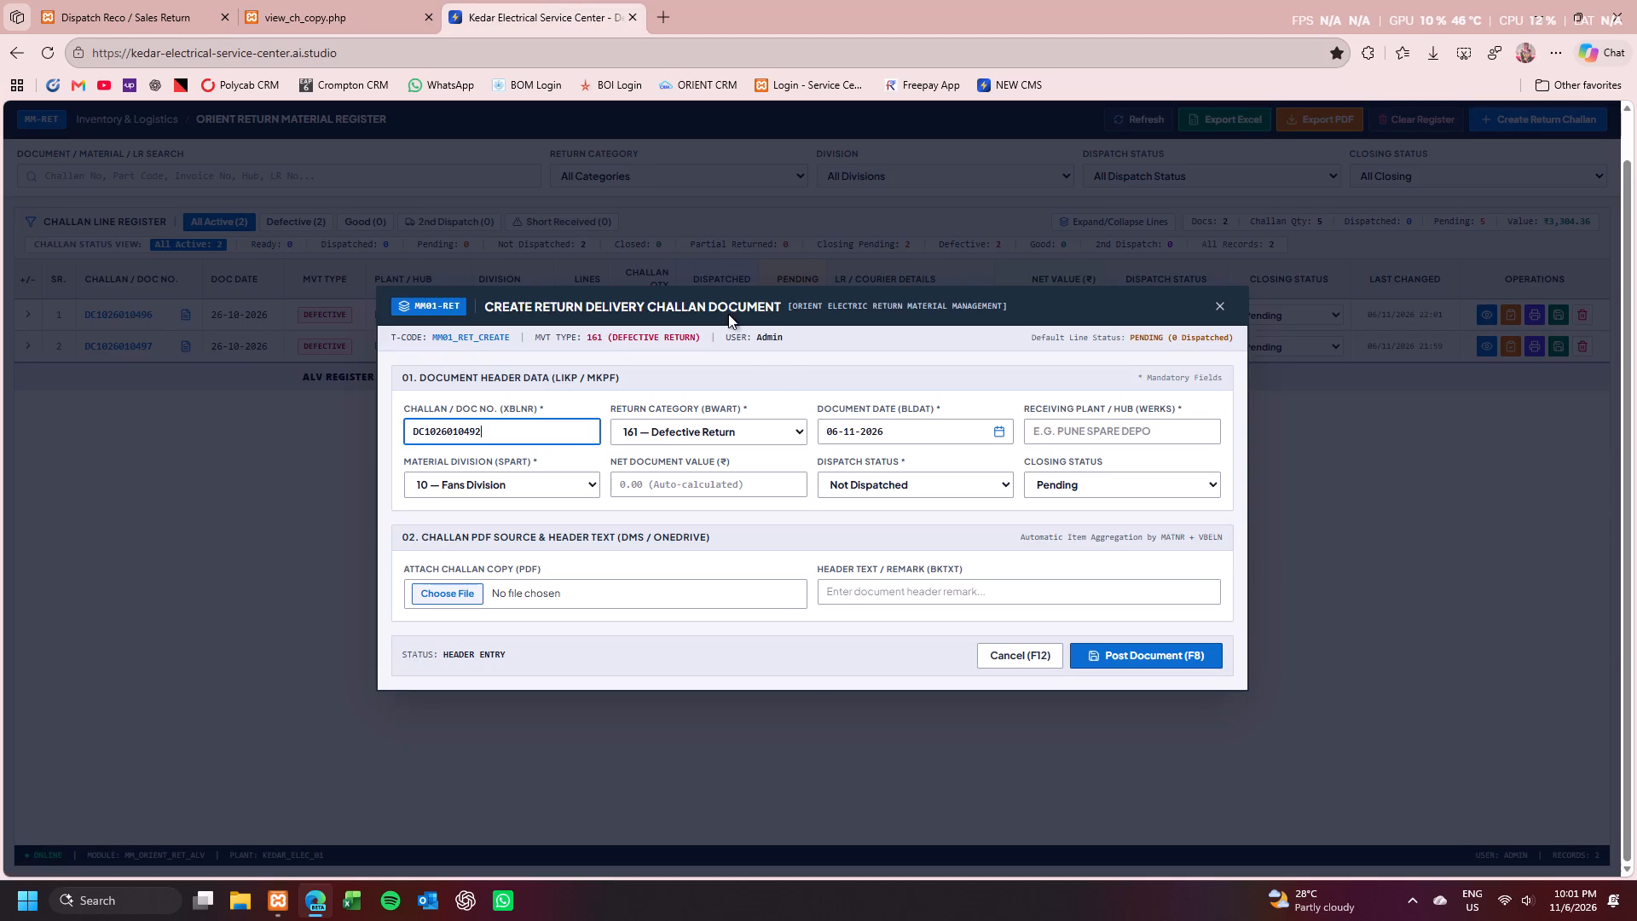
left_click(995, 433)
left_click(842, 473)
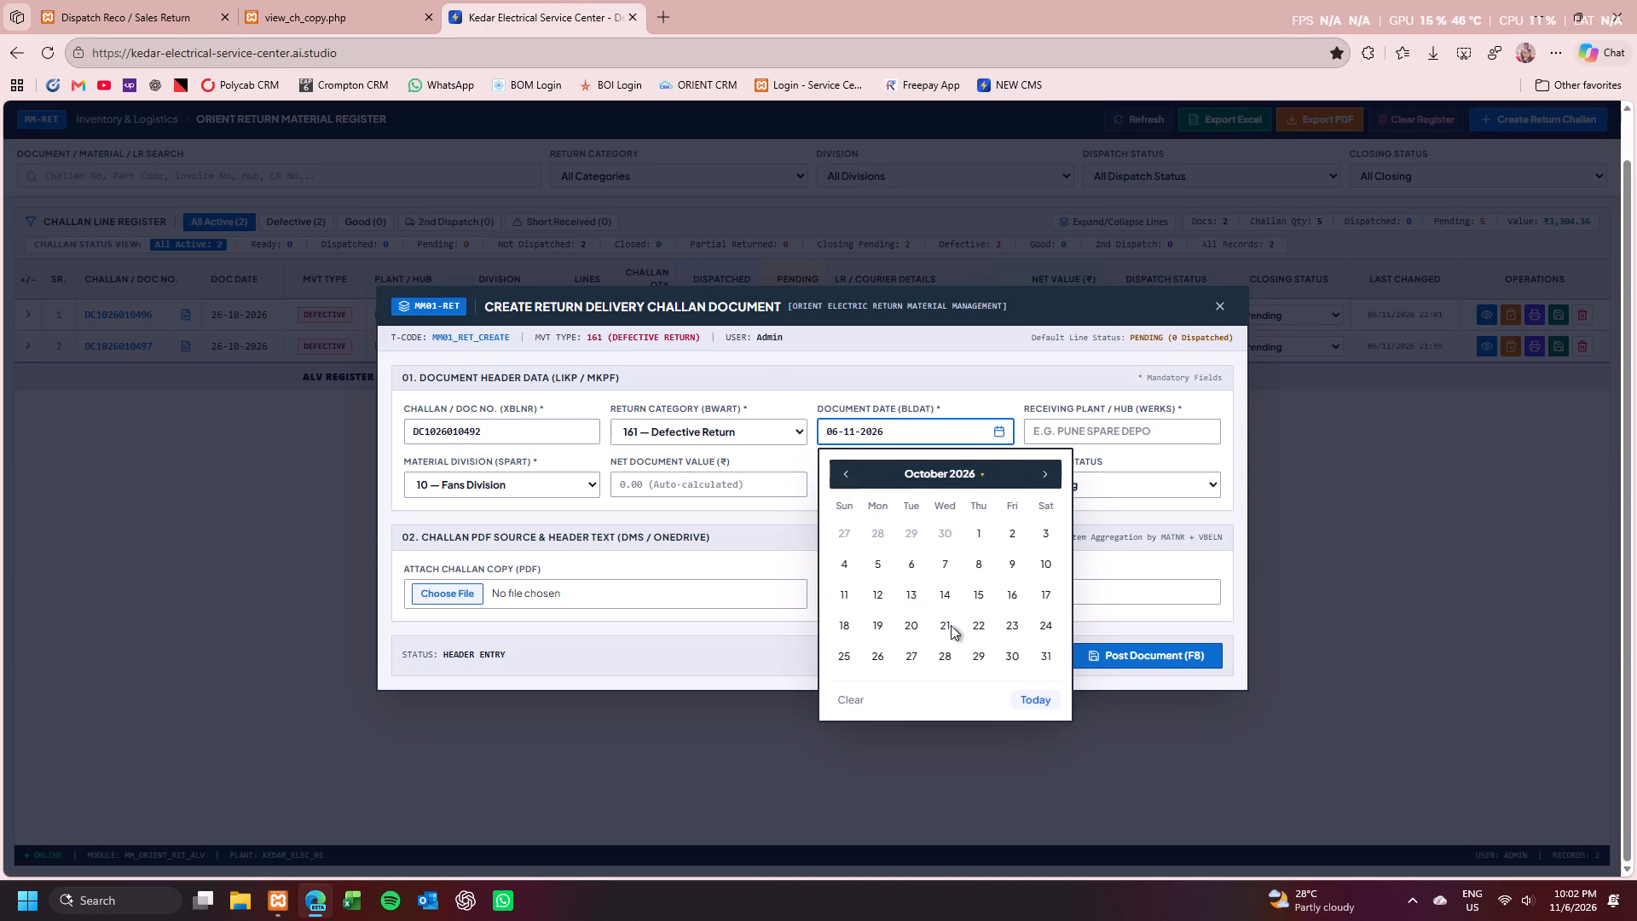
left_click(884, 656)
Complete the header with receiving plant PUNE copied from the PDF and net document value 4570.
left_click(1062, 436)
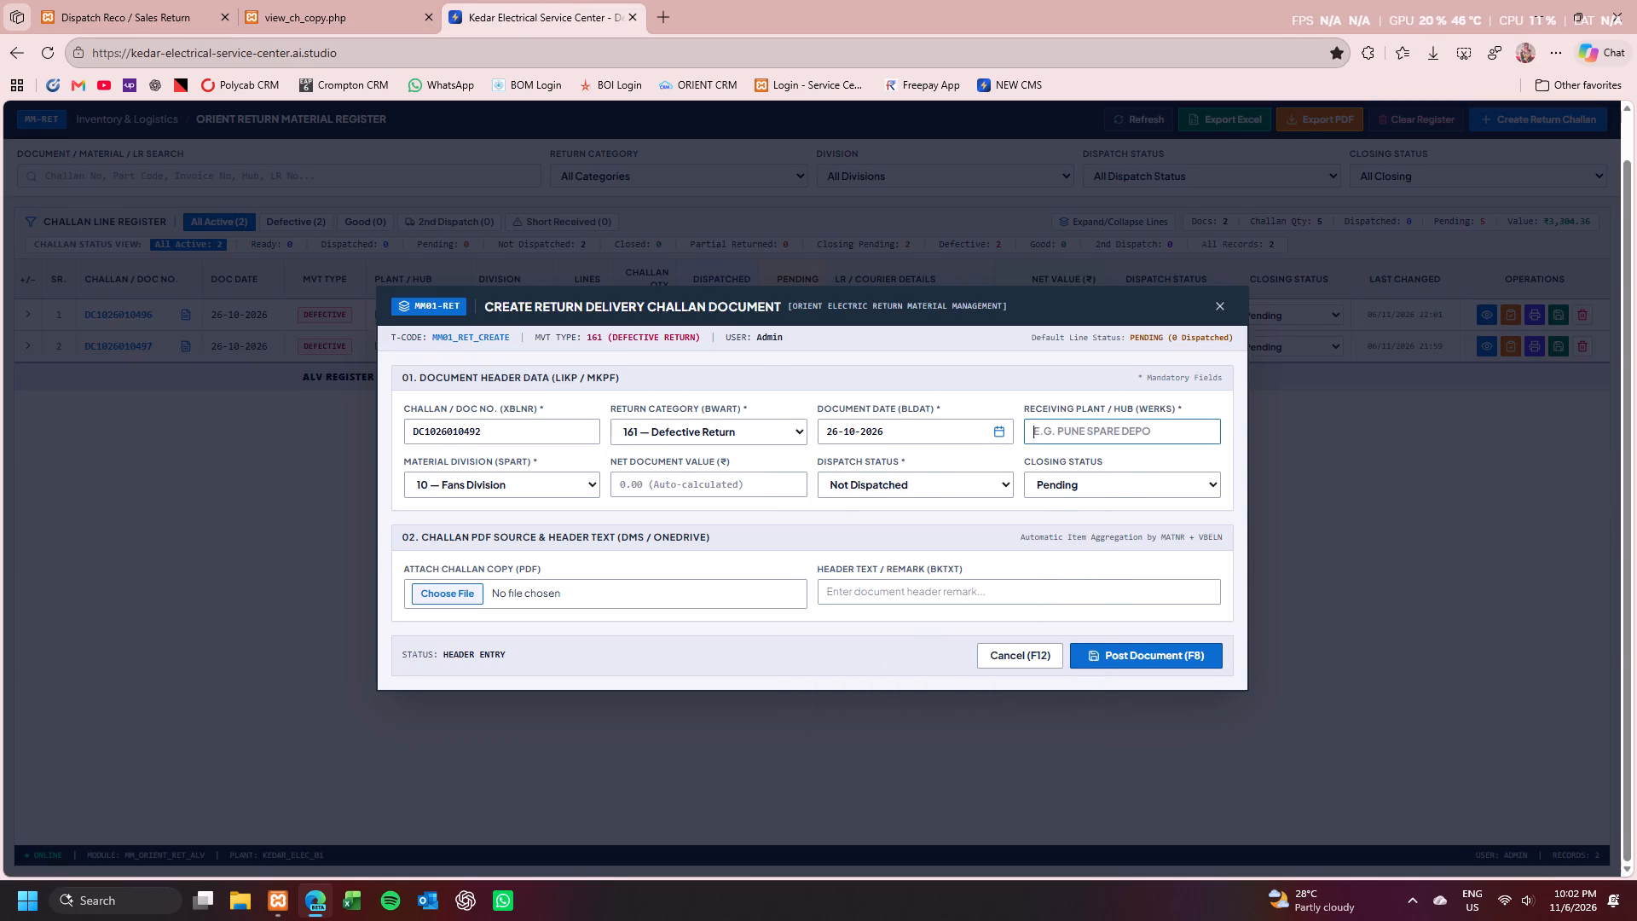
left_click(377, 0)
double_click(391, 337)
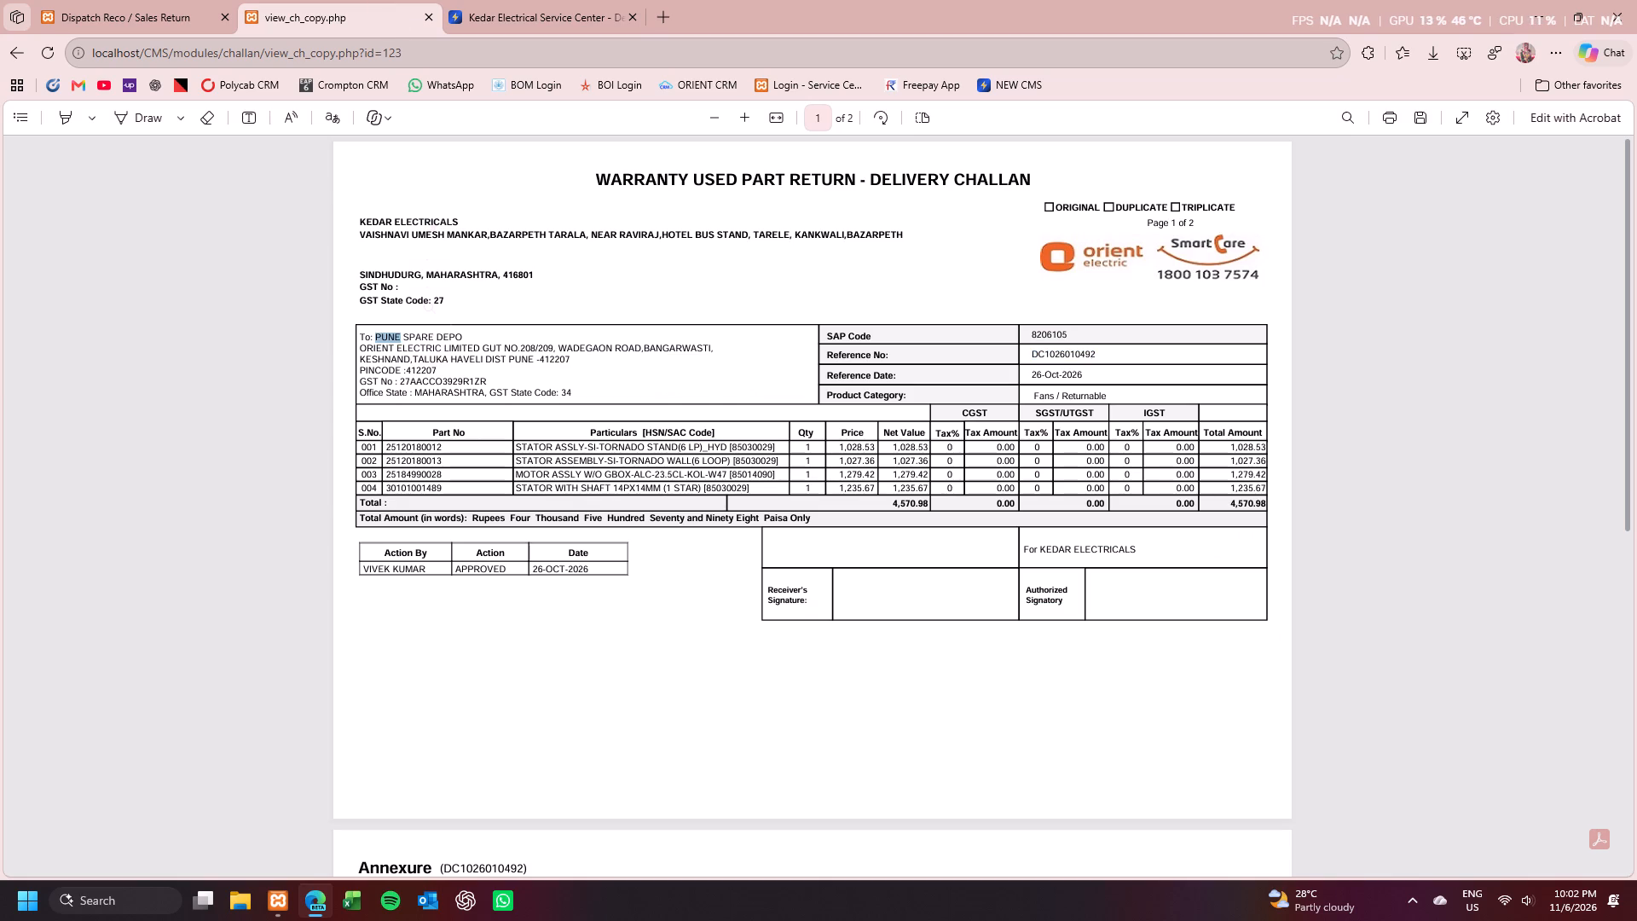
key("ctrl+c")
left_click(542, 0)
key("ctrl+v")
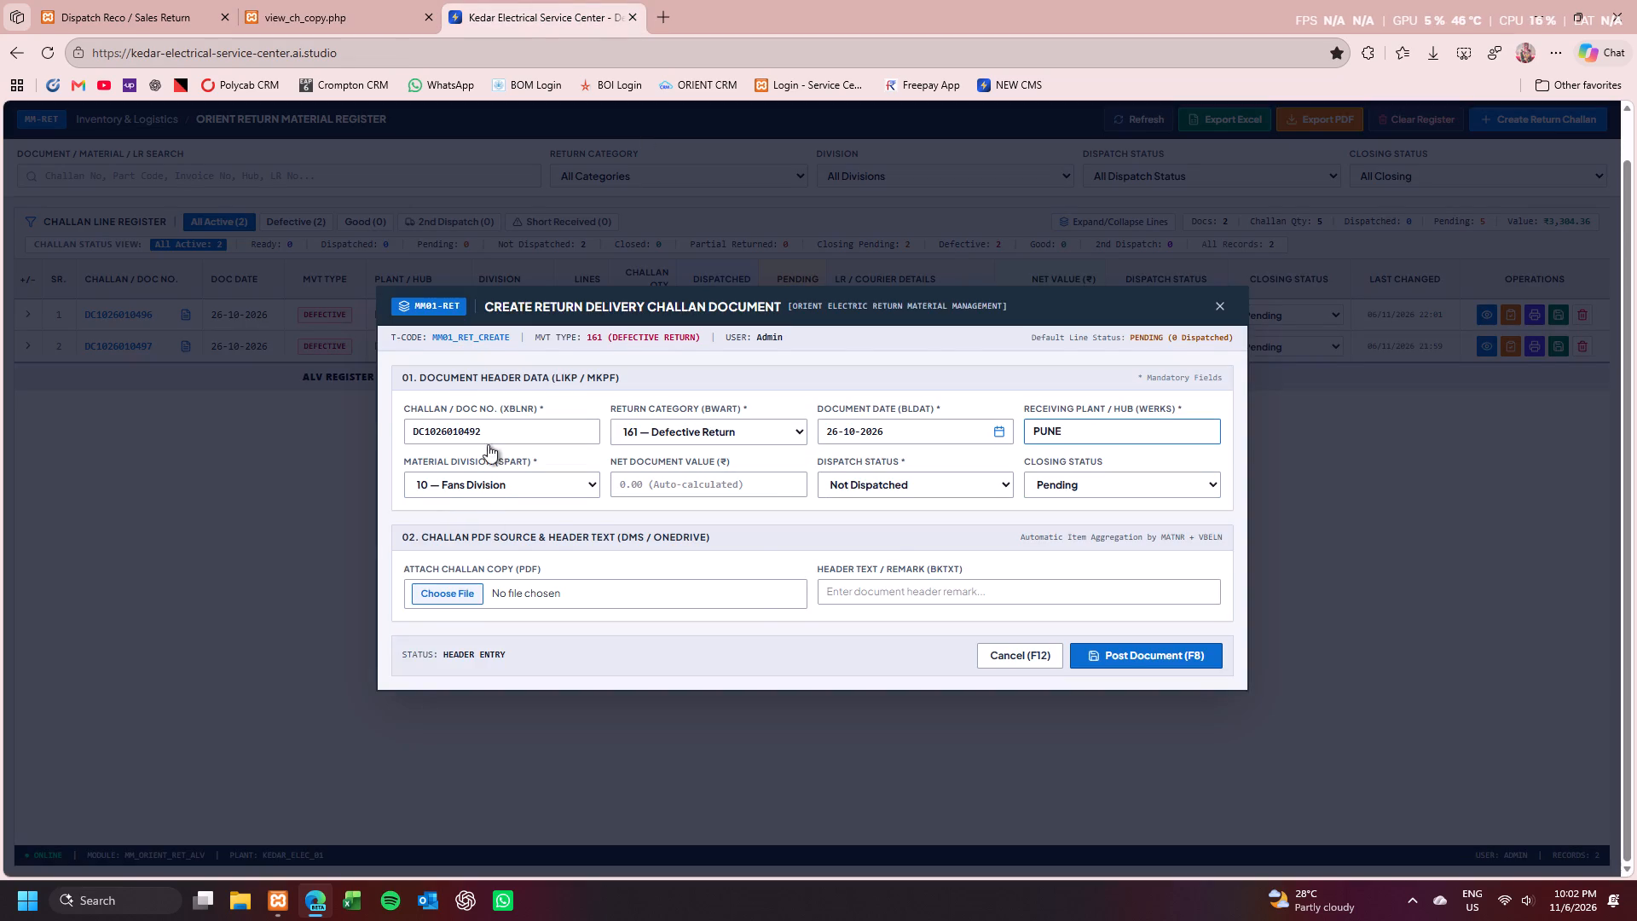
left_click(409, 0)
left_click(522, 0)
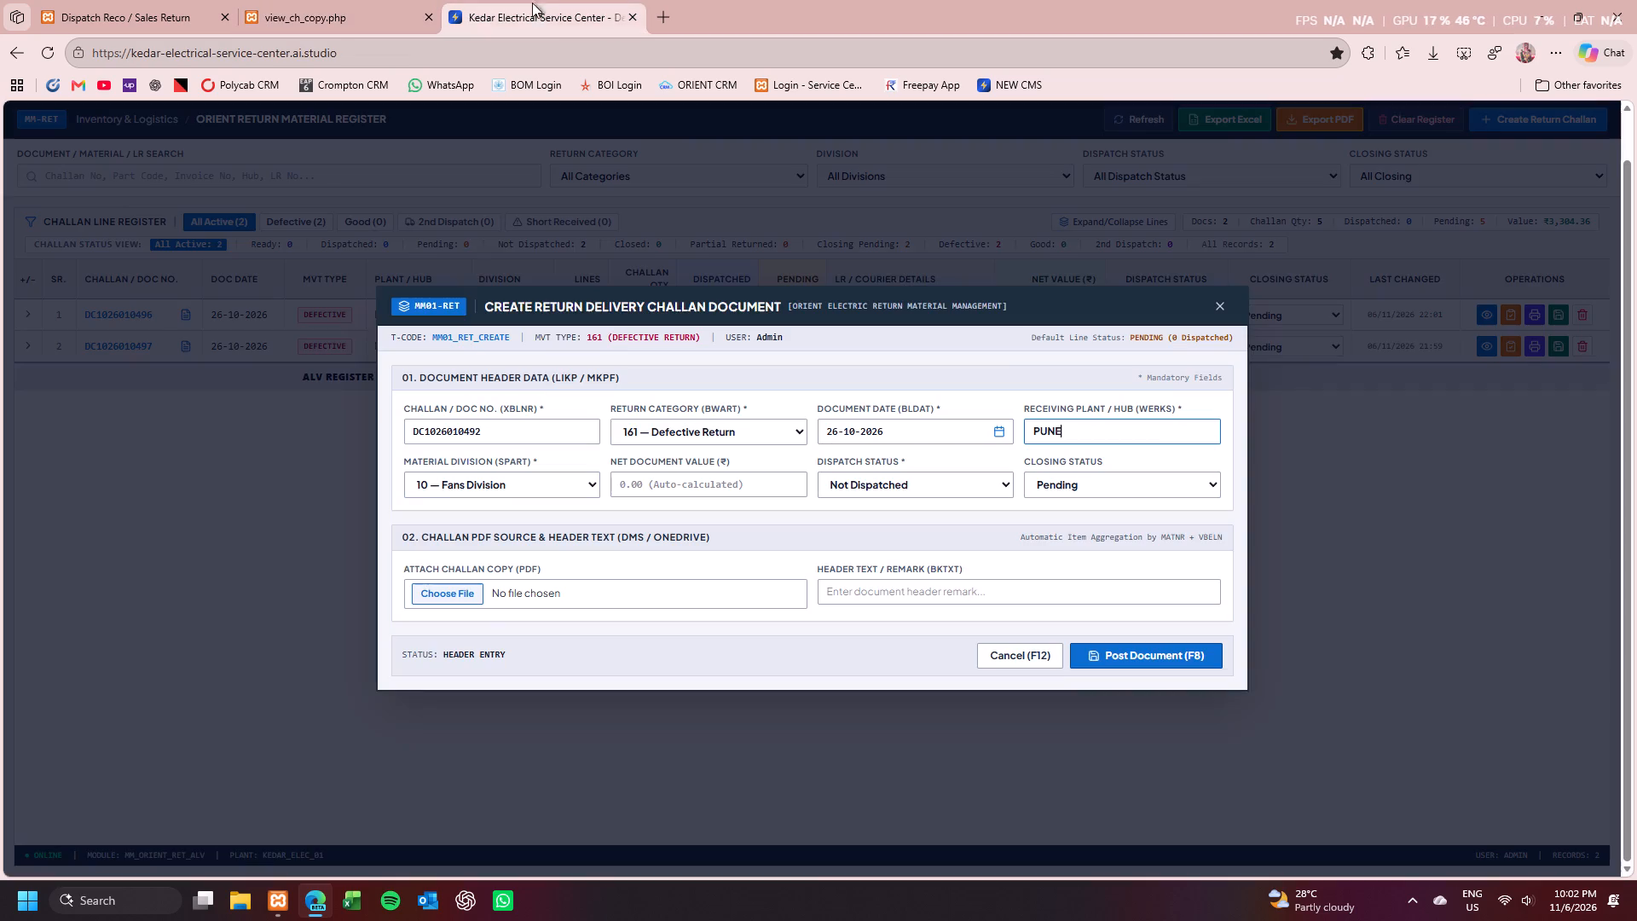
left_click(698, 495)
type("4570")
left_click(241, 0)
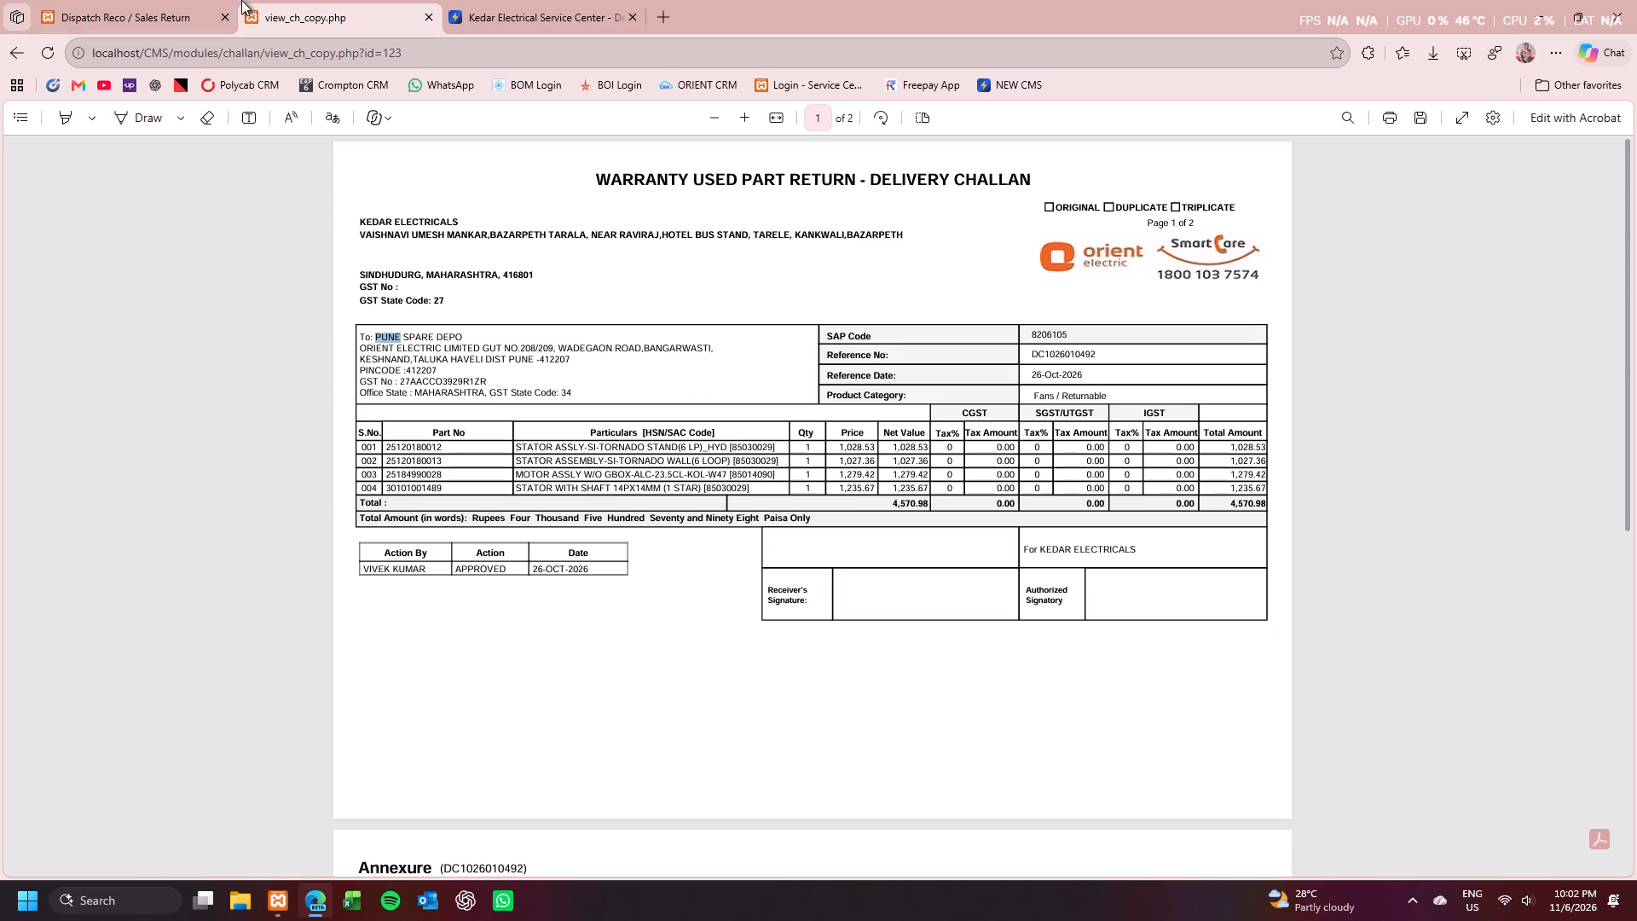
left_click(488, 0)
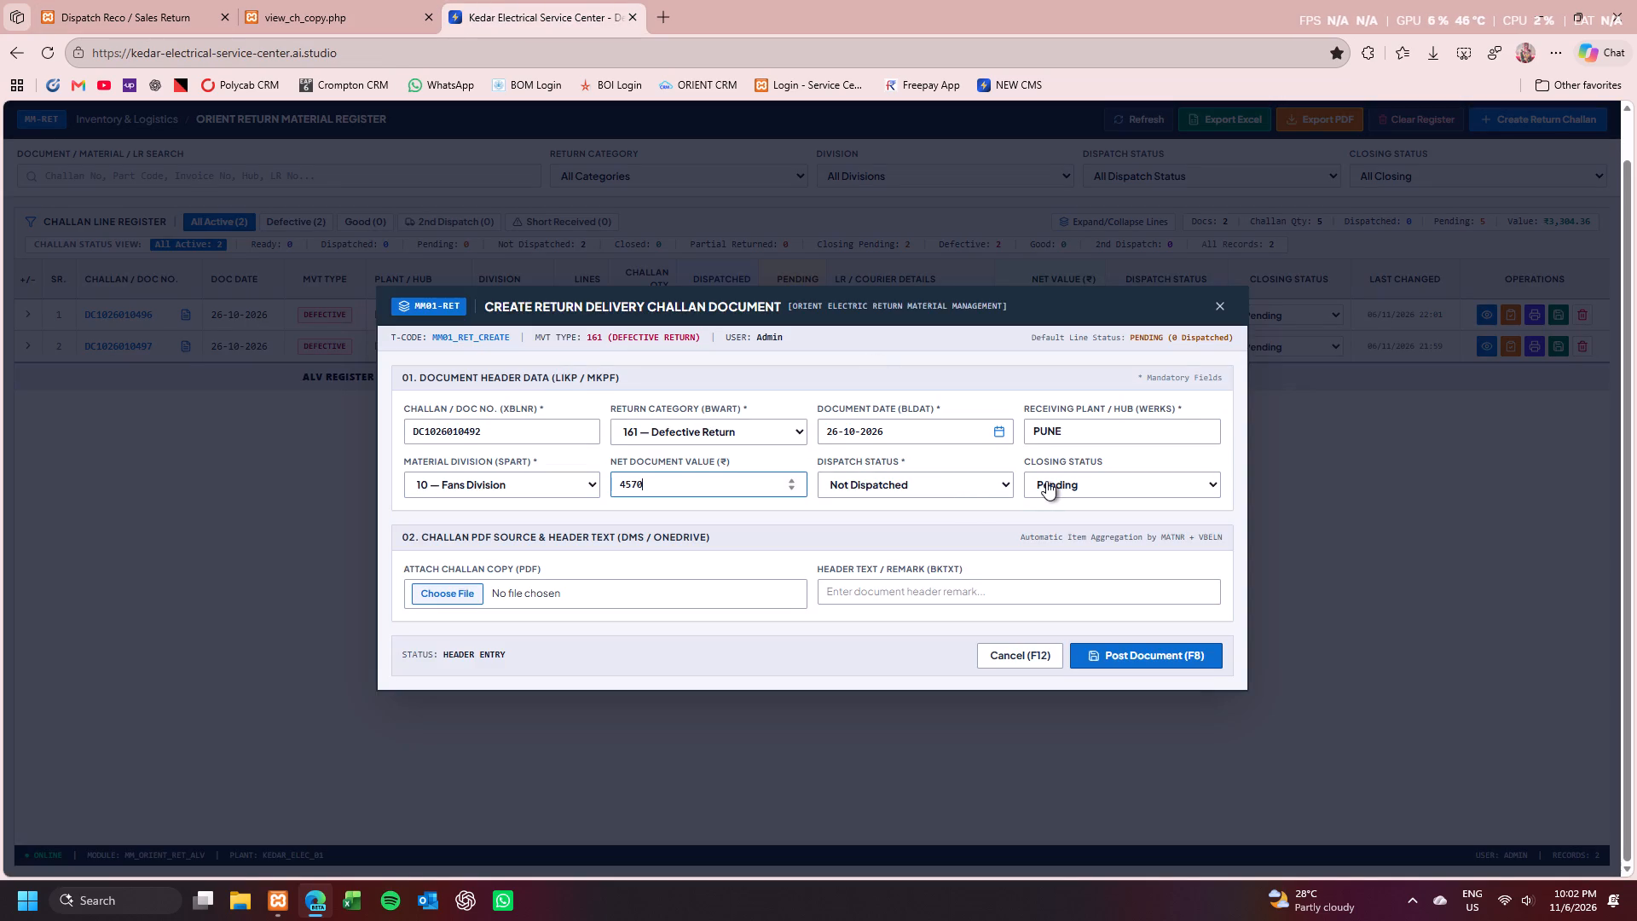
left_click(319, 0)
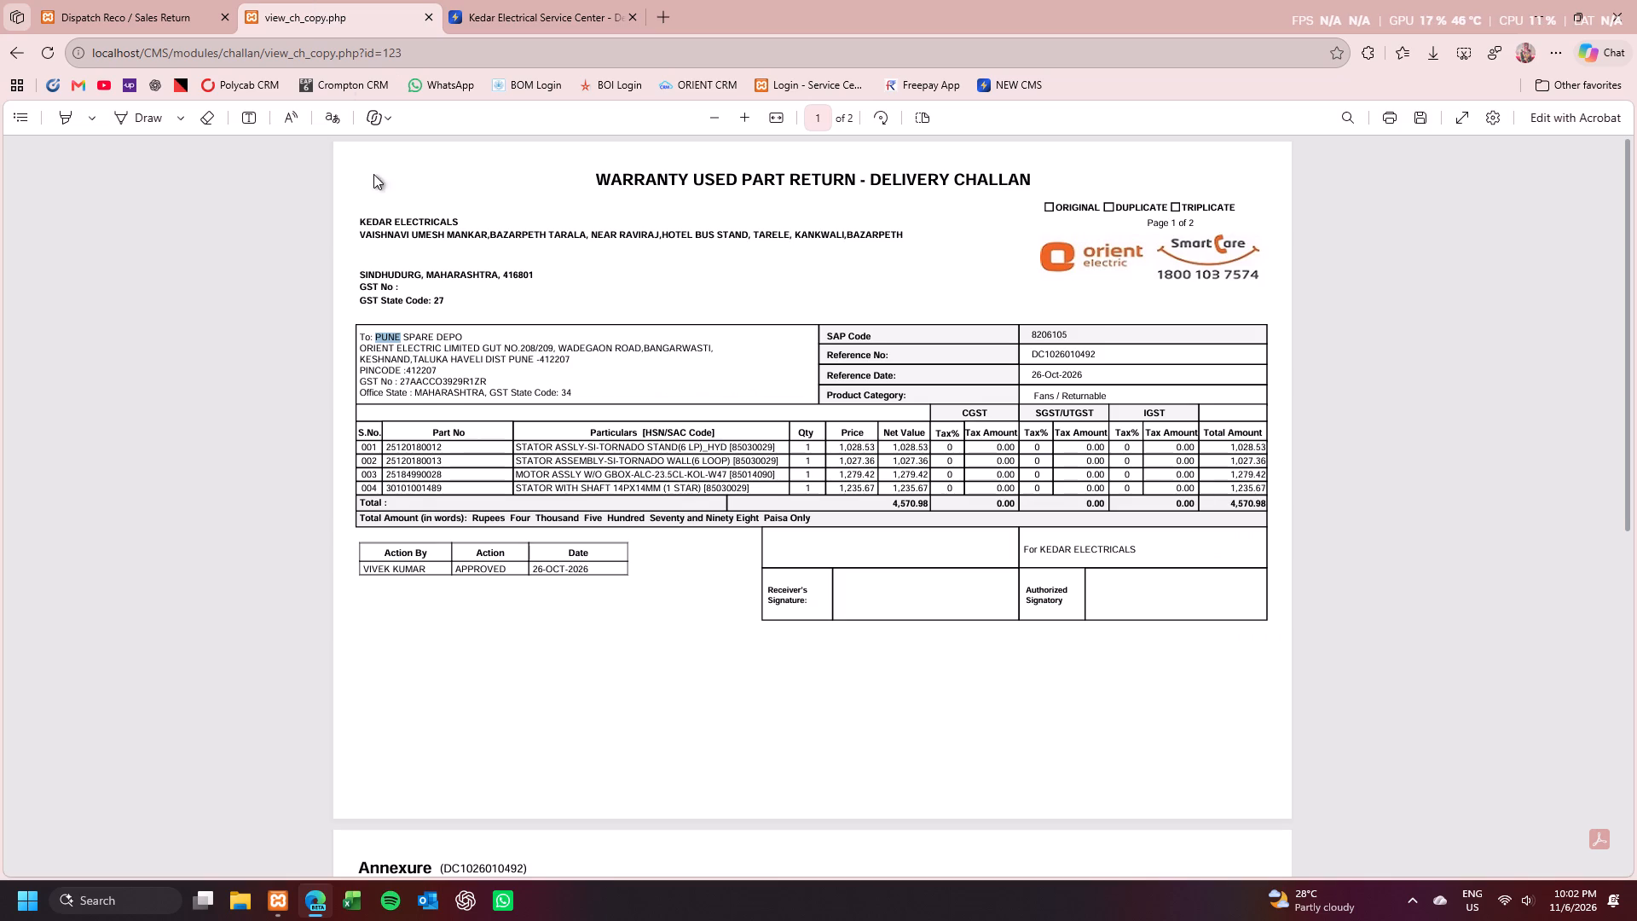
left_click(1420, 121)
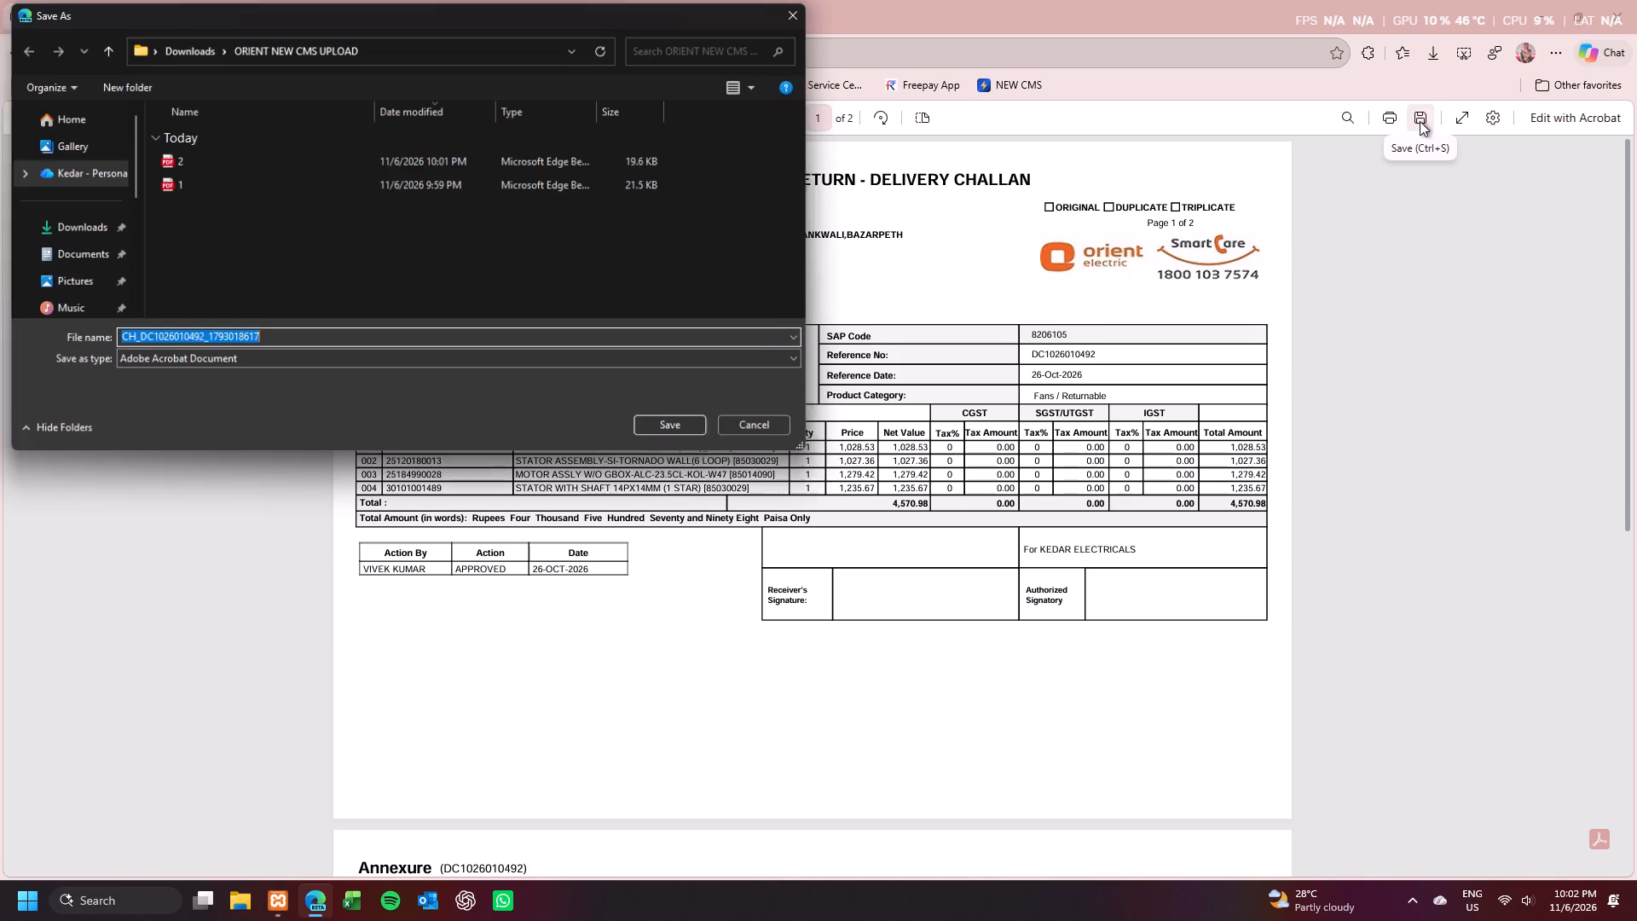
key("BackSpace")
key("3")
key("shift+Return")
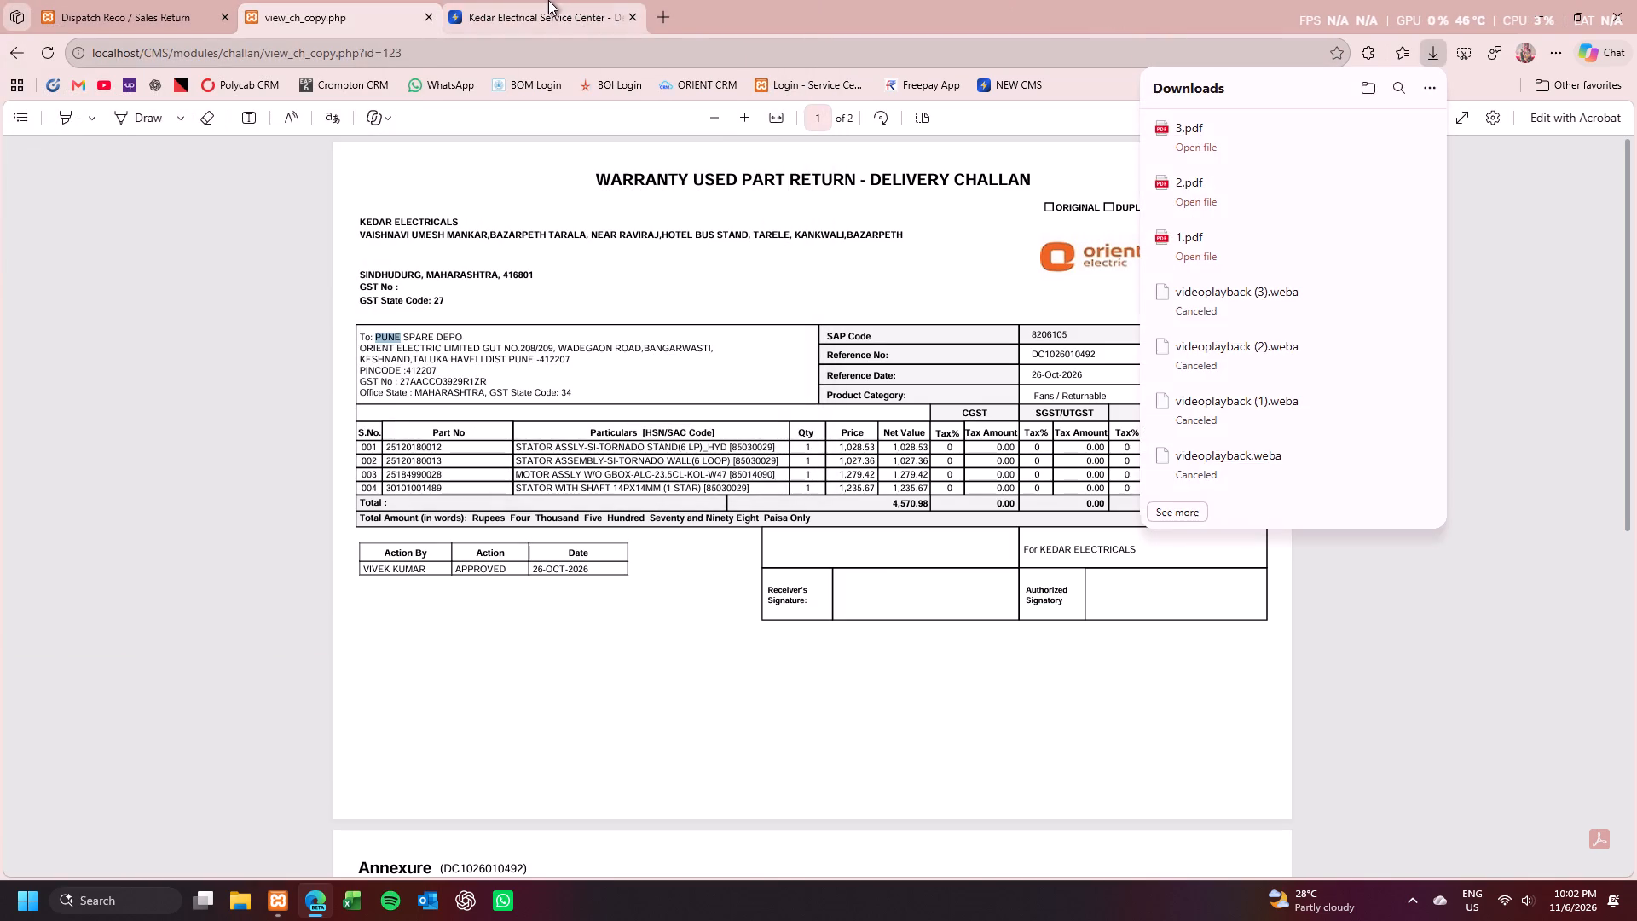
Attach 3.pdf from the ORIENT NEW CMS UPLOAD folder as the challan copy in the new portal.
left_click(535, 0)
left_click(478, 586)
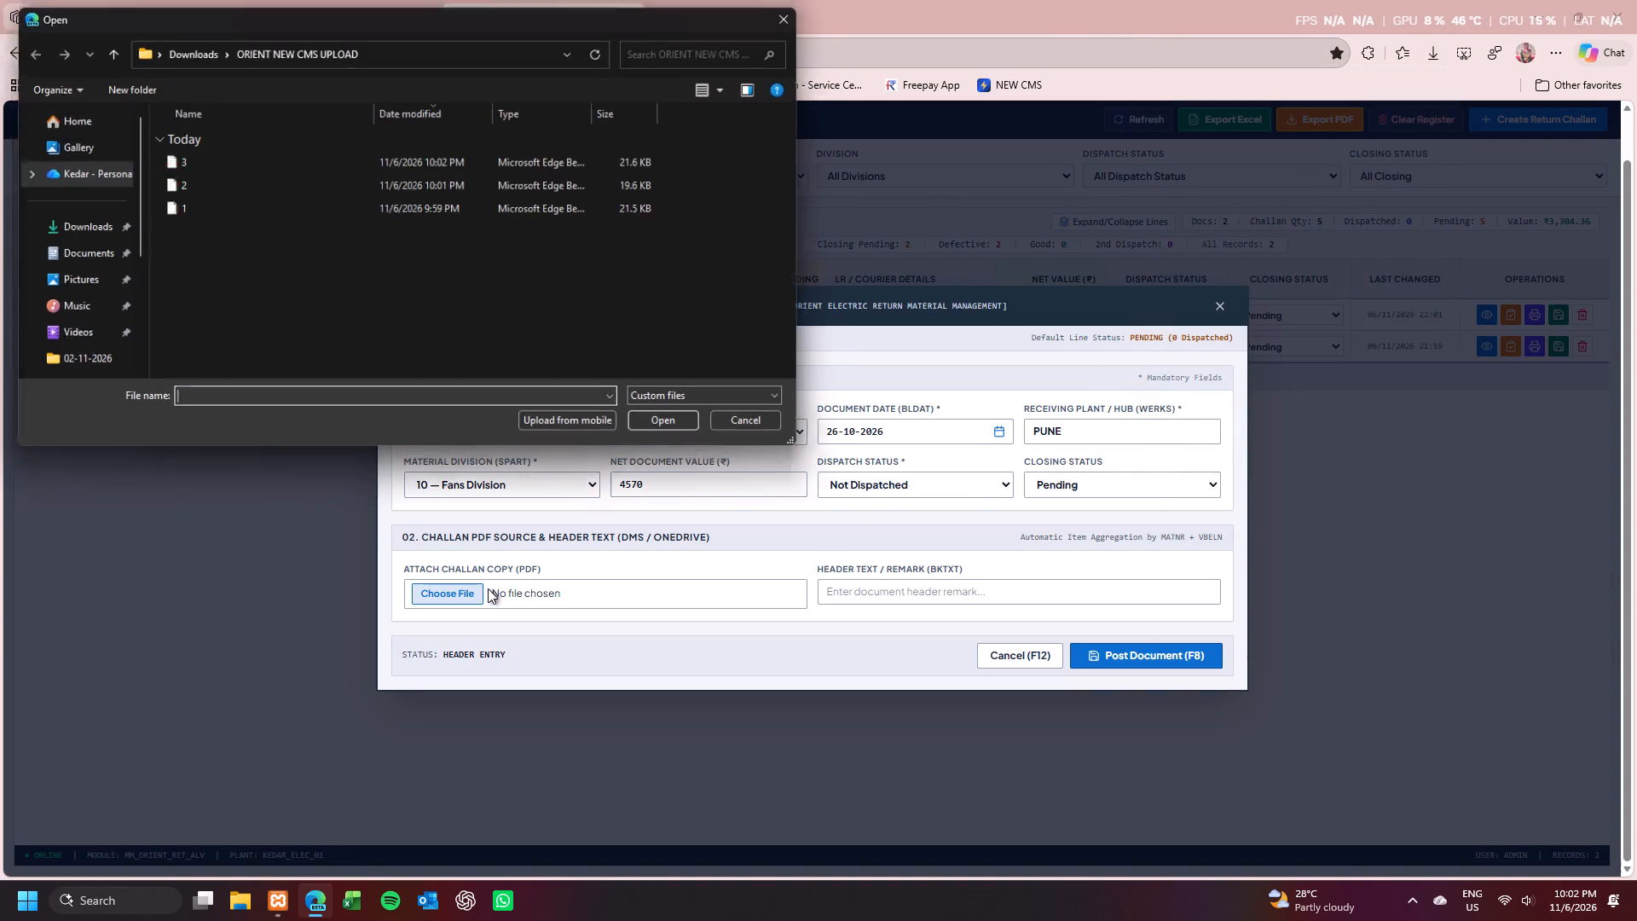
left_click(223, 166)
left_click(668, 426)
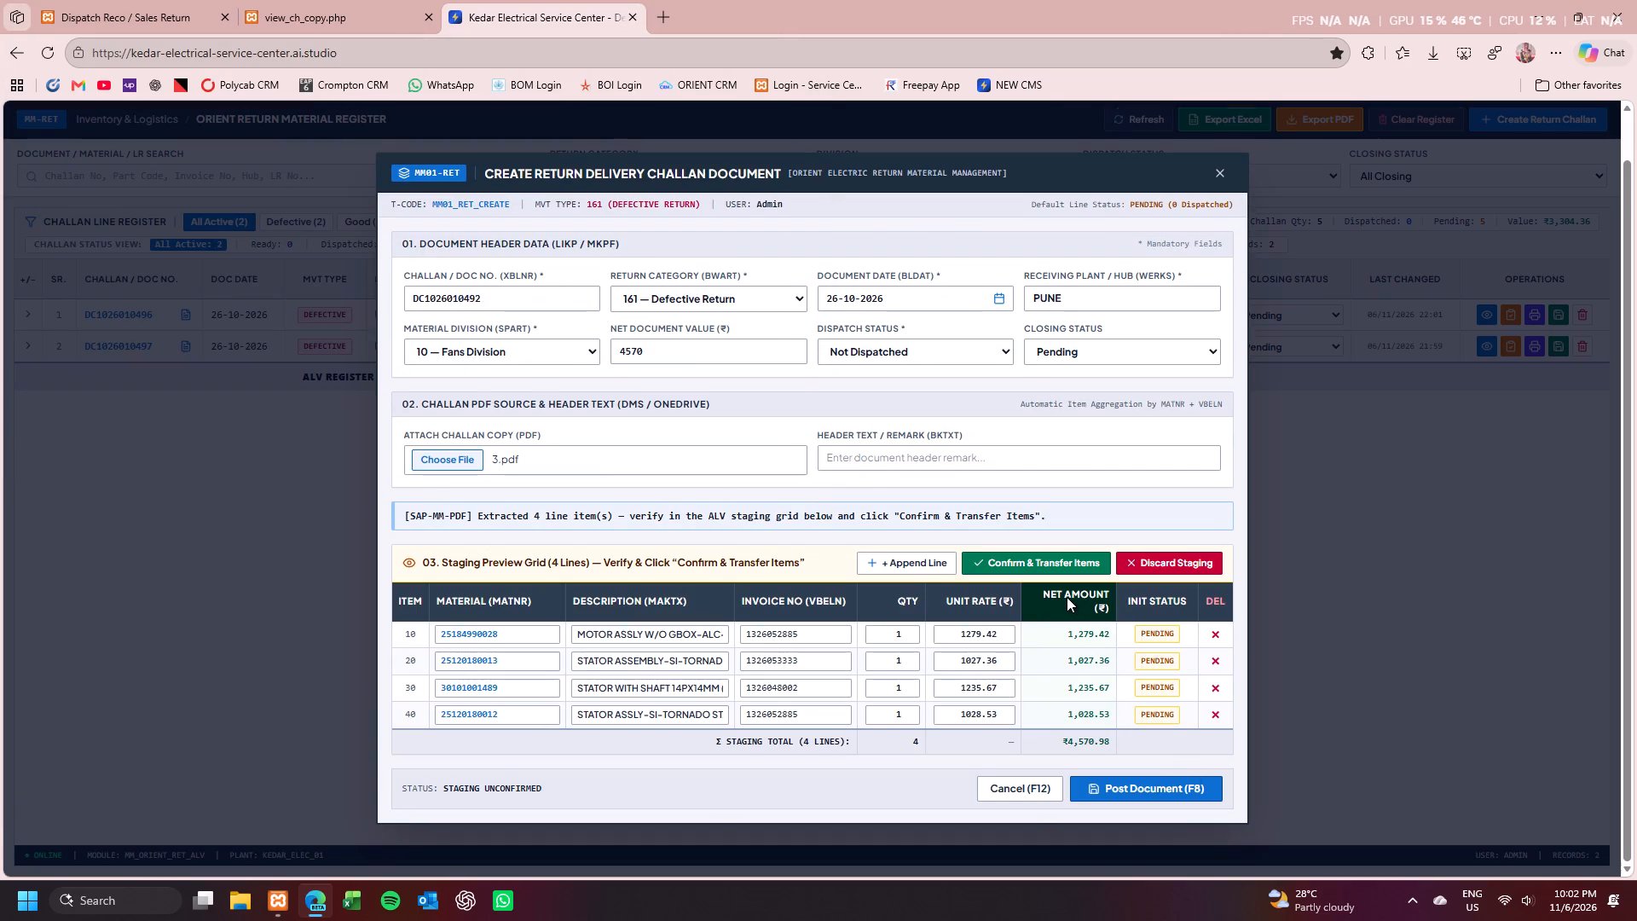
left_click(355, 0)
scroll(524, 585, "down", 1)
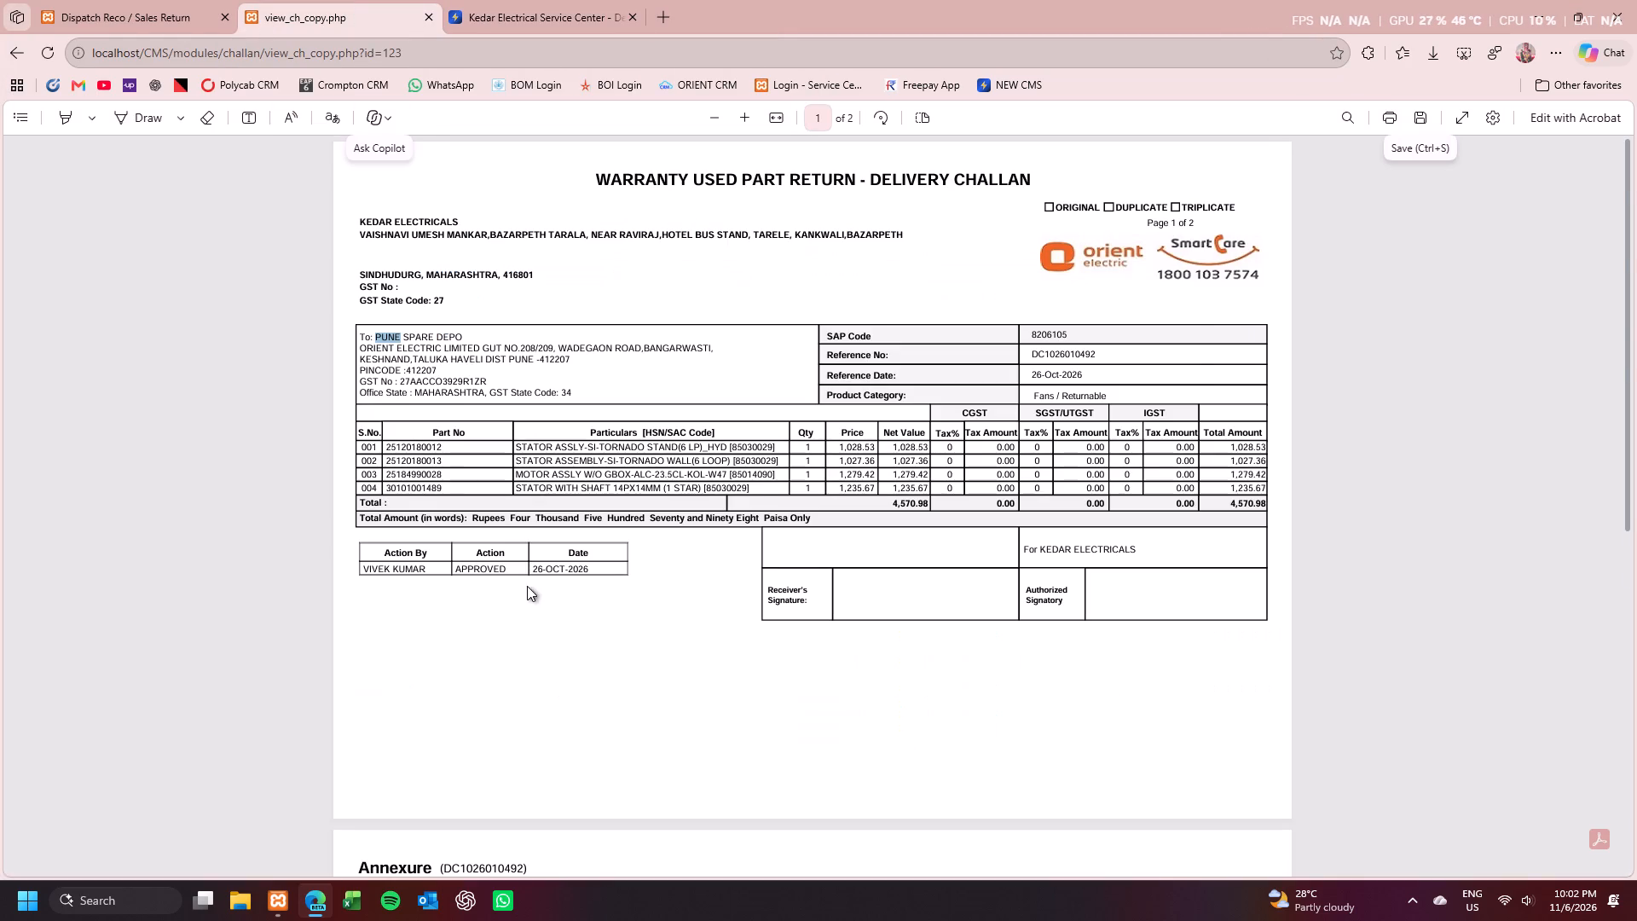
scroll(527, 586, "down", 8)
left_click(605, 0)
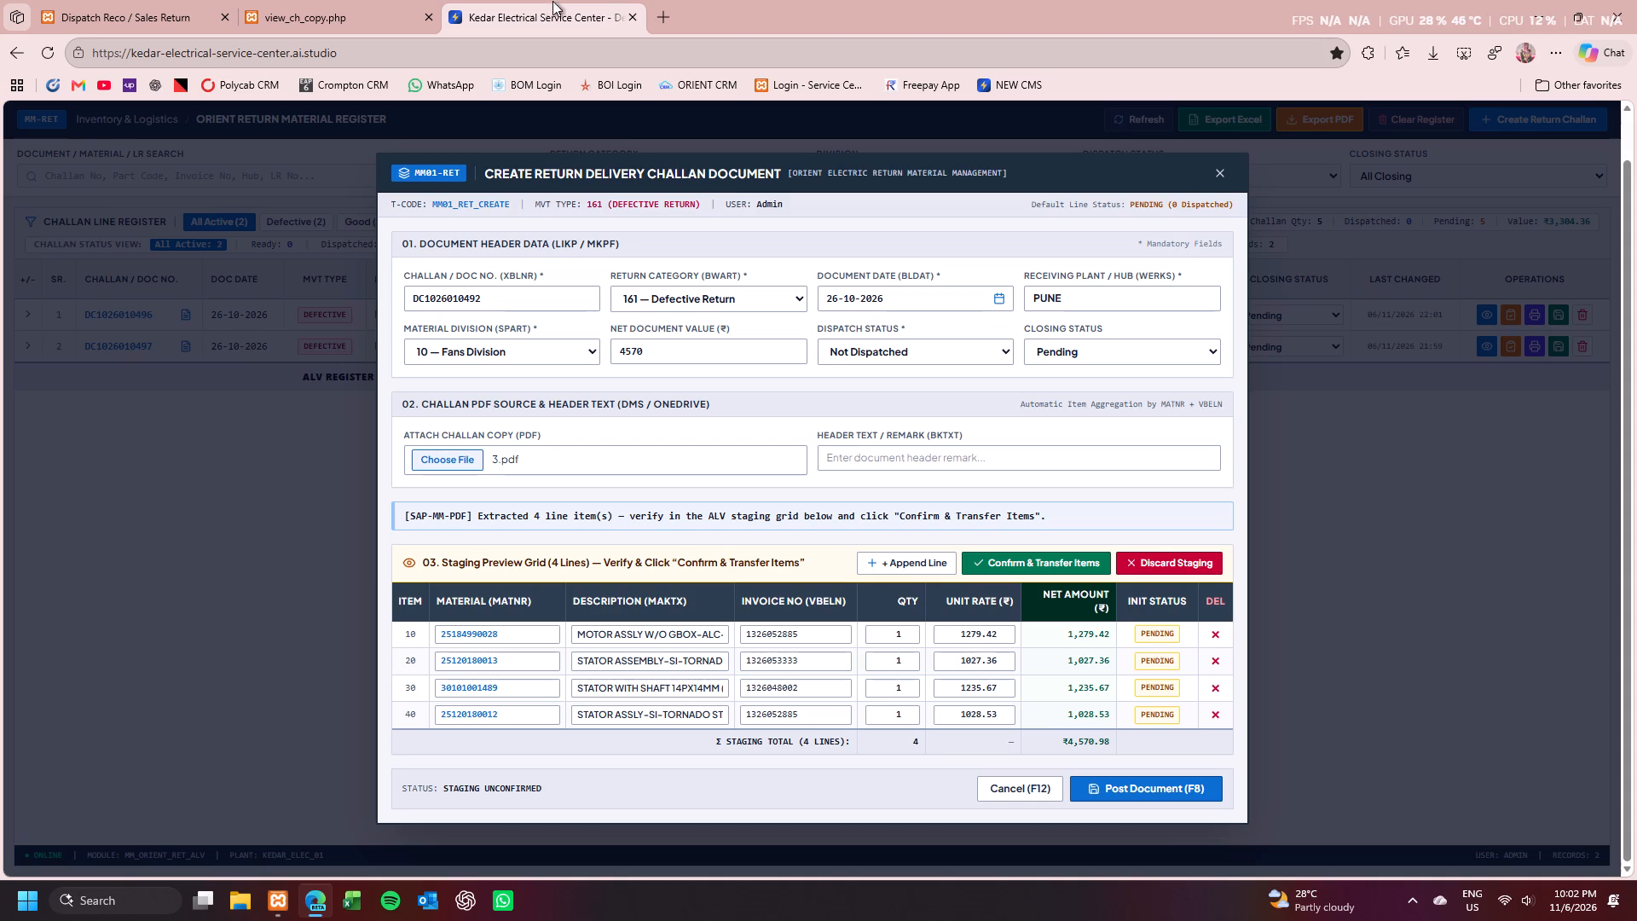
left_click(394, 0)
scroll(694, 646, "up", 12)
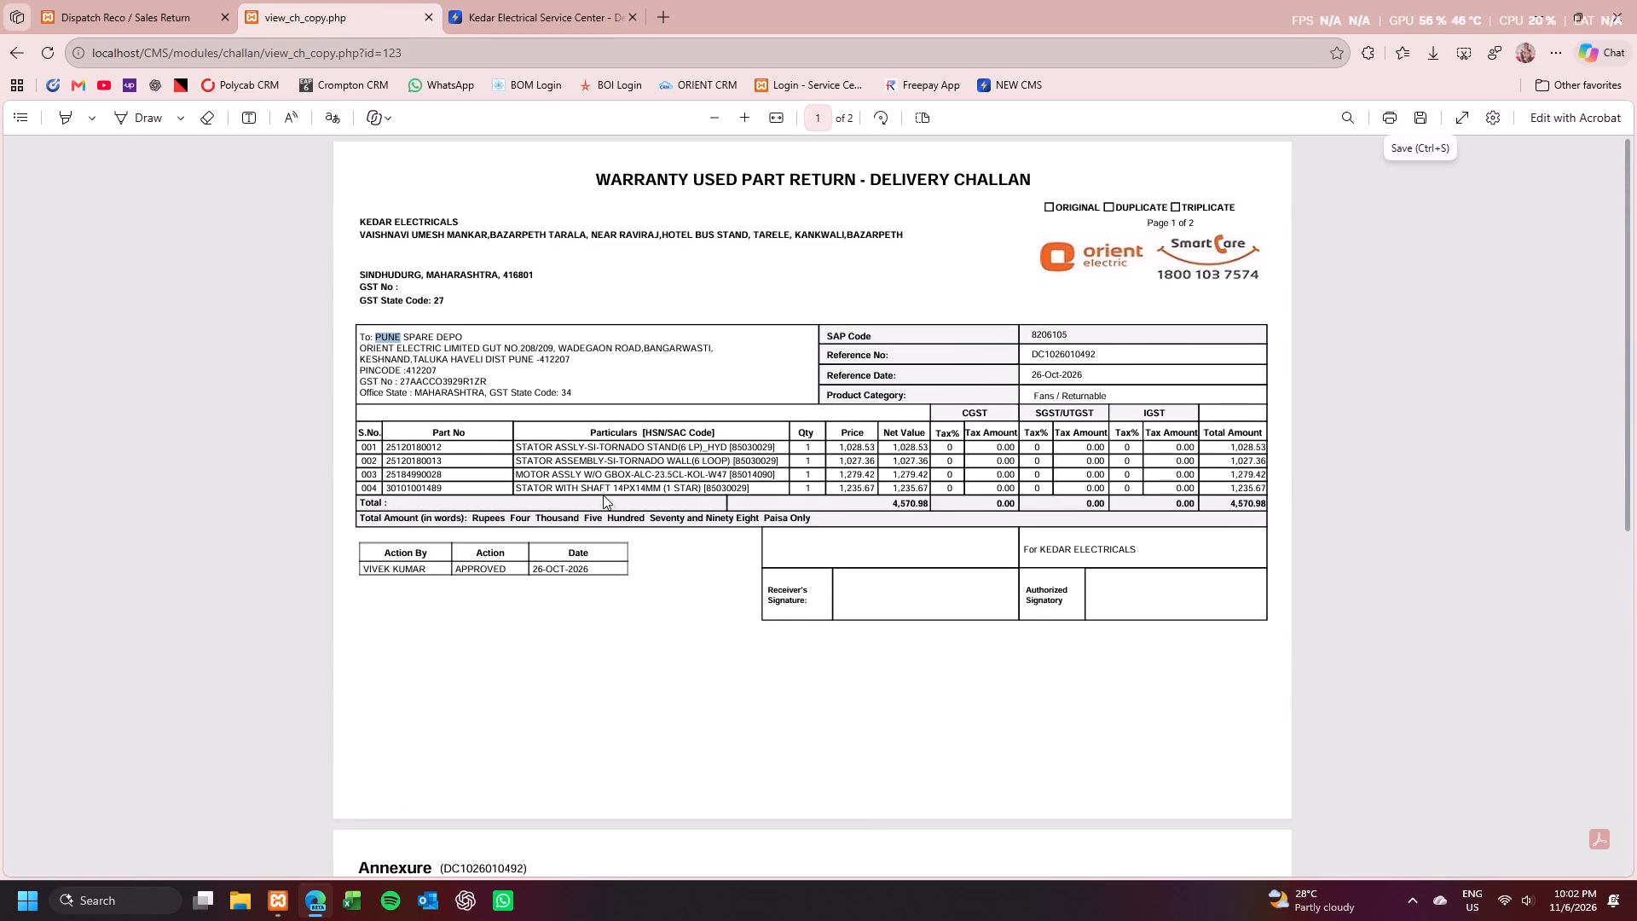
left_click(514, 0)
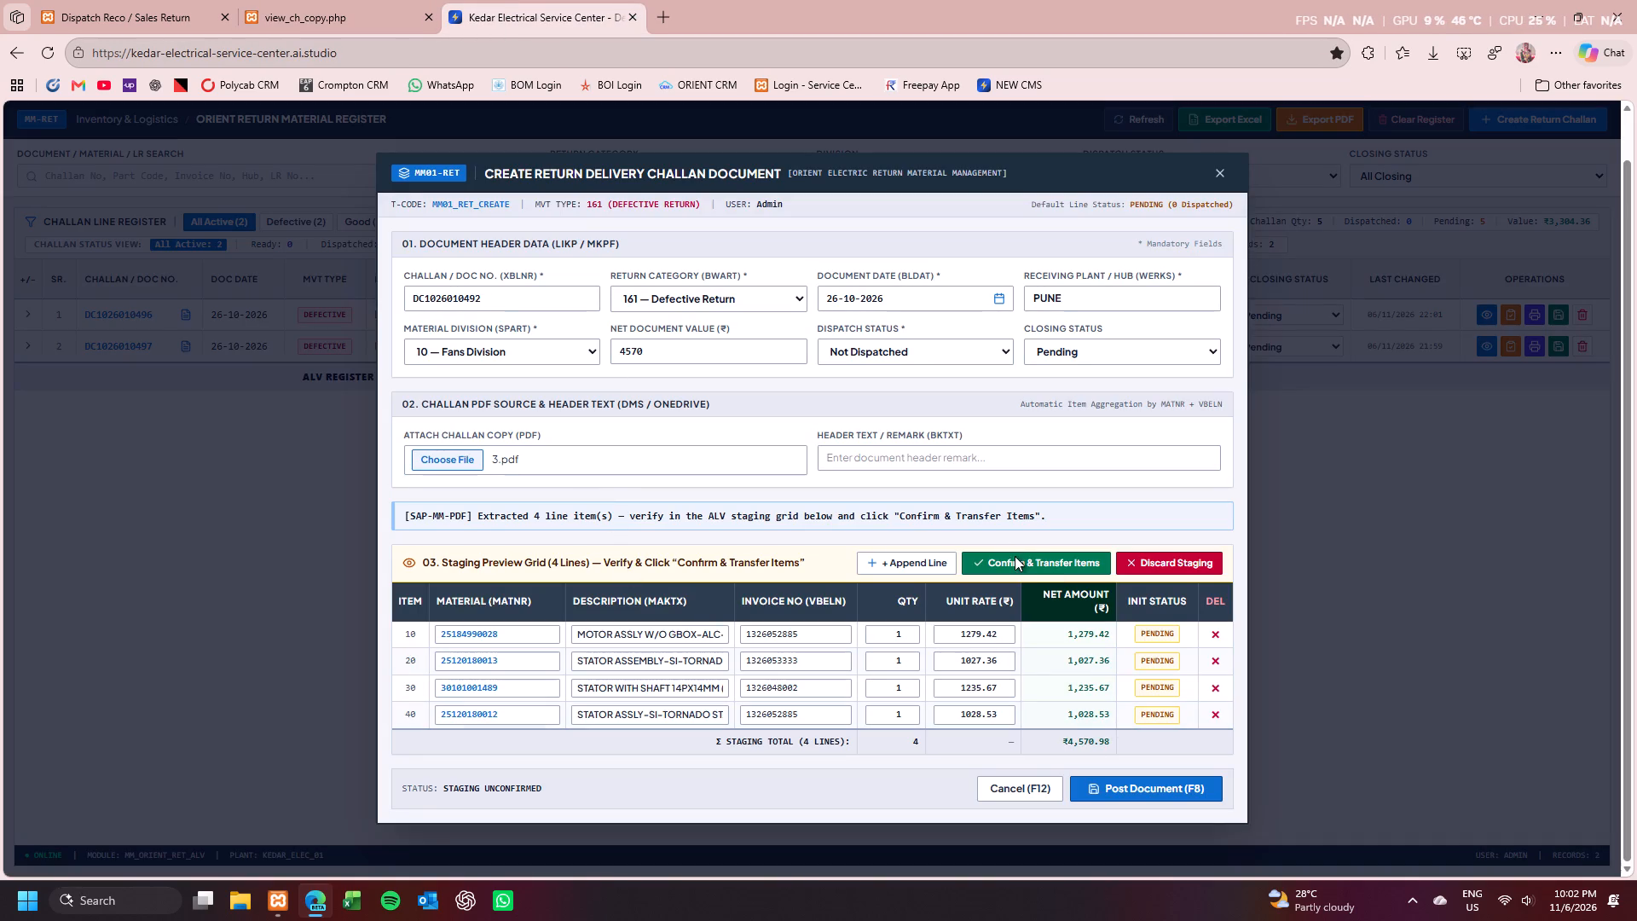
left_click(1050, 563)
left_click(1115, 786)
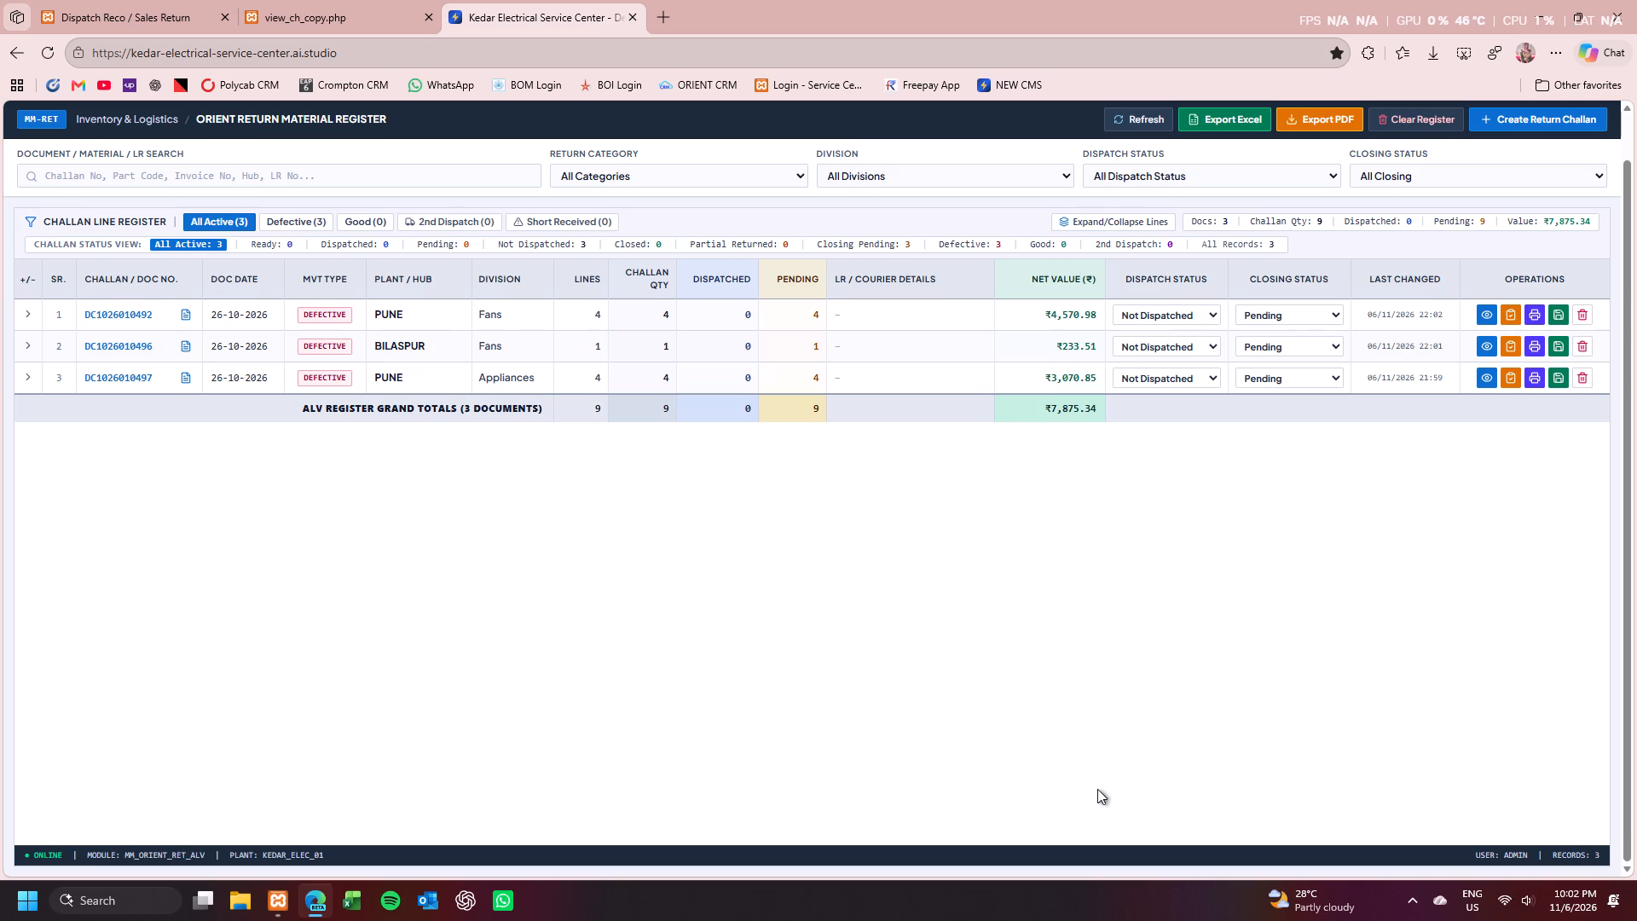
Examine the register with all line items expanded, and filtered by the Appliances and Fans divisions, returning to All Divisions.
left_click(1125, 224)
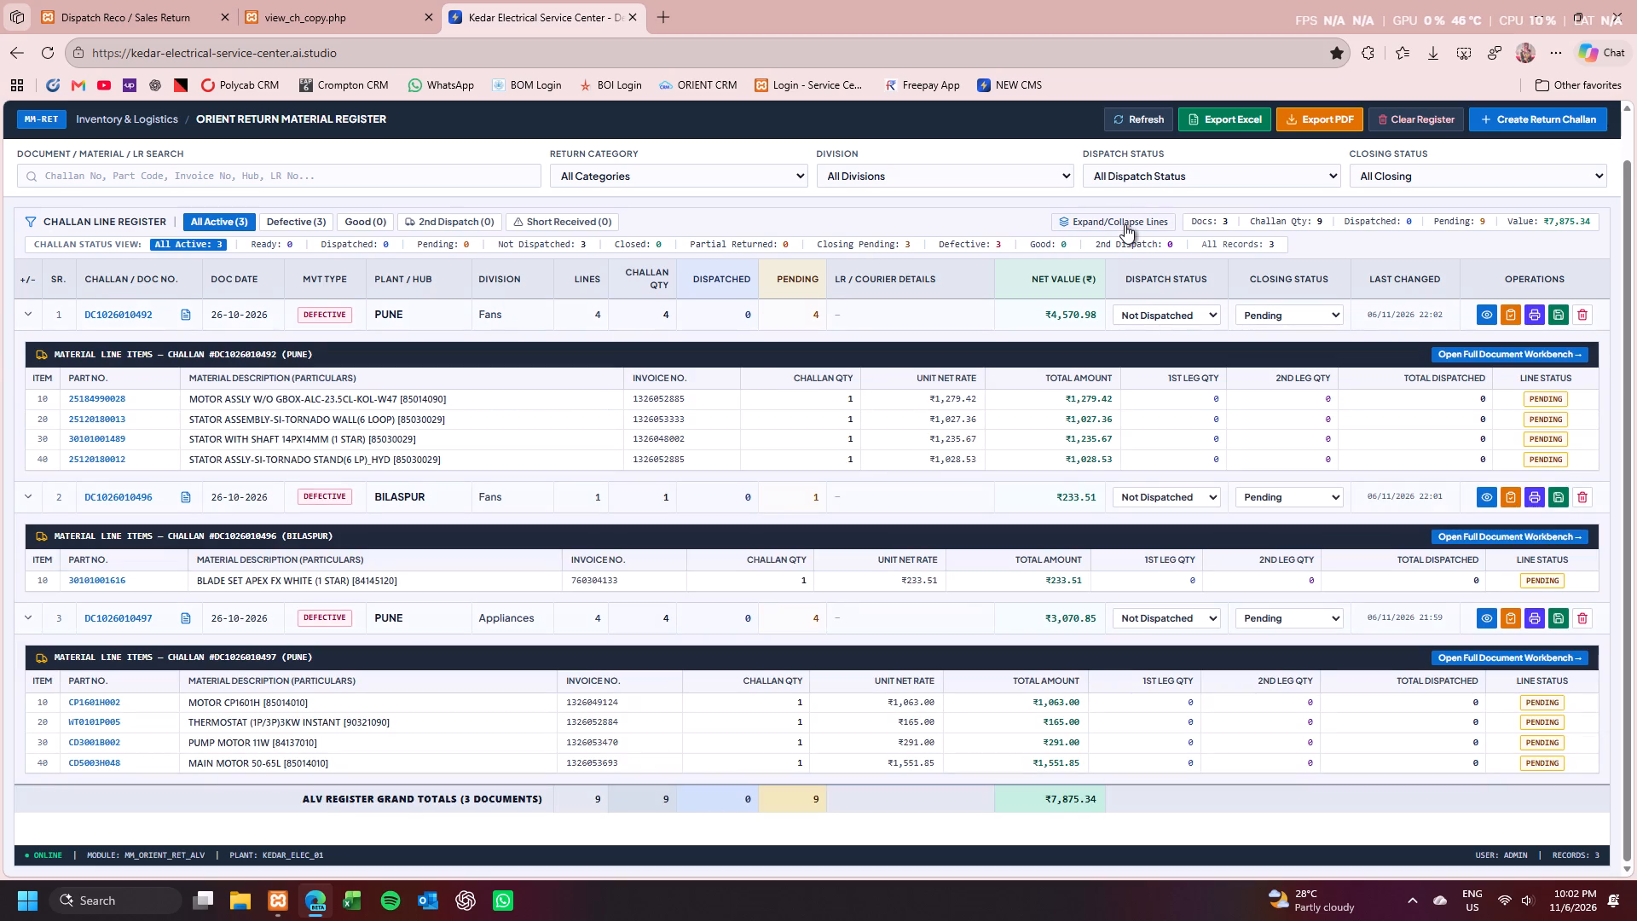
left_click(1125, 224)
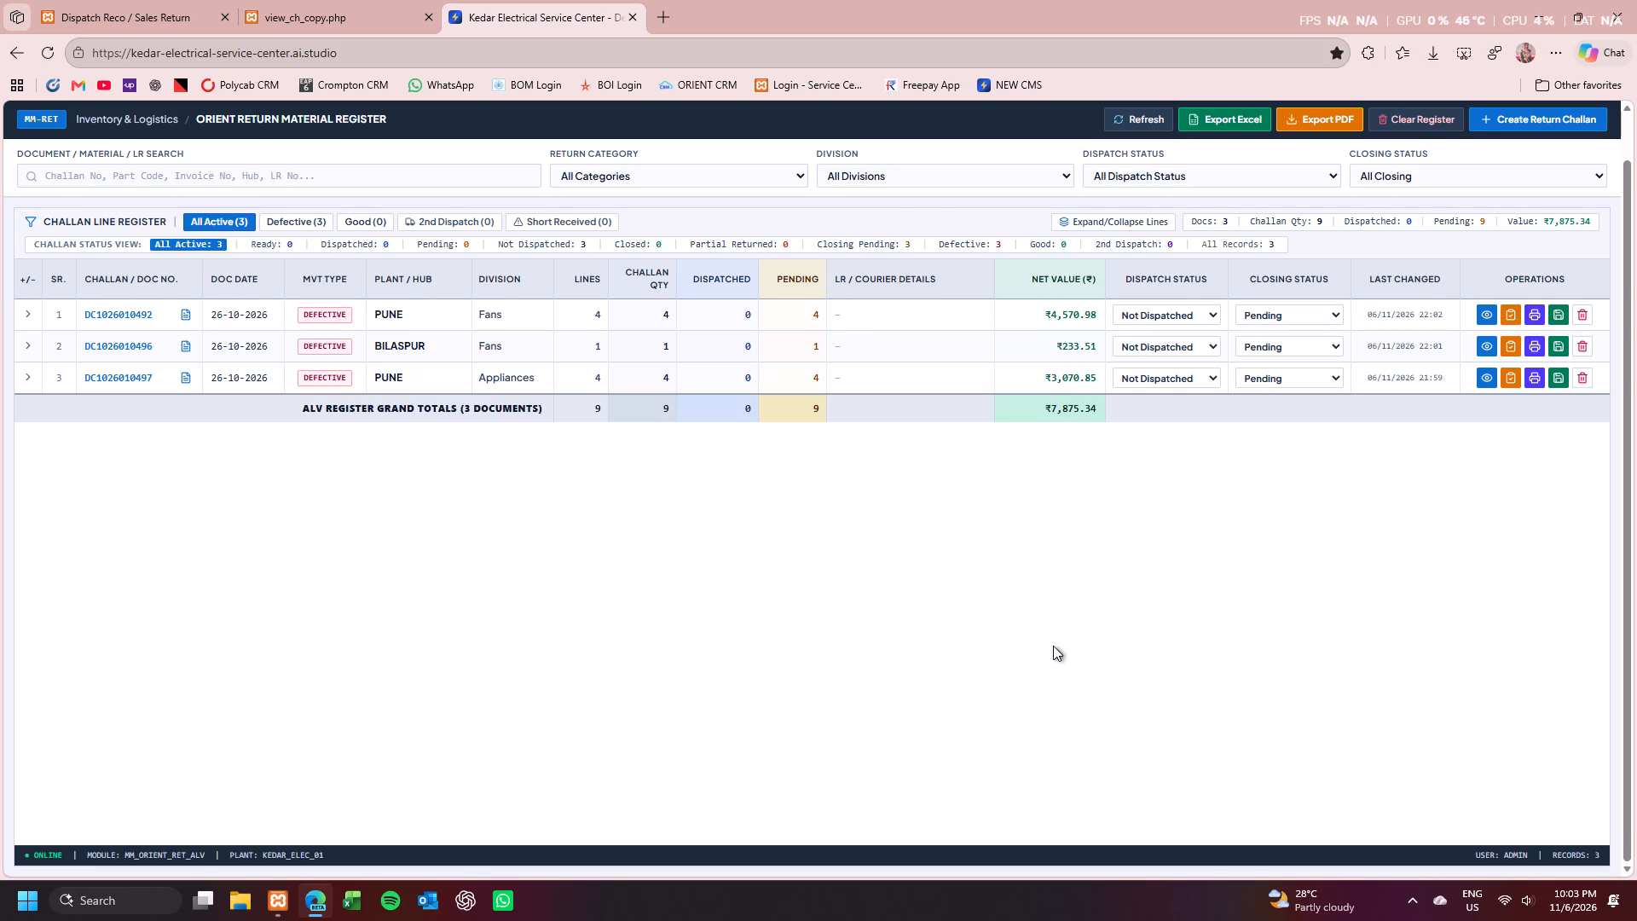
left_click(923, 179)
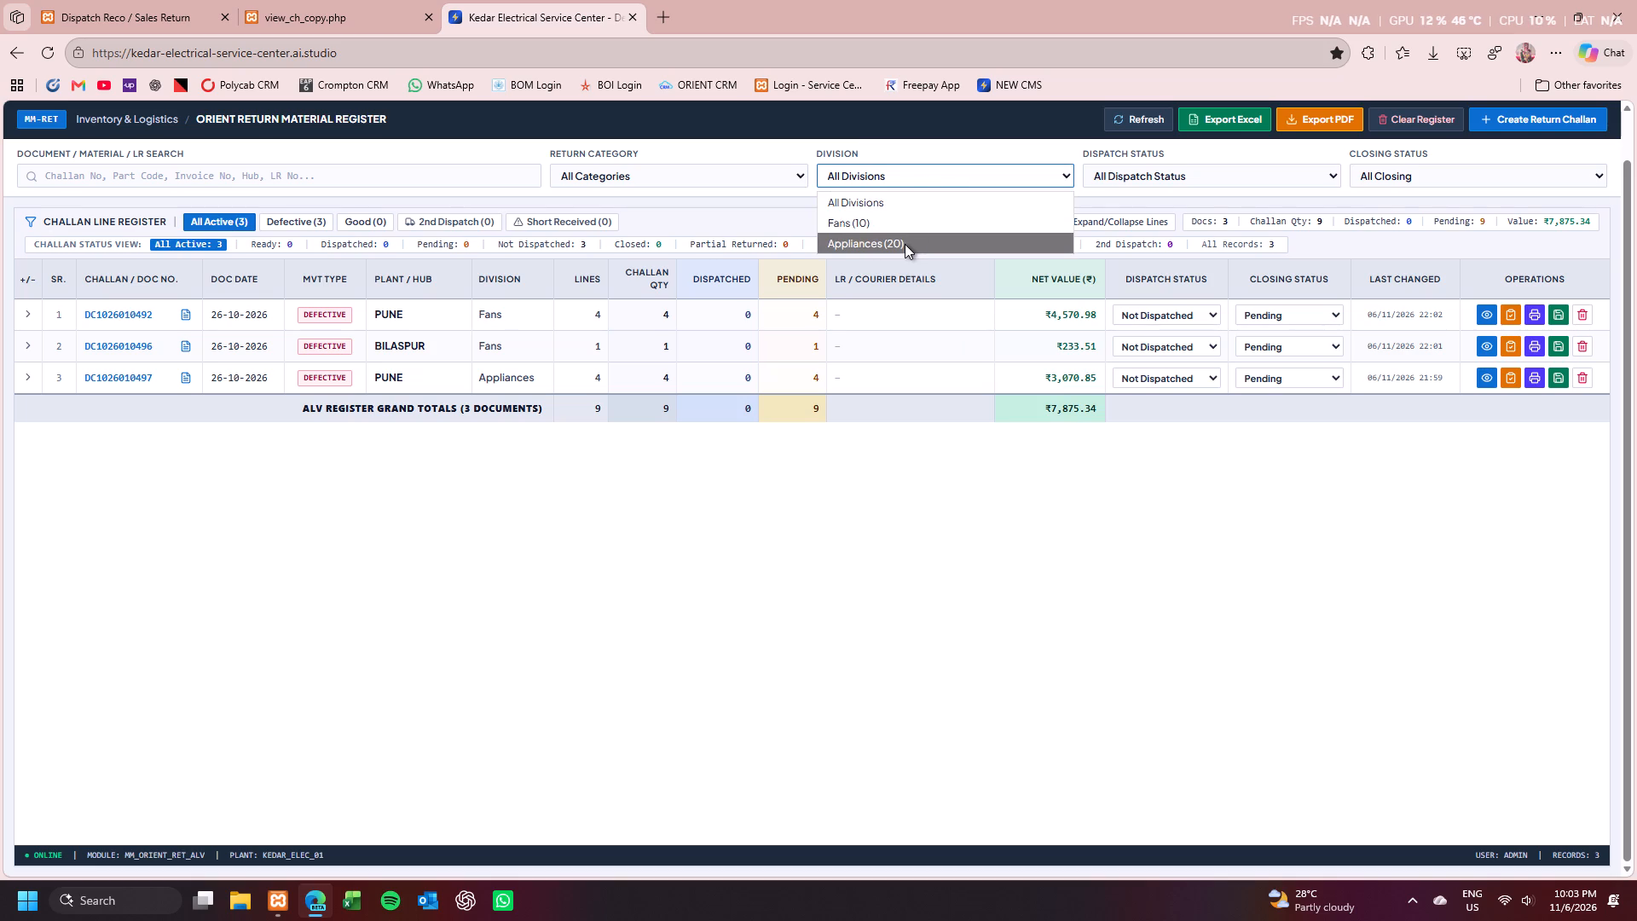
left_click(905, 244)
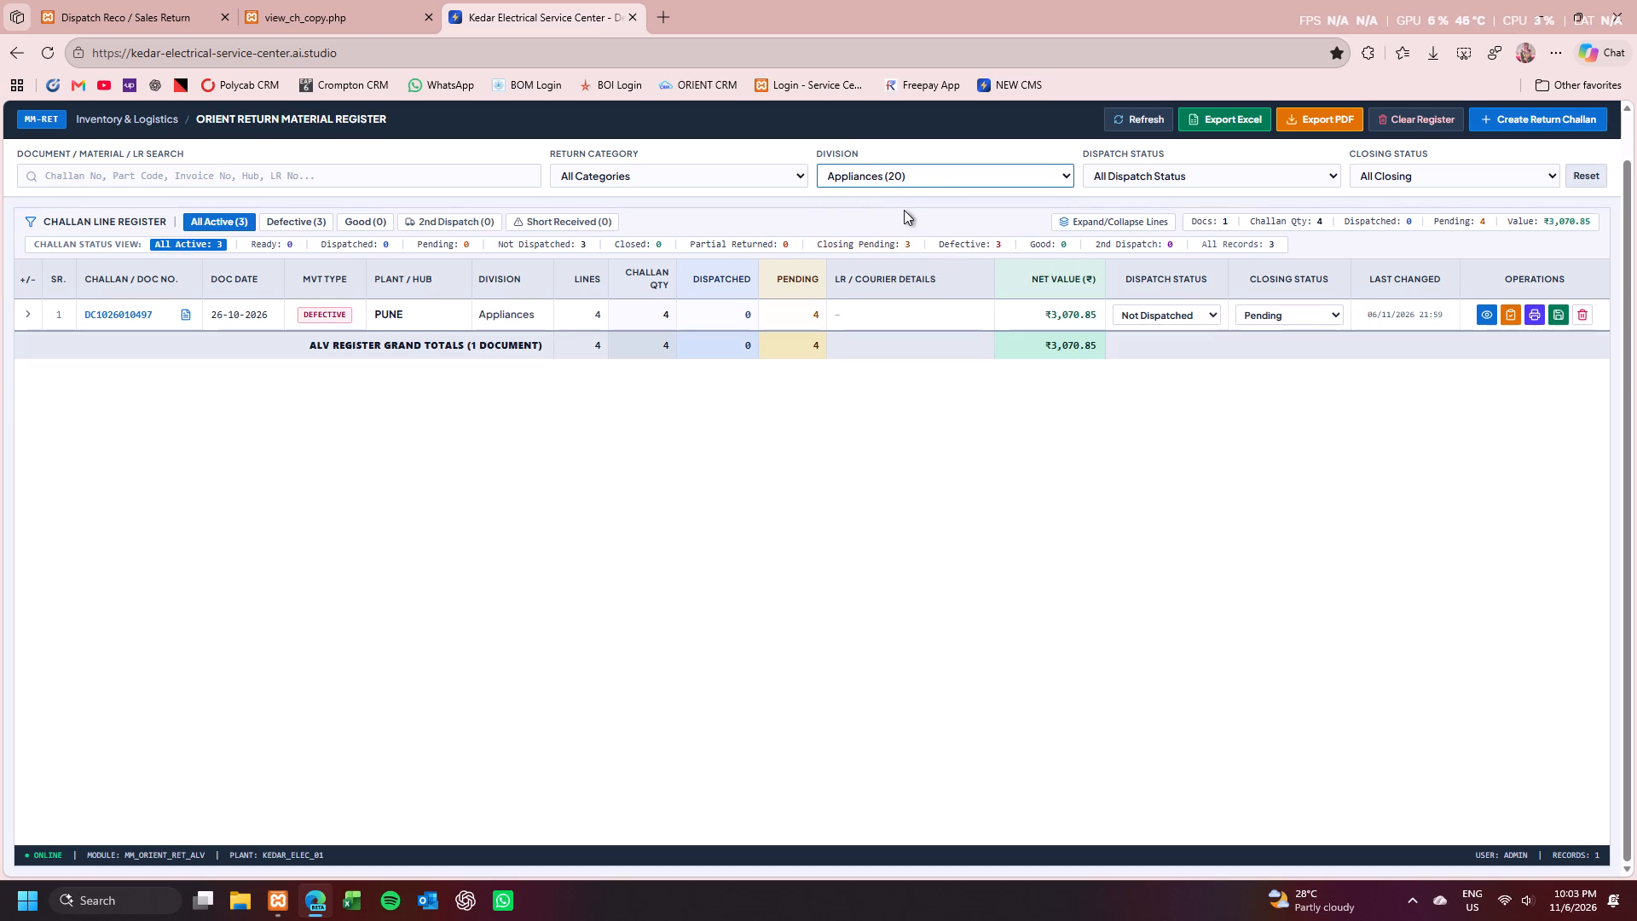
left_click(882, 177)
left_click(865, 219)
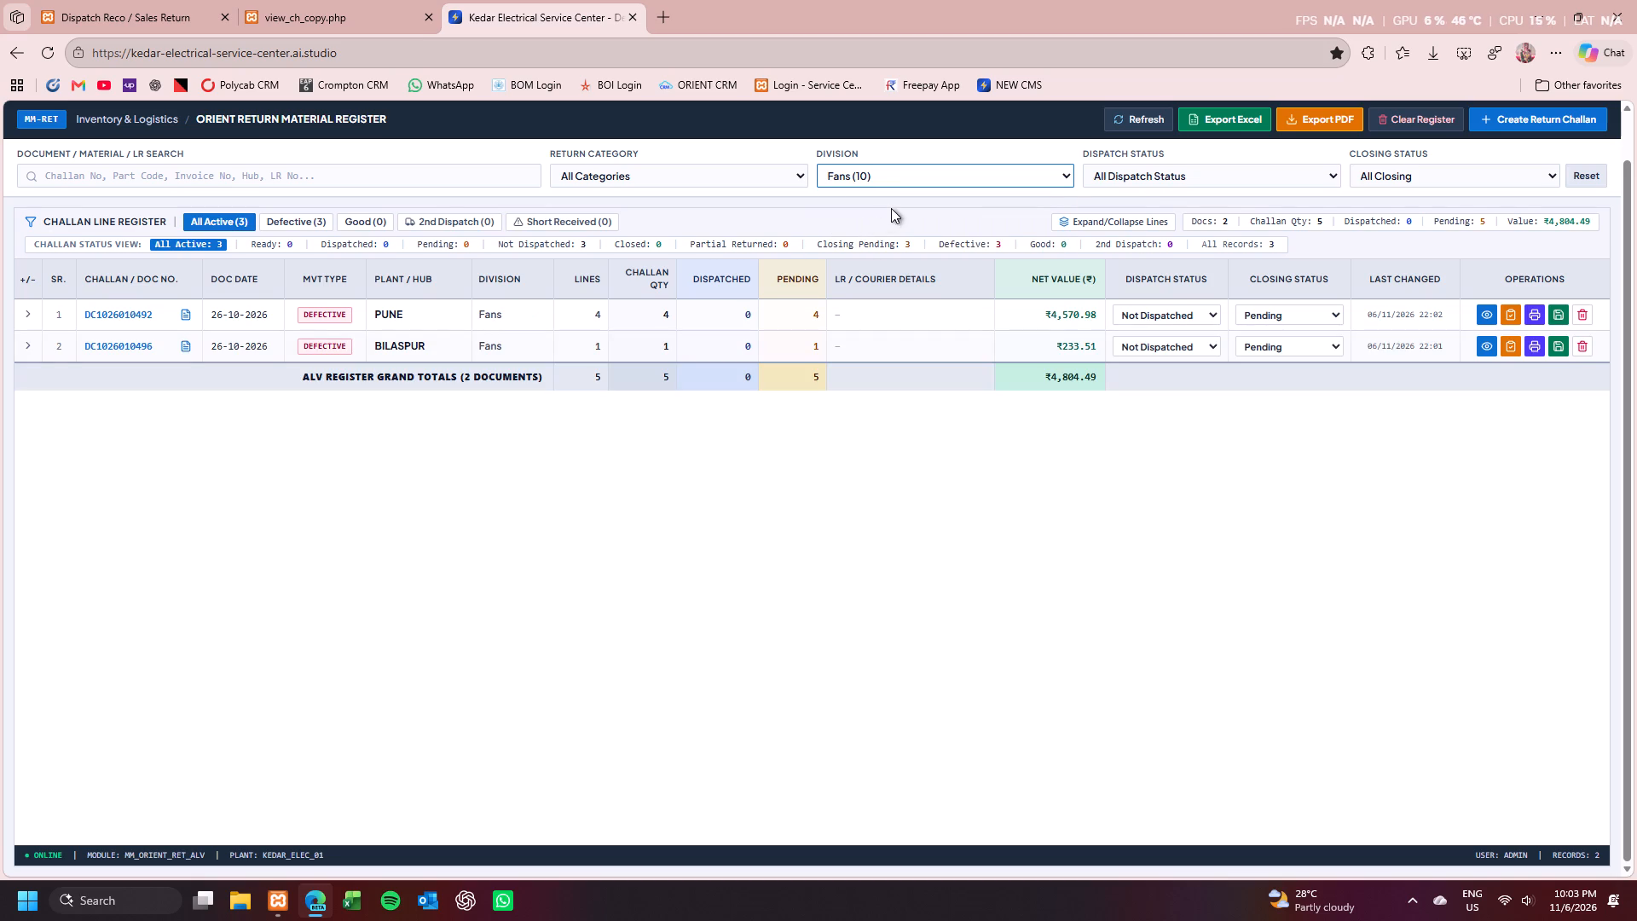
left_click(881, 179)
left_click(868, 193)
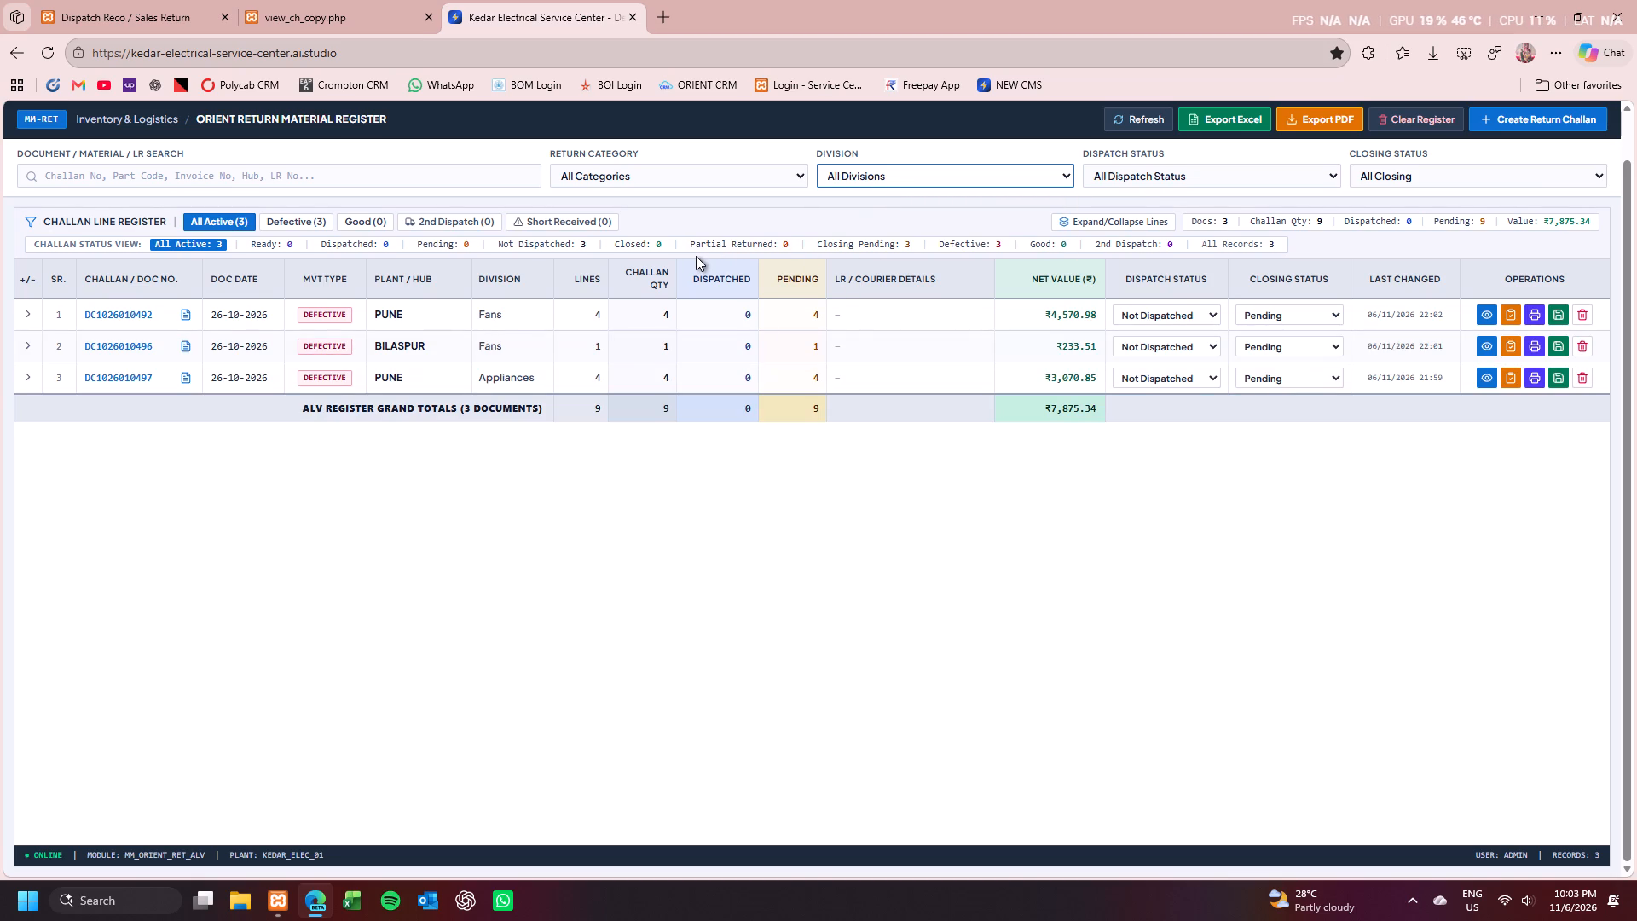
left_click(261, 0)
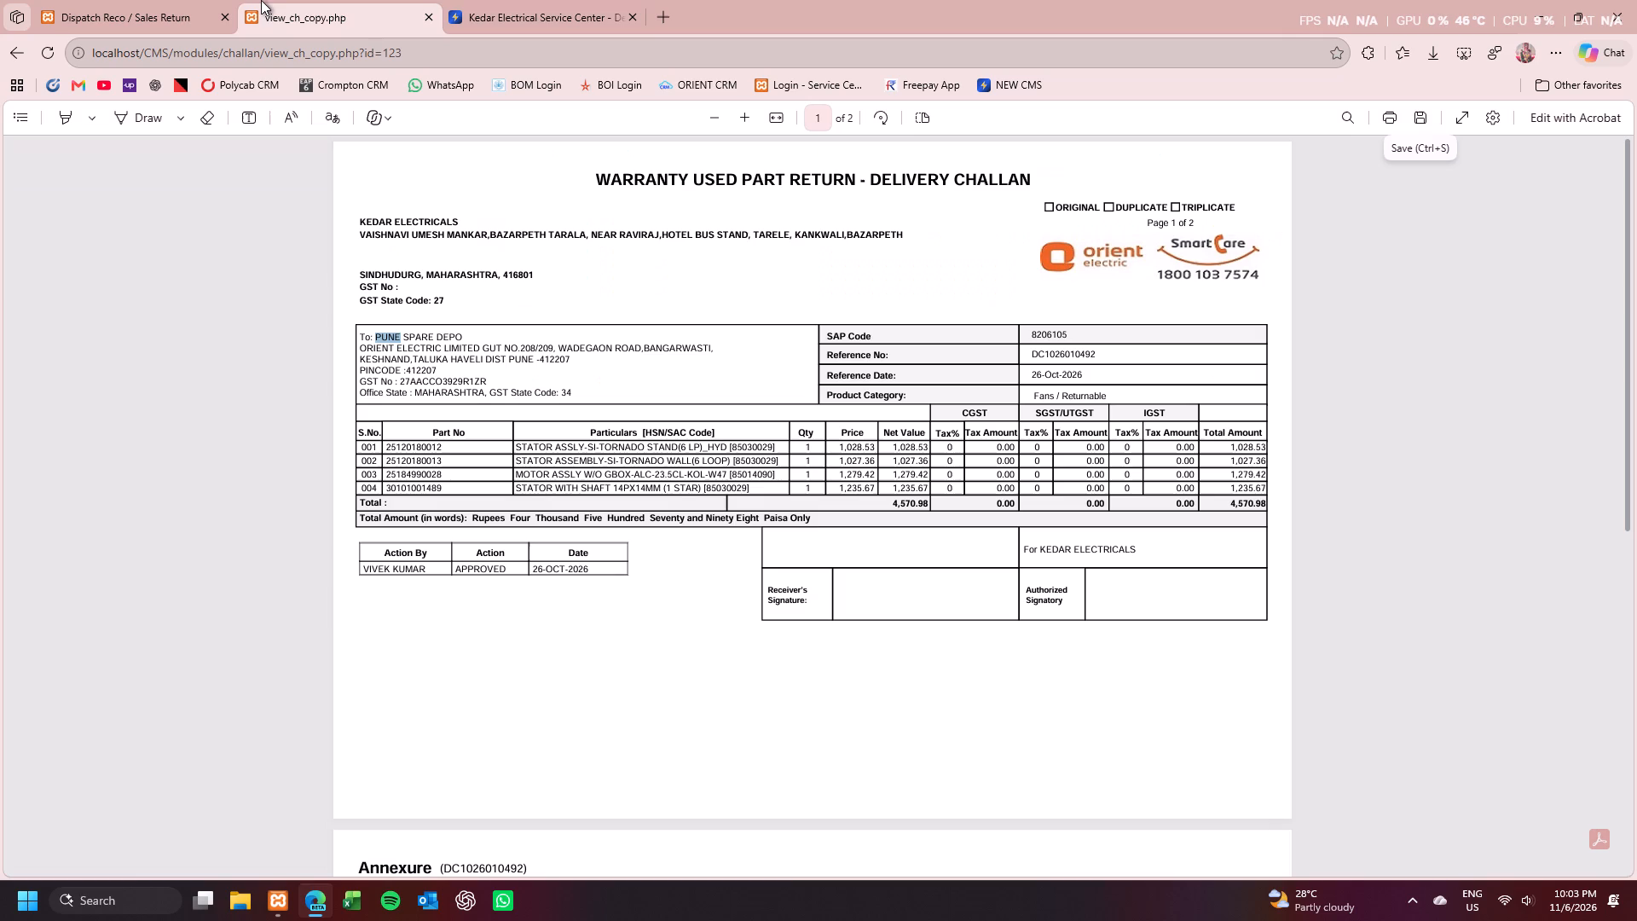
left_click(425, 21)
left_click(107, 0)
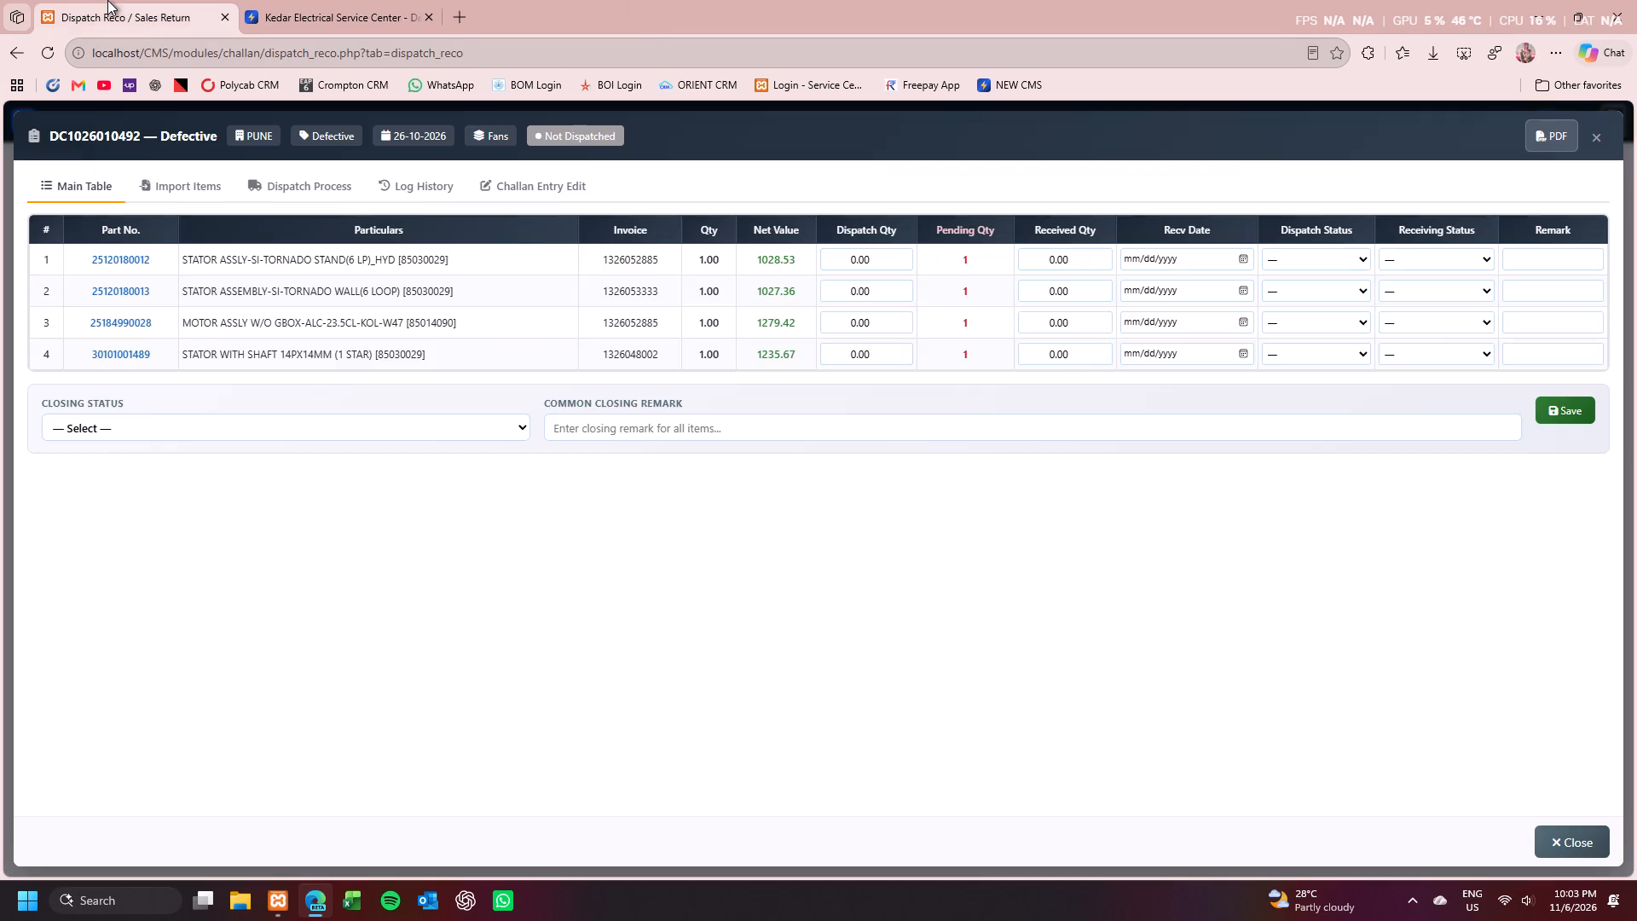
left_click(1595, 141)
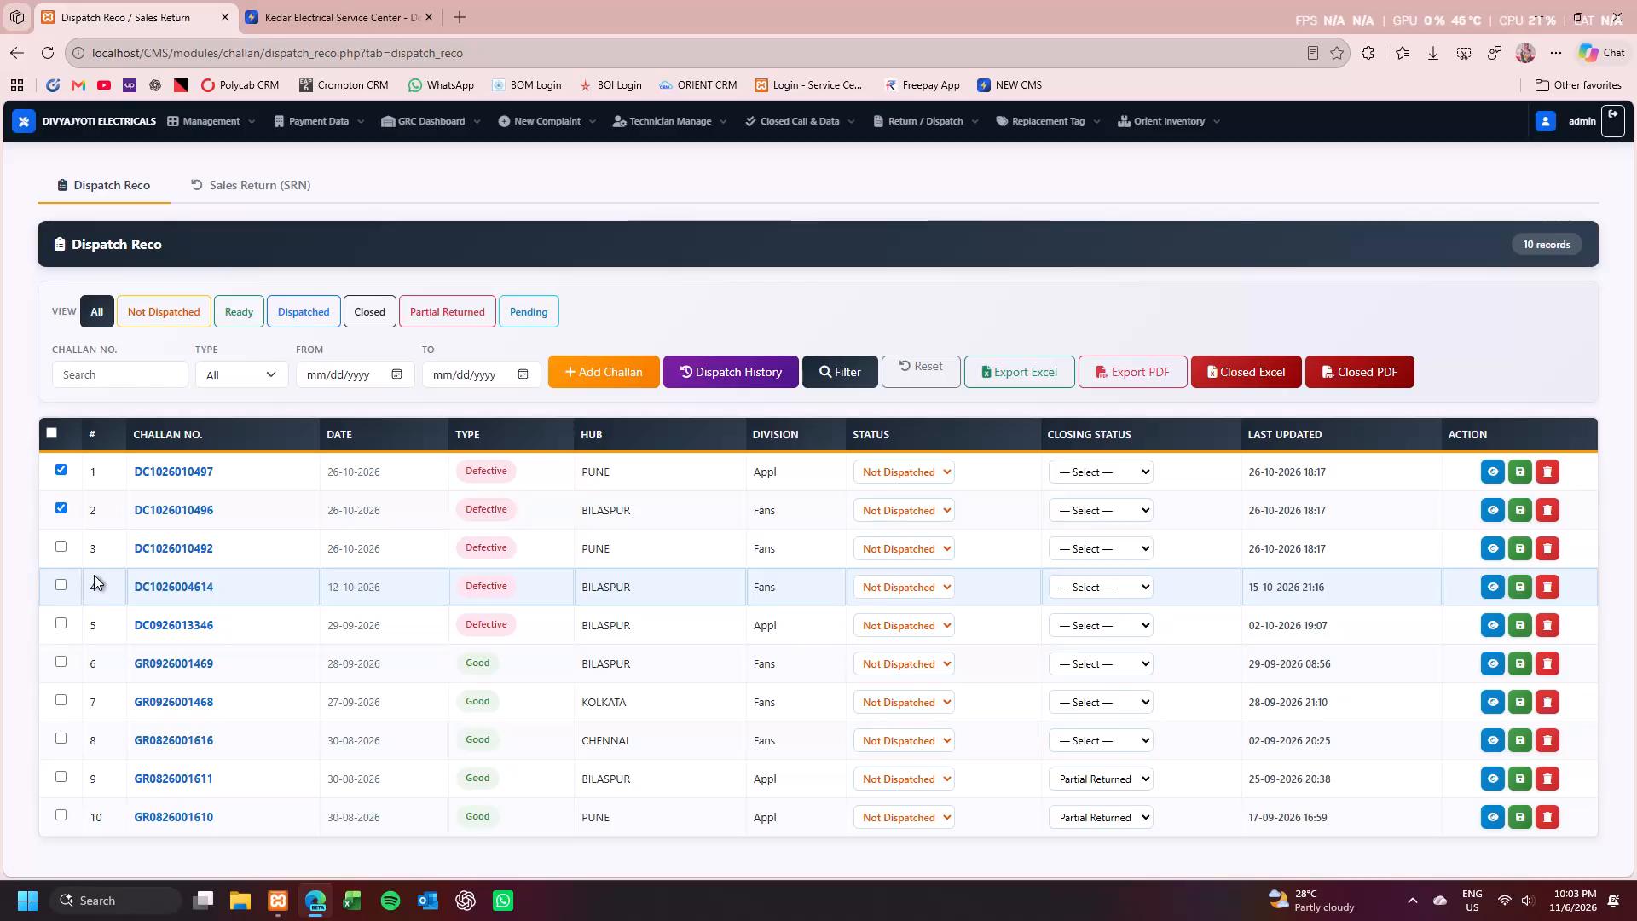
left_click(57, 553)
left_click(58, 543)
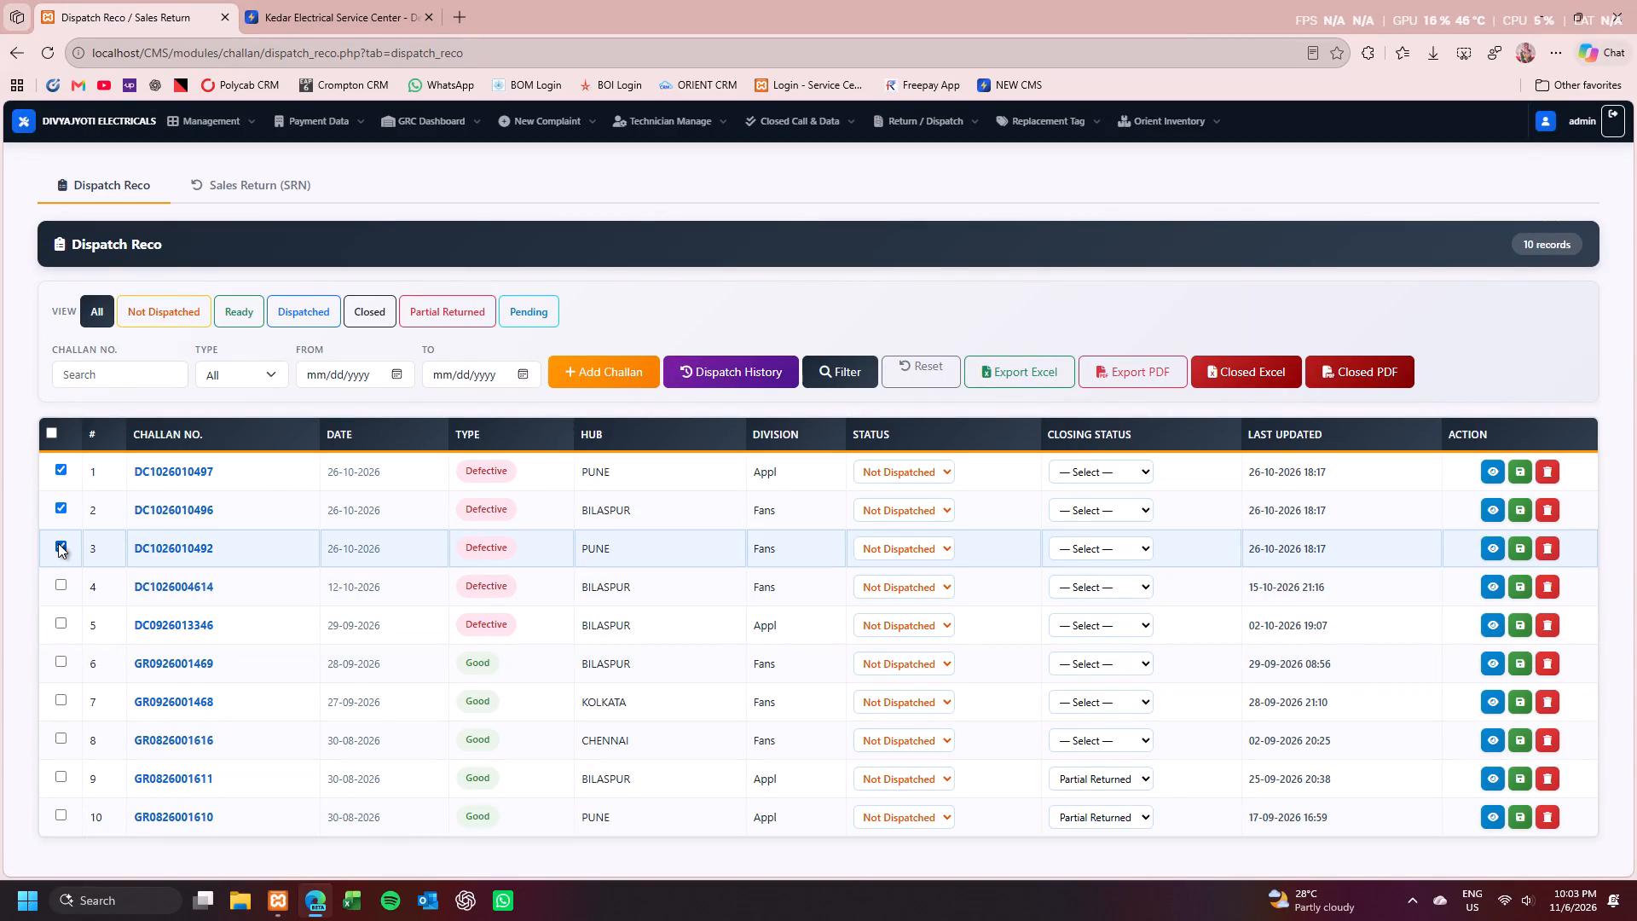
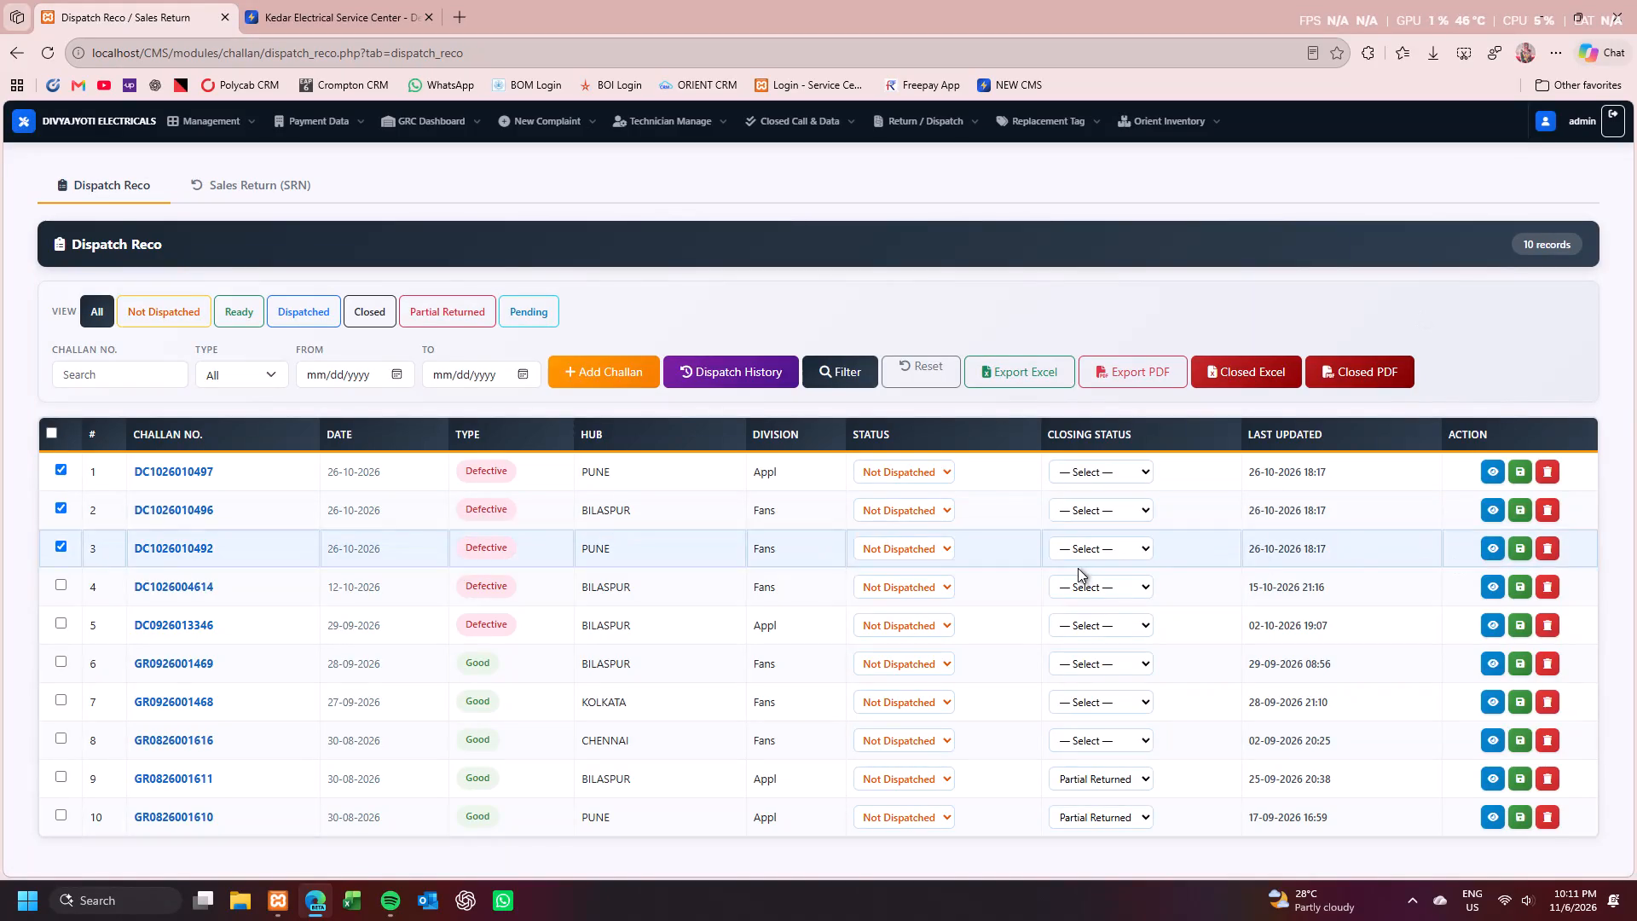
left_click(1073, 570)
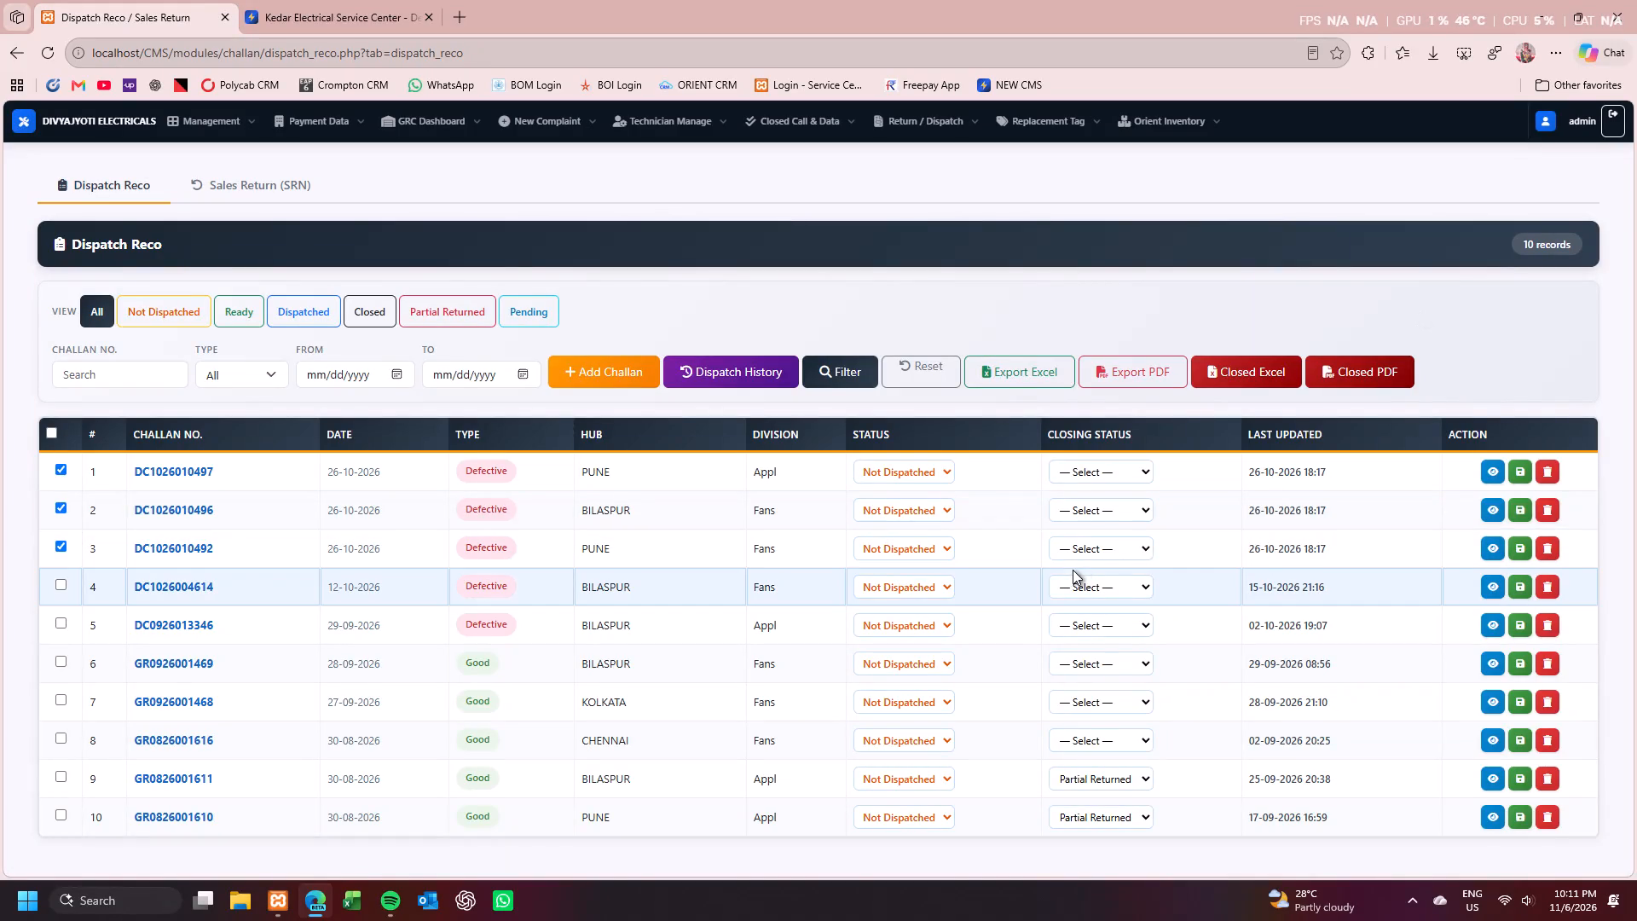
left_click(1499, 590)
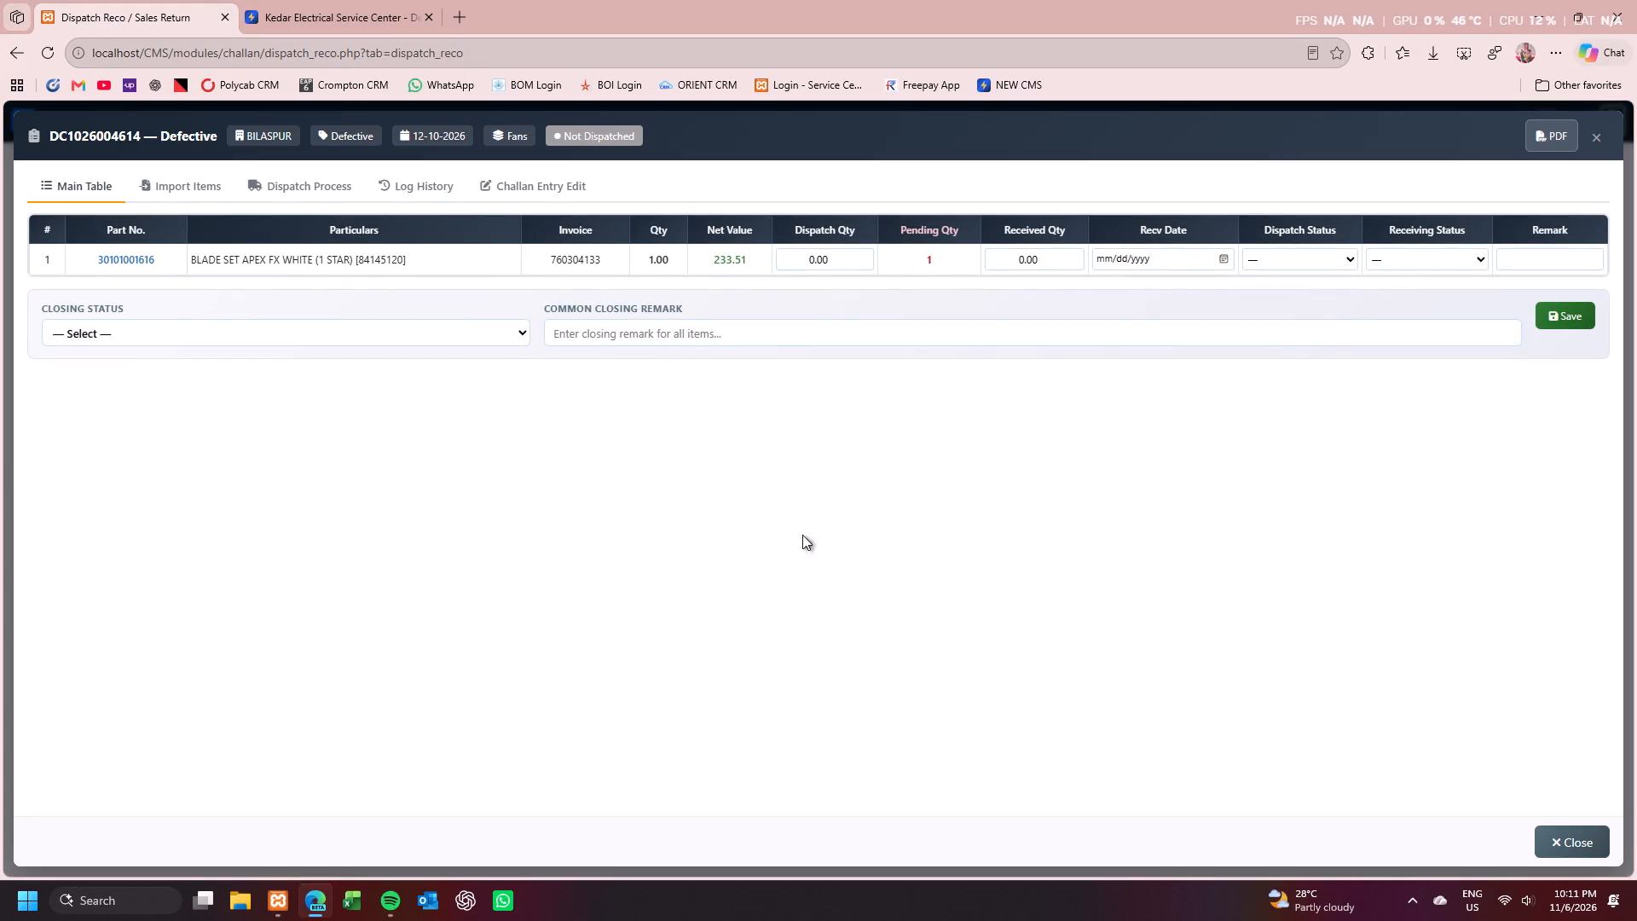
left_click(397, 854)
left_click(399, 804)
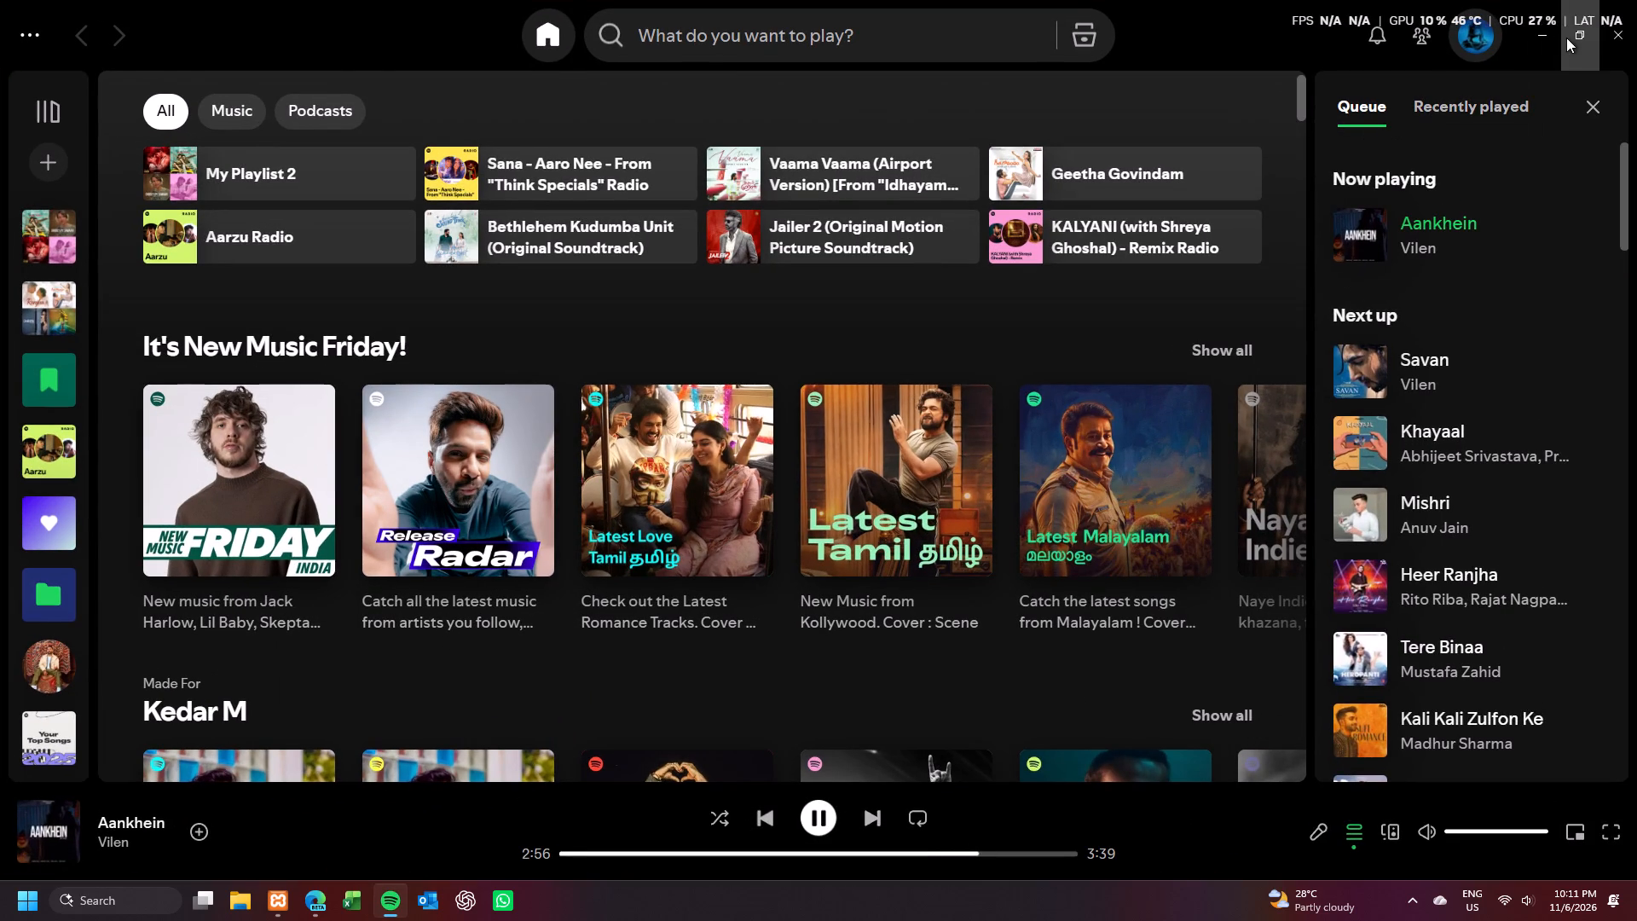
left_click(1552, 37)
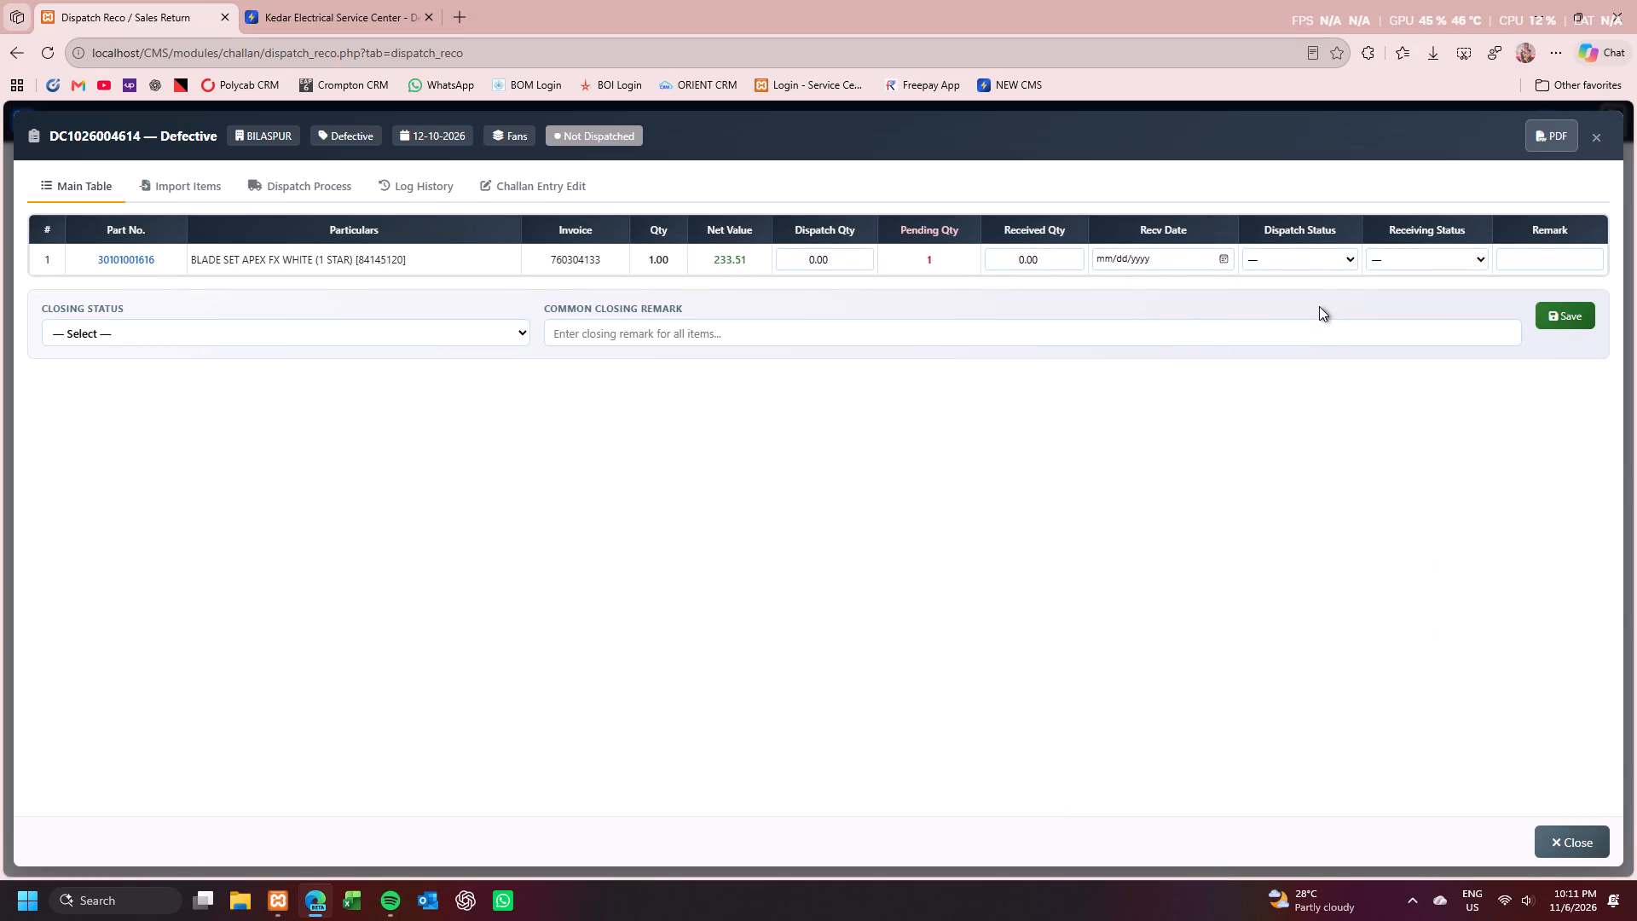
left_click(289, 0)
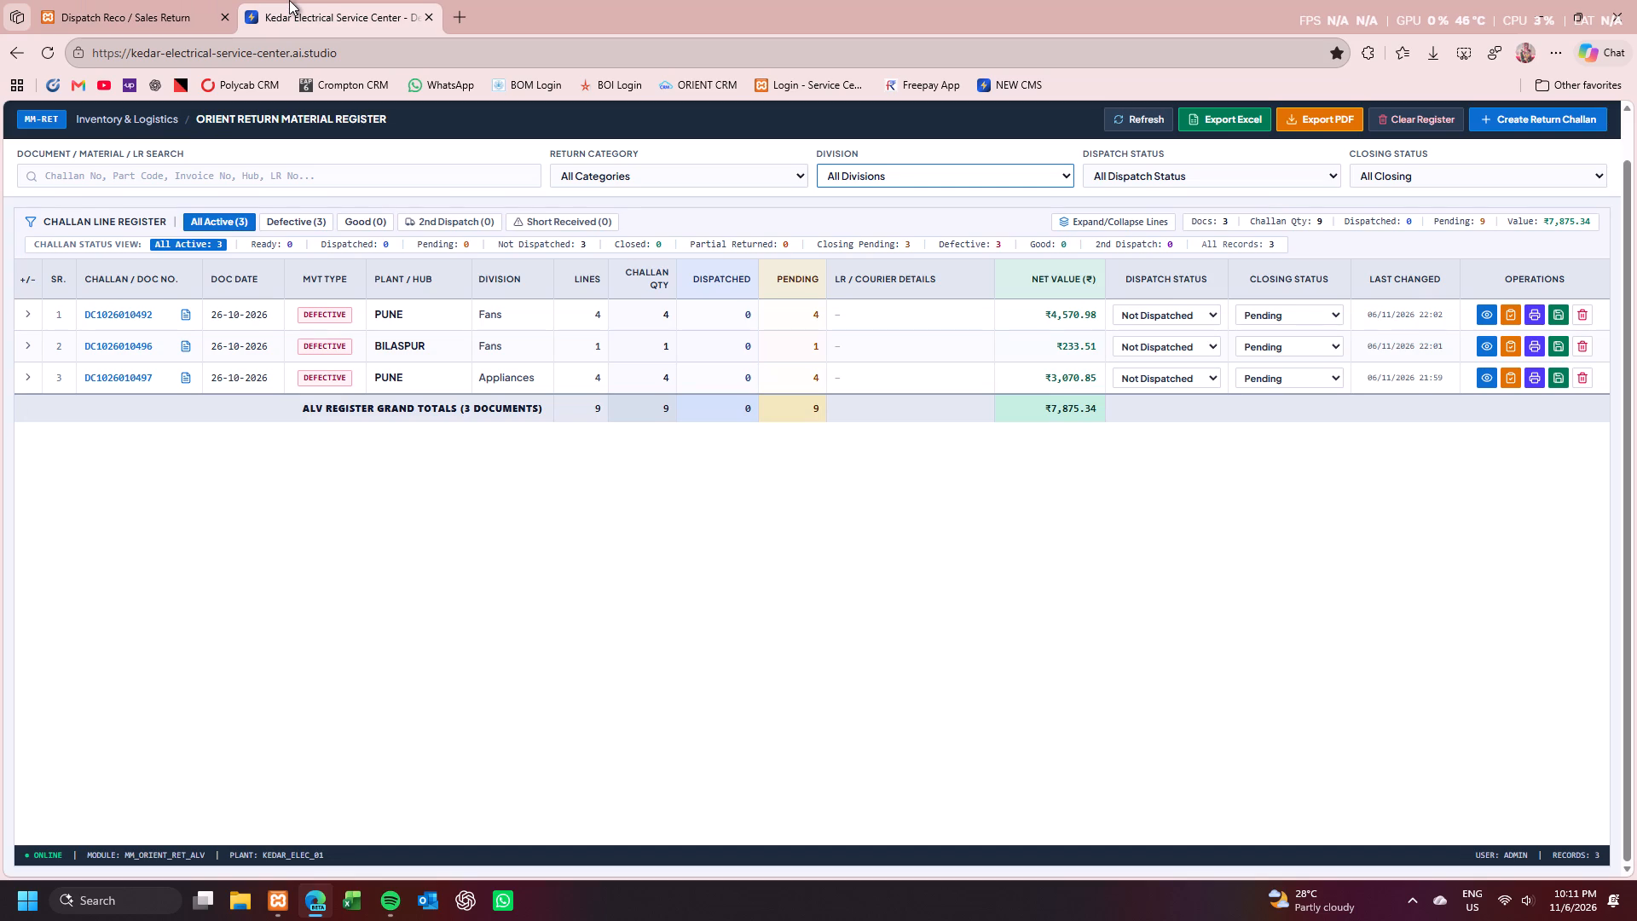
left_click(167, 3)
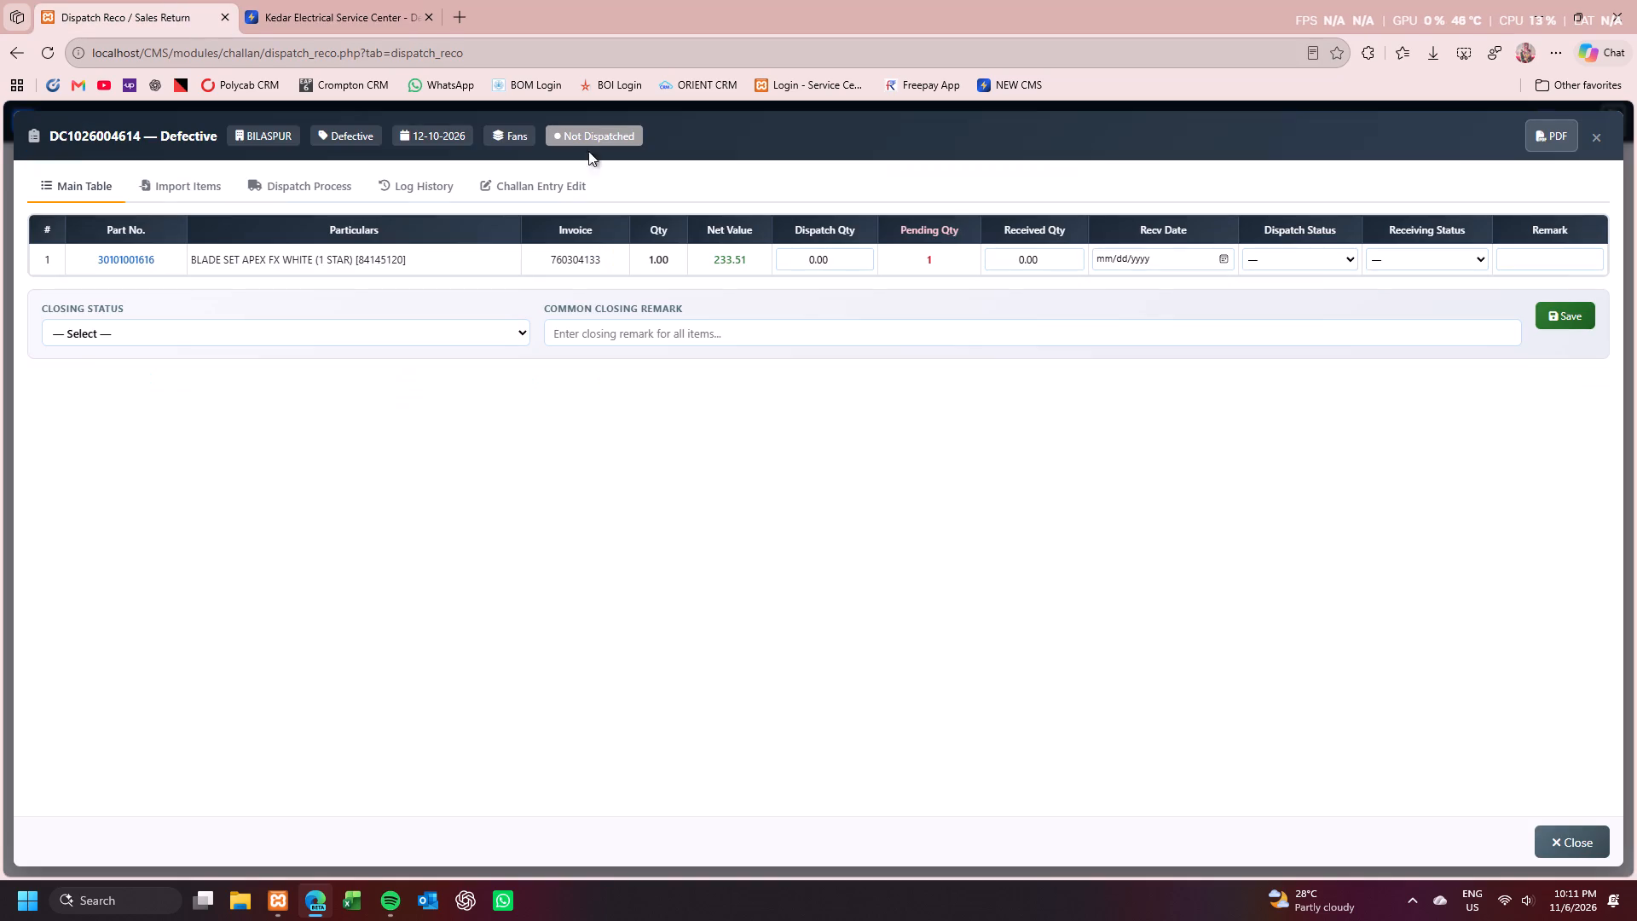
left_click(1583, 129)
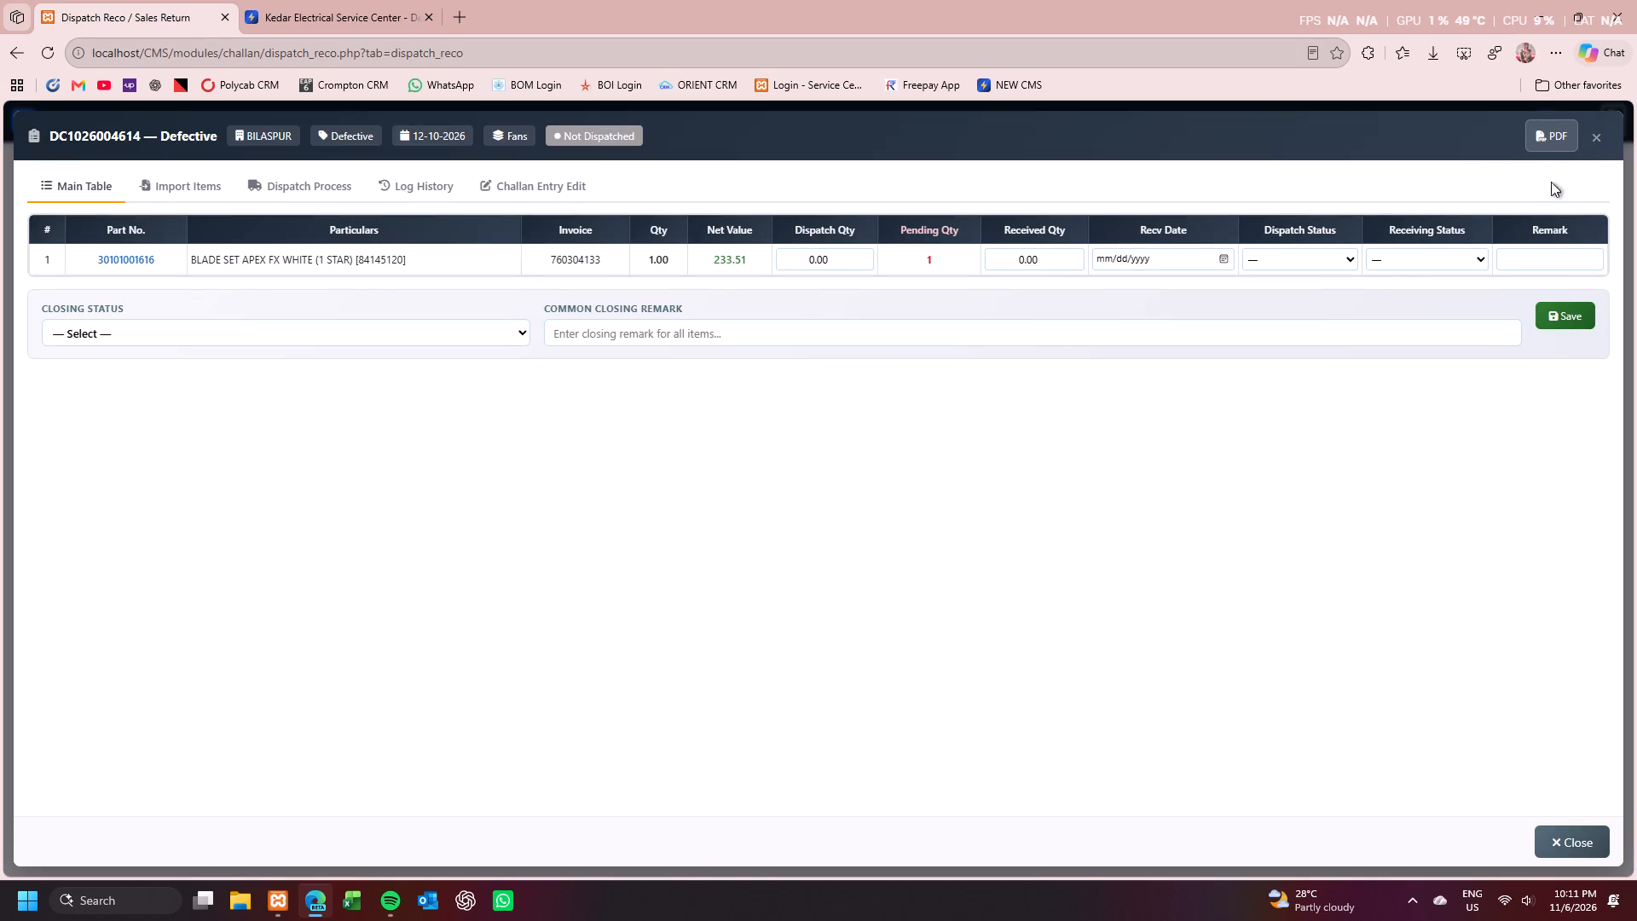
left_click(1592, 136)
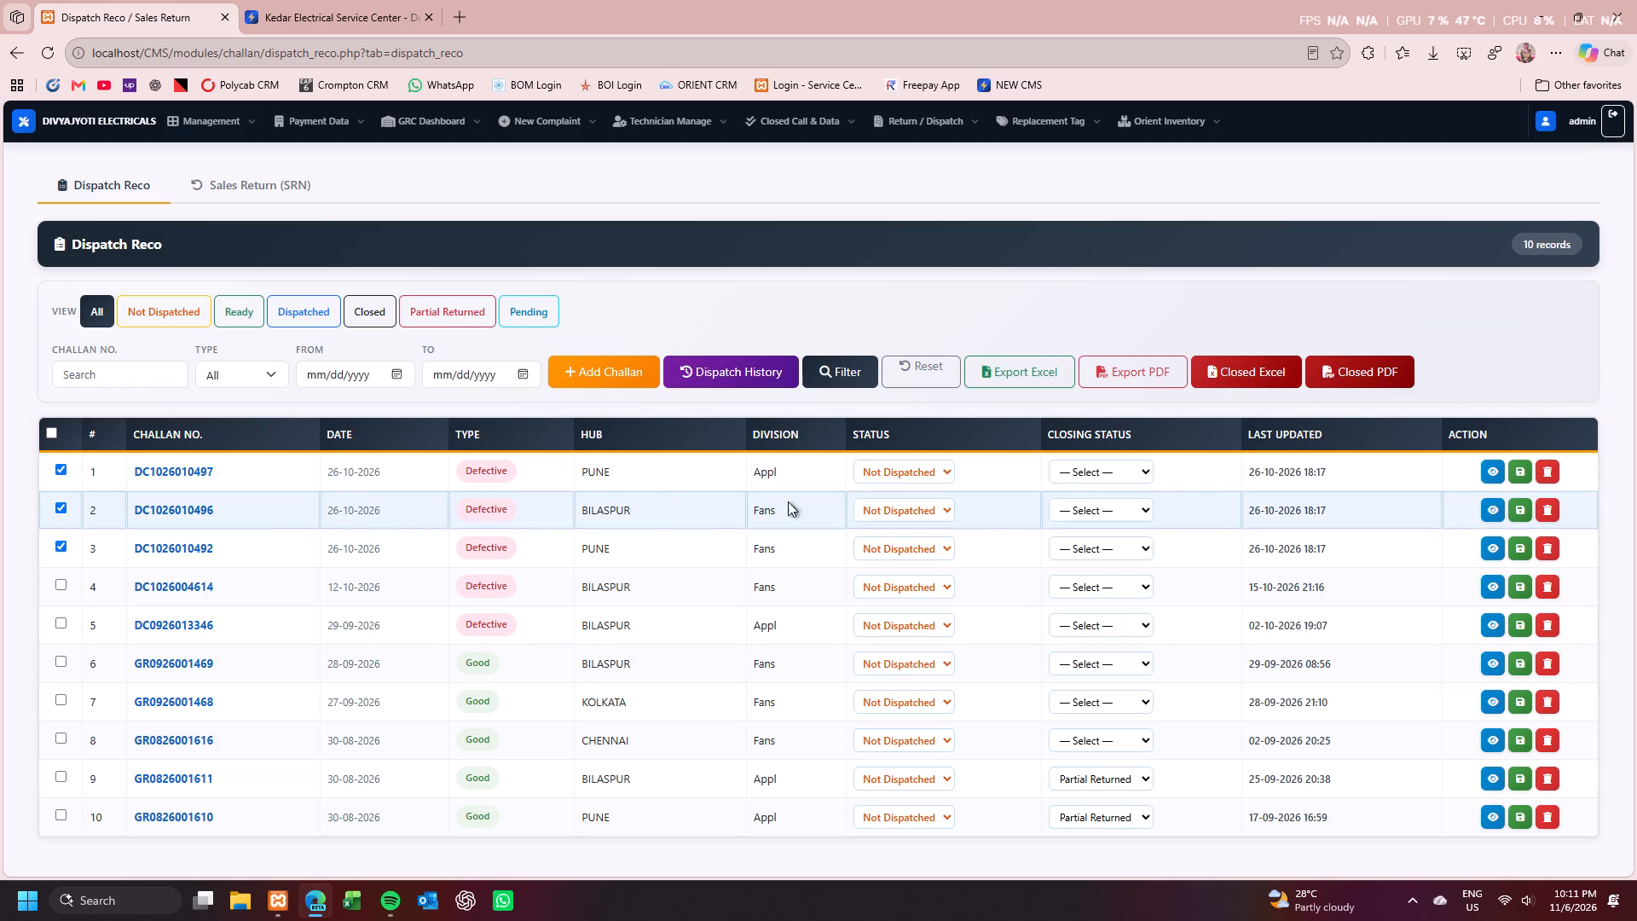
left_click(1484, 512)
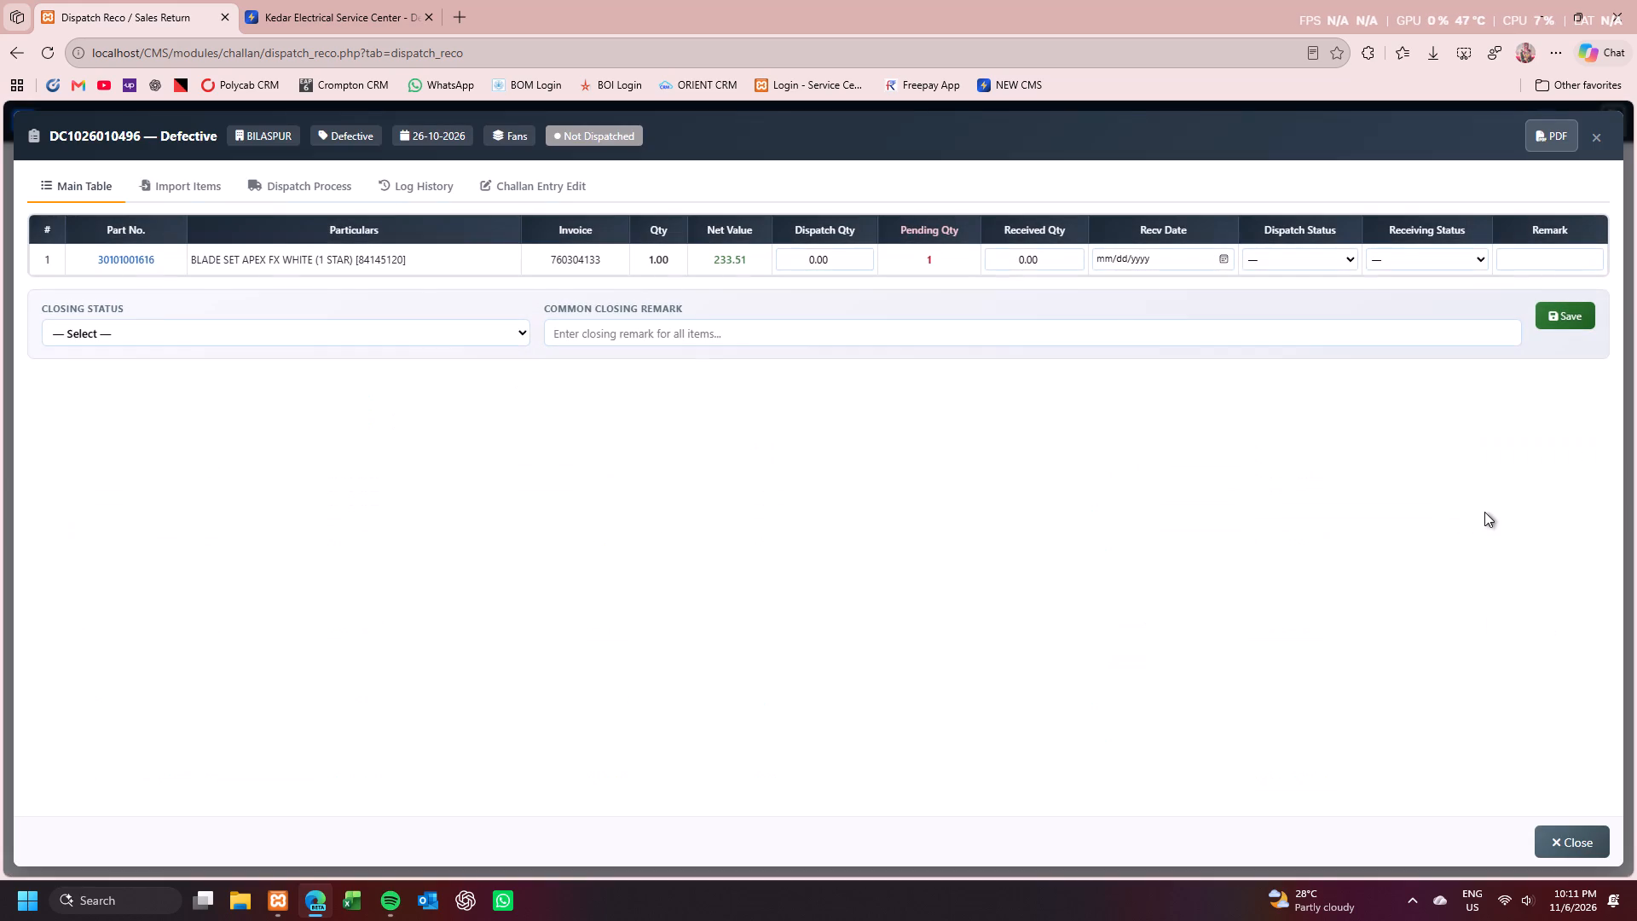
left_click(1594, 137)
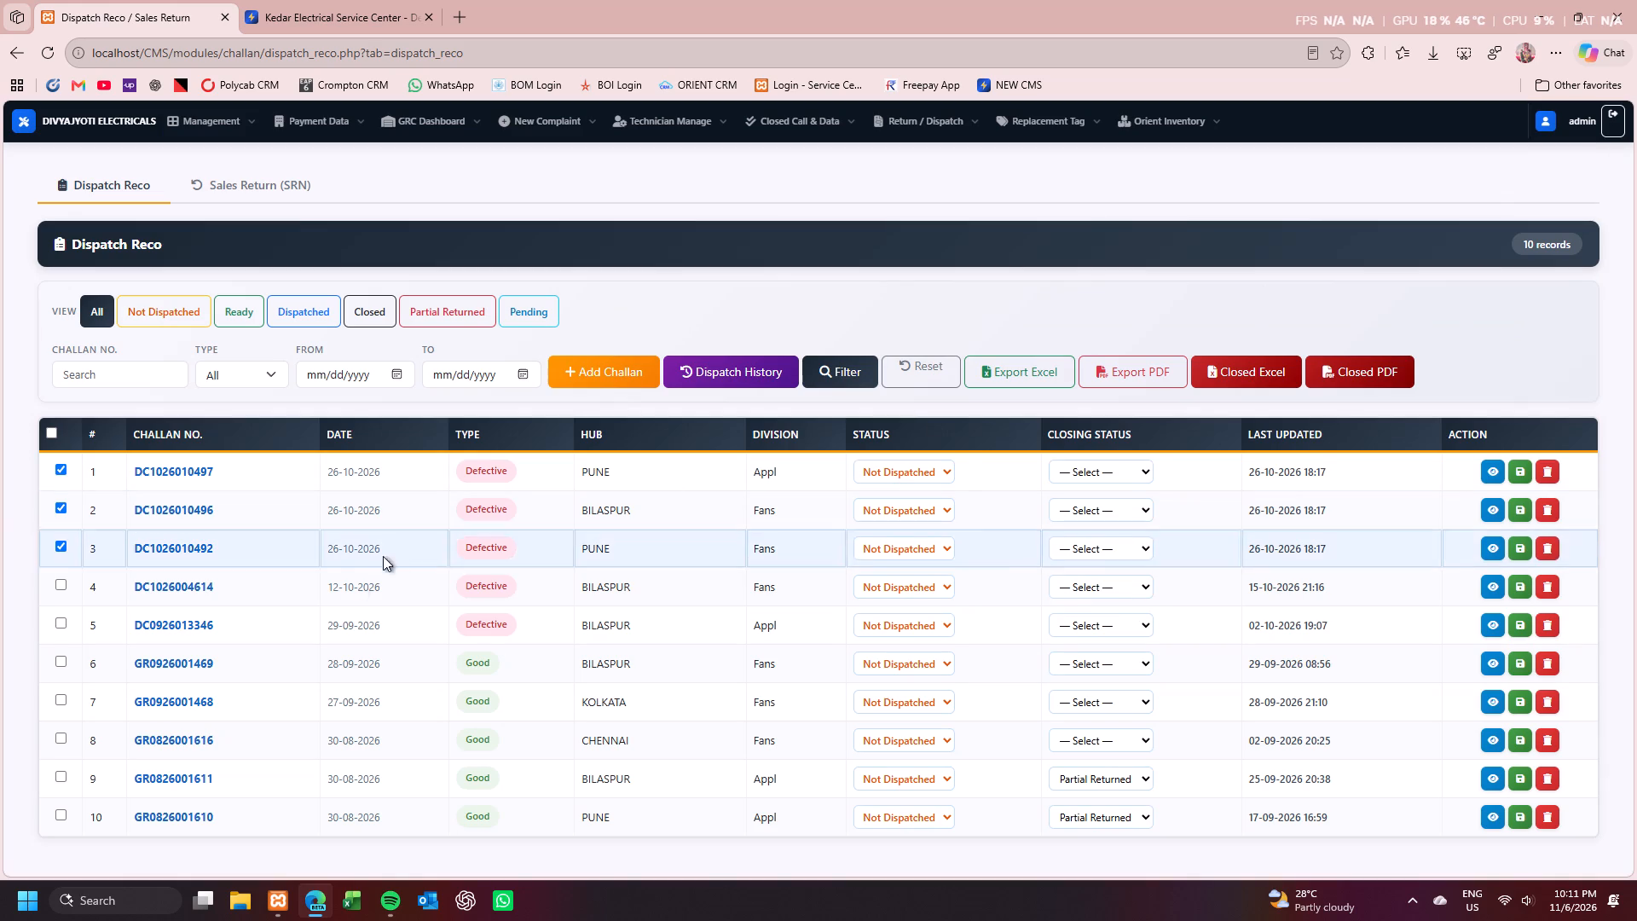
left_click(1484, 587)
left_click(1537, 138)
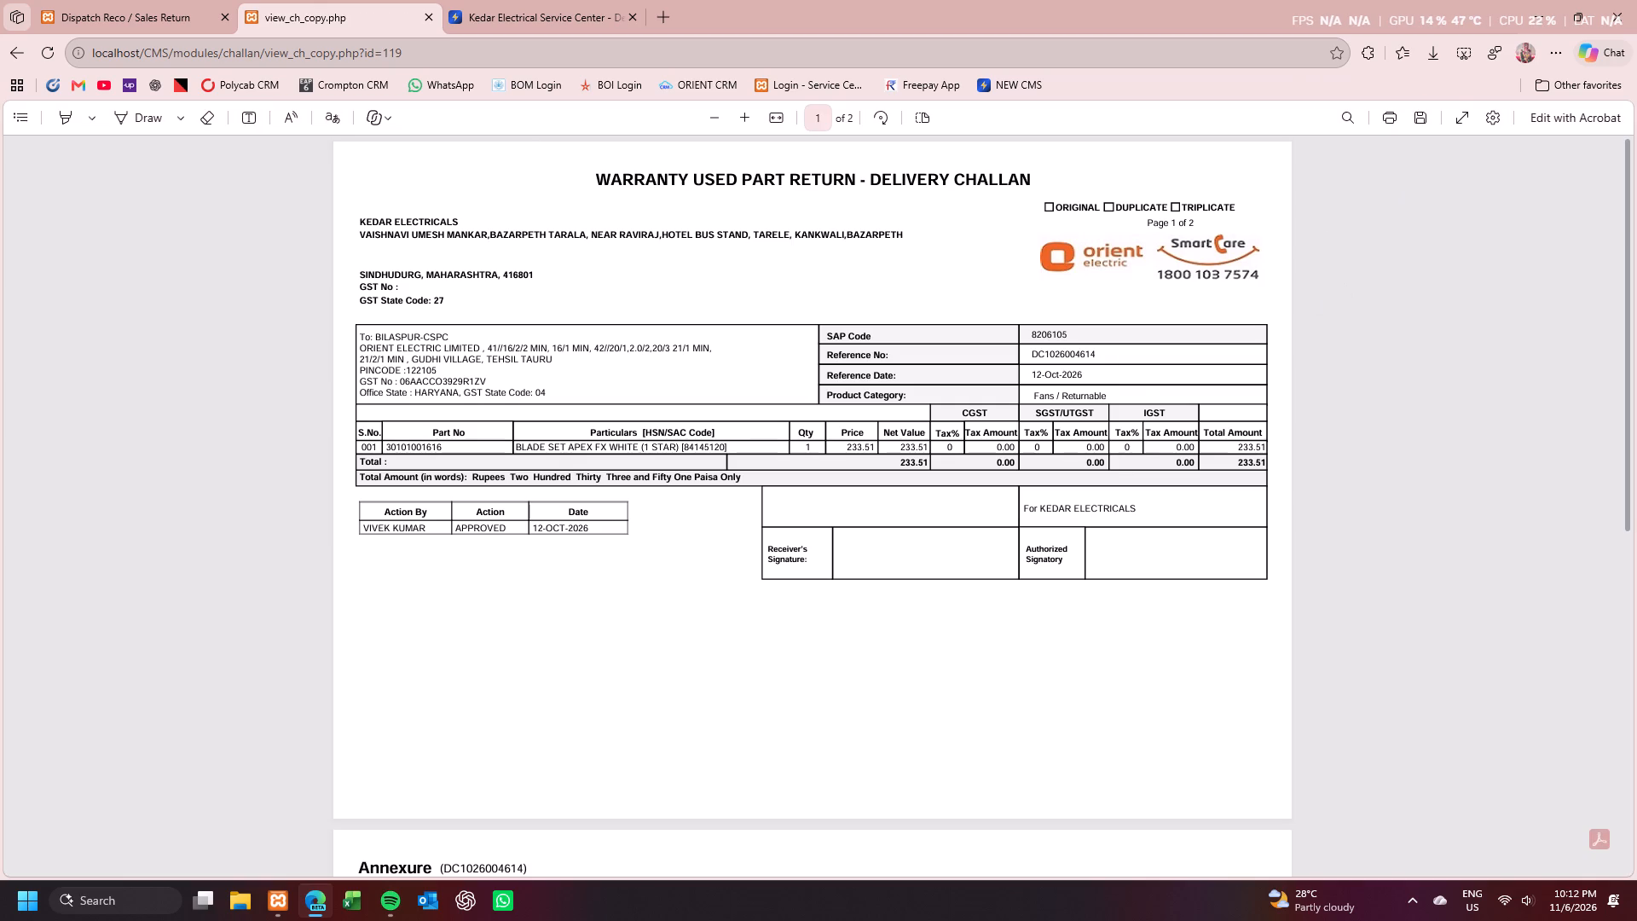
double_click(1082, 352)
key("ctrl+c")
left_click(483, 0)
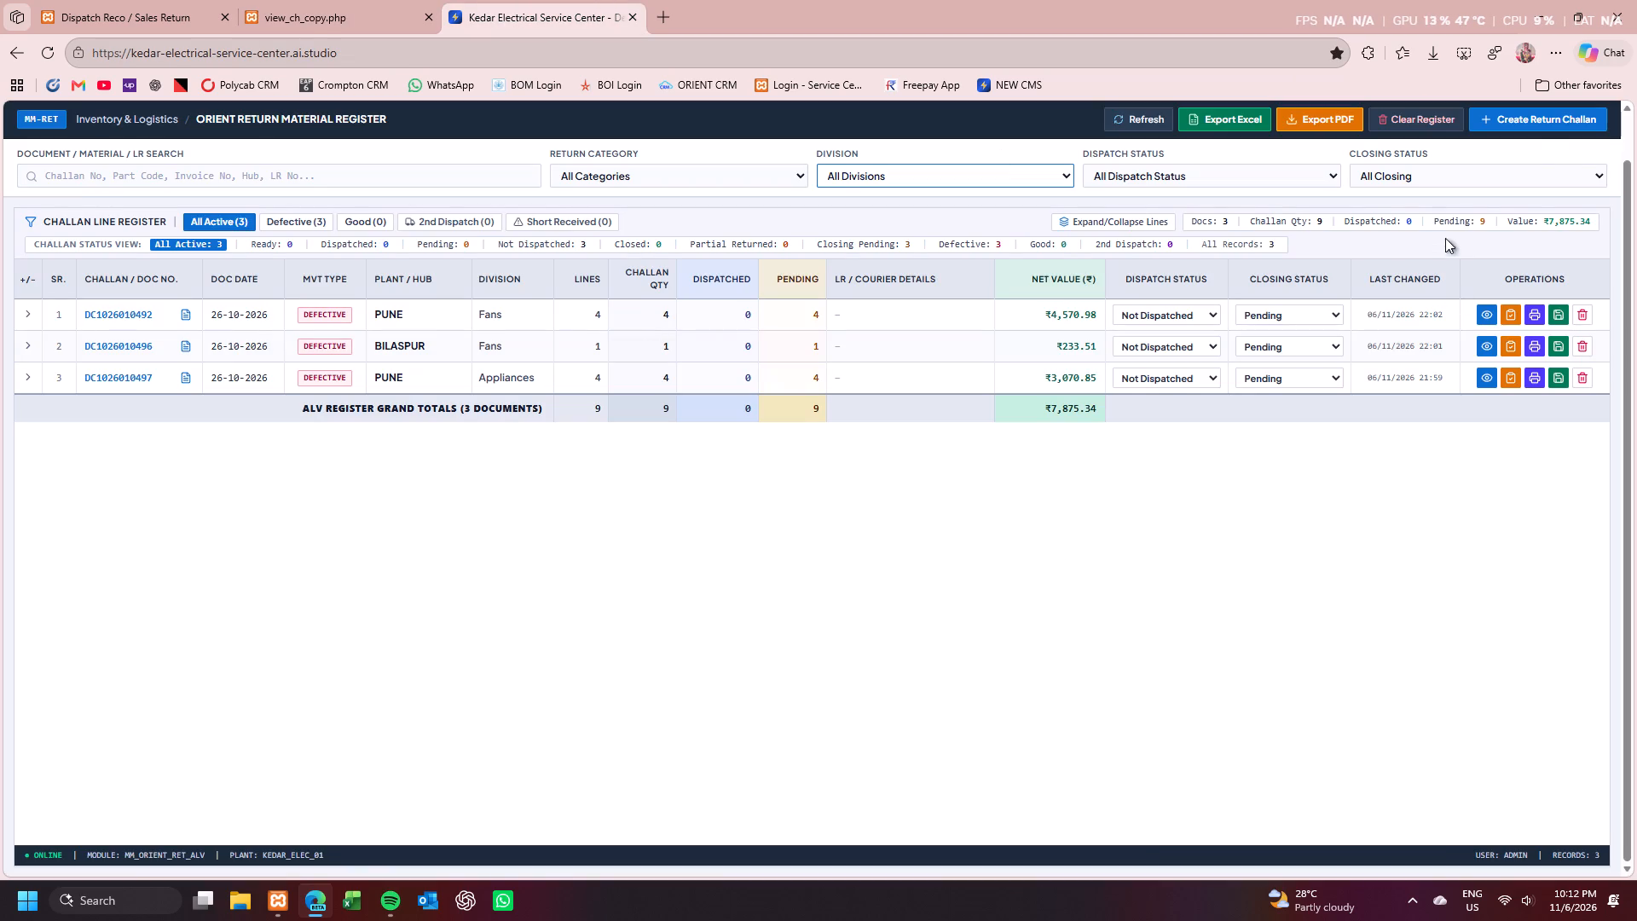
left_click(1538, 125)
left_click(544, 428)
key("ctrl+v")
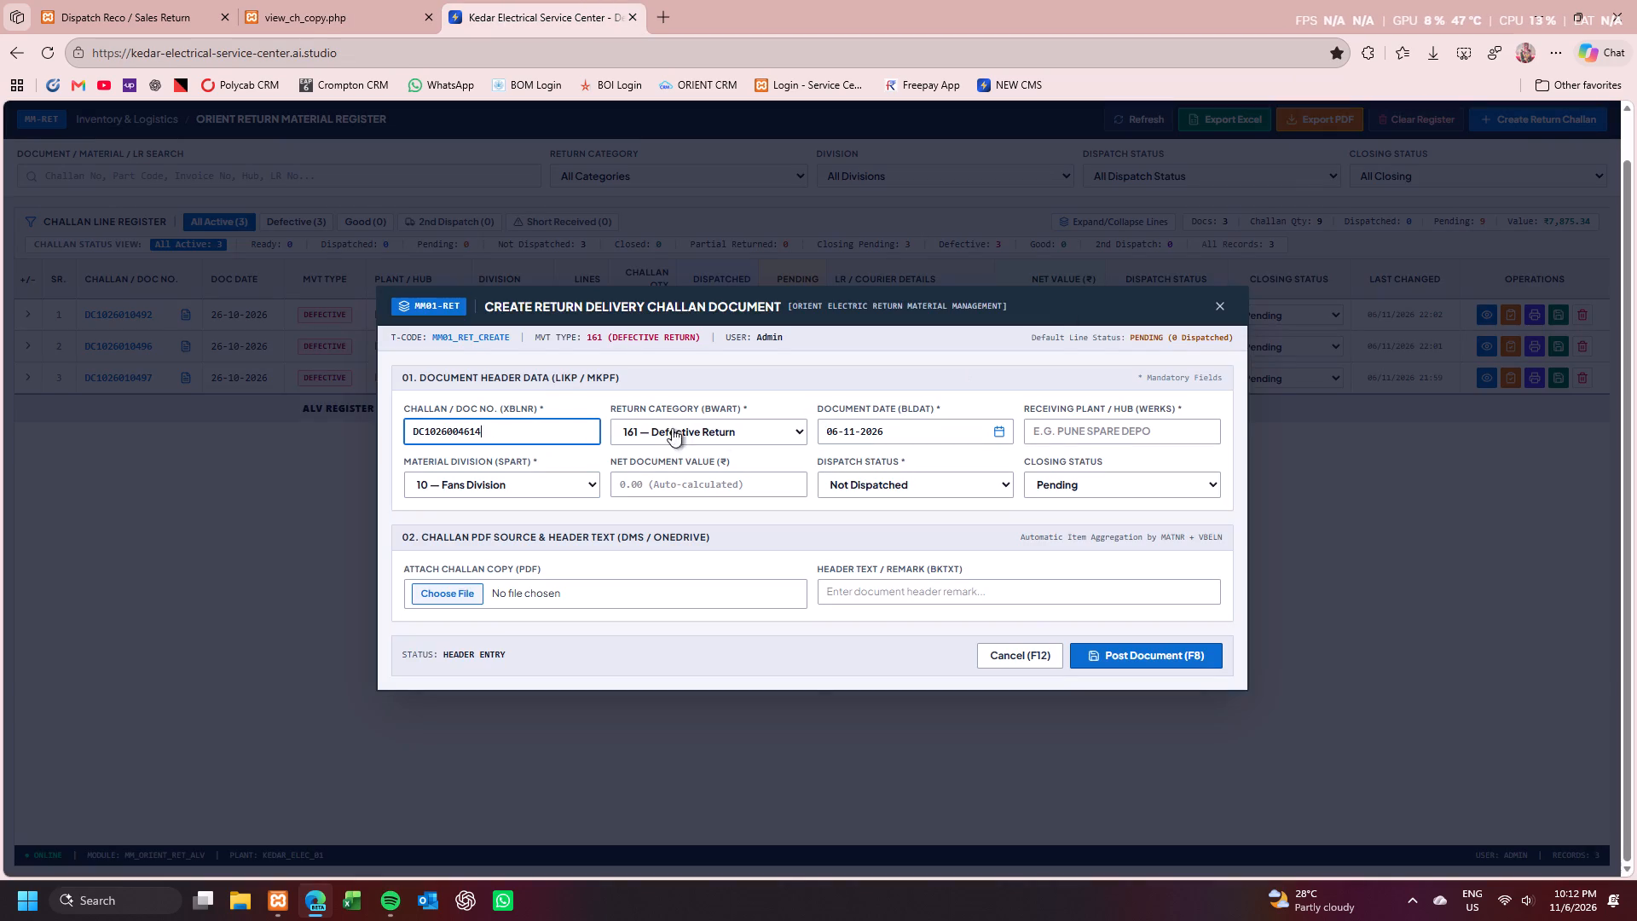
left_click(967, 422)
left_click(844, 475)
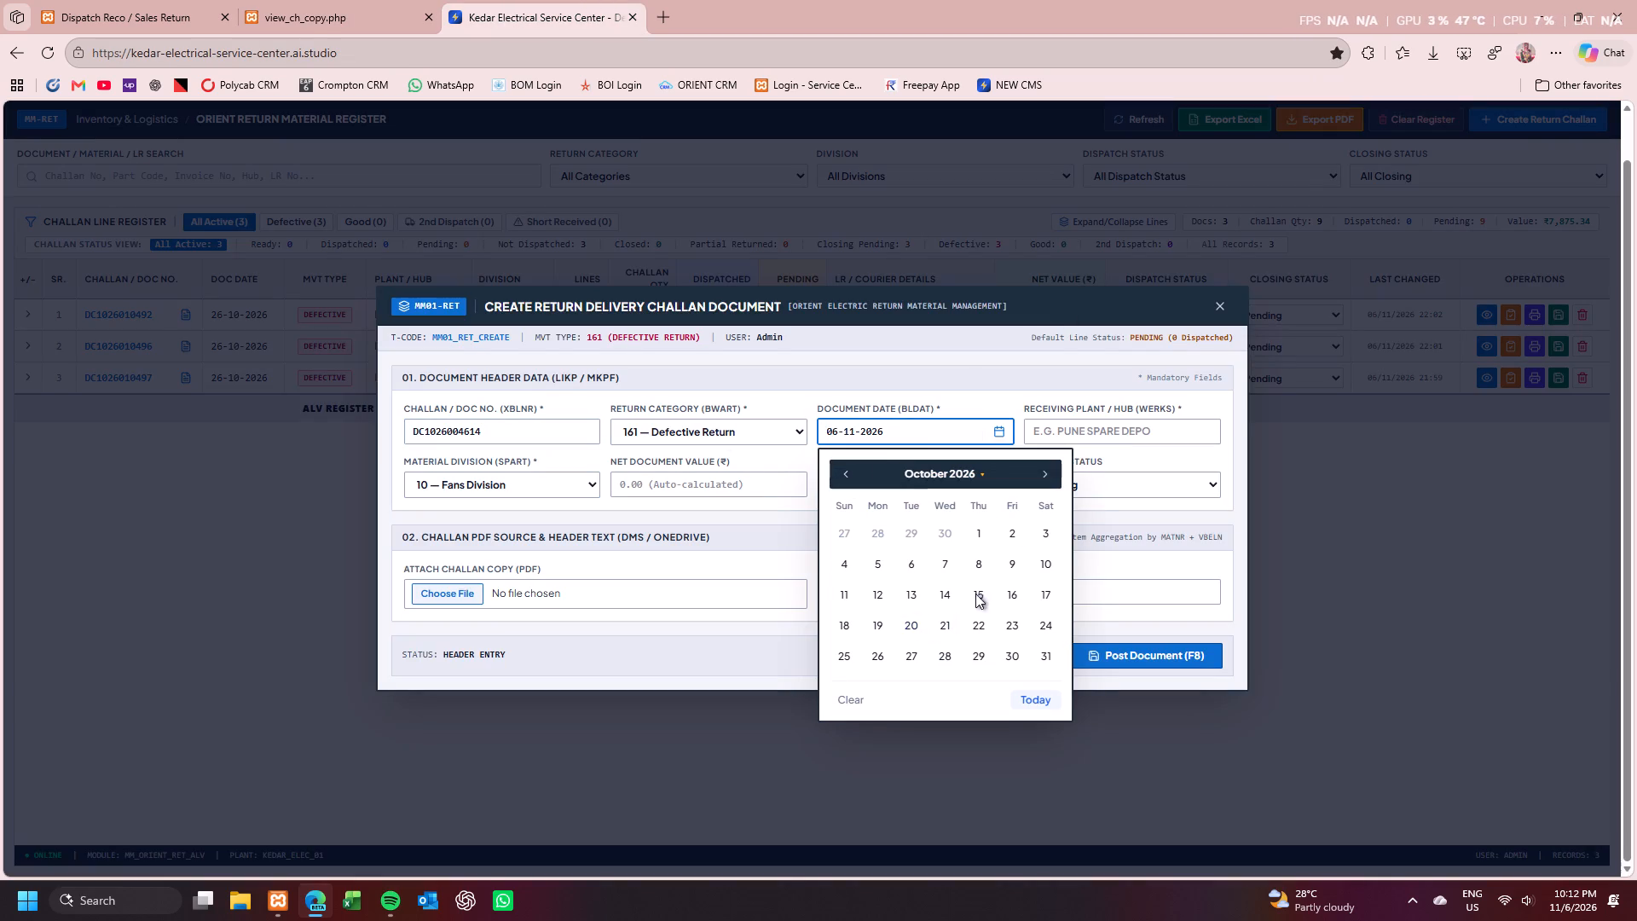
left_click(873, 593)
Copy the hub name BILASPUR from the challan PDF into the return document's receiving plant.
left_click(1103, 419)
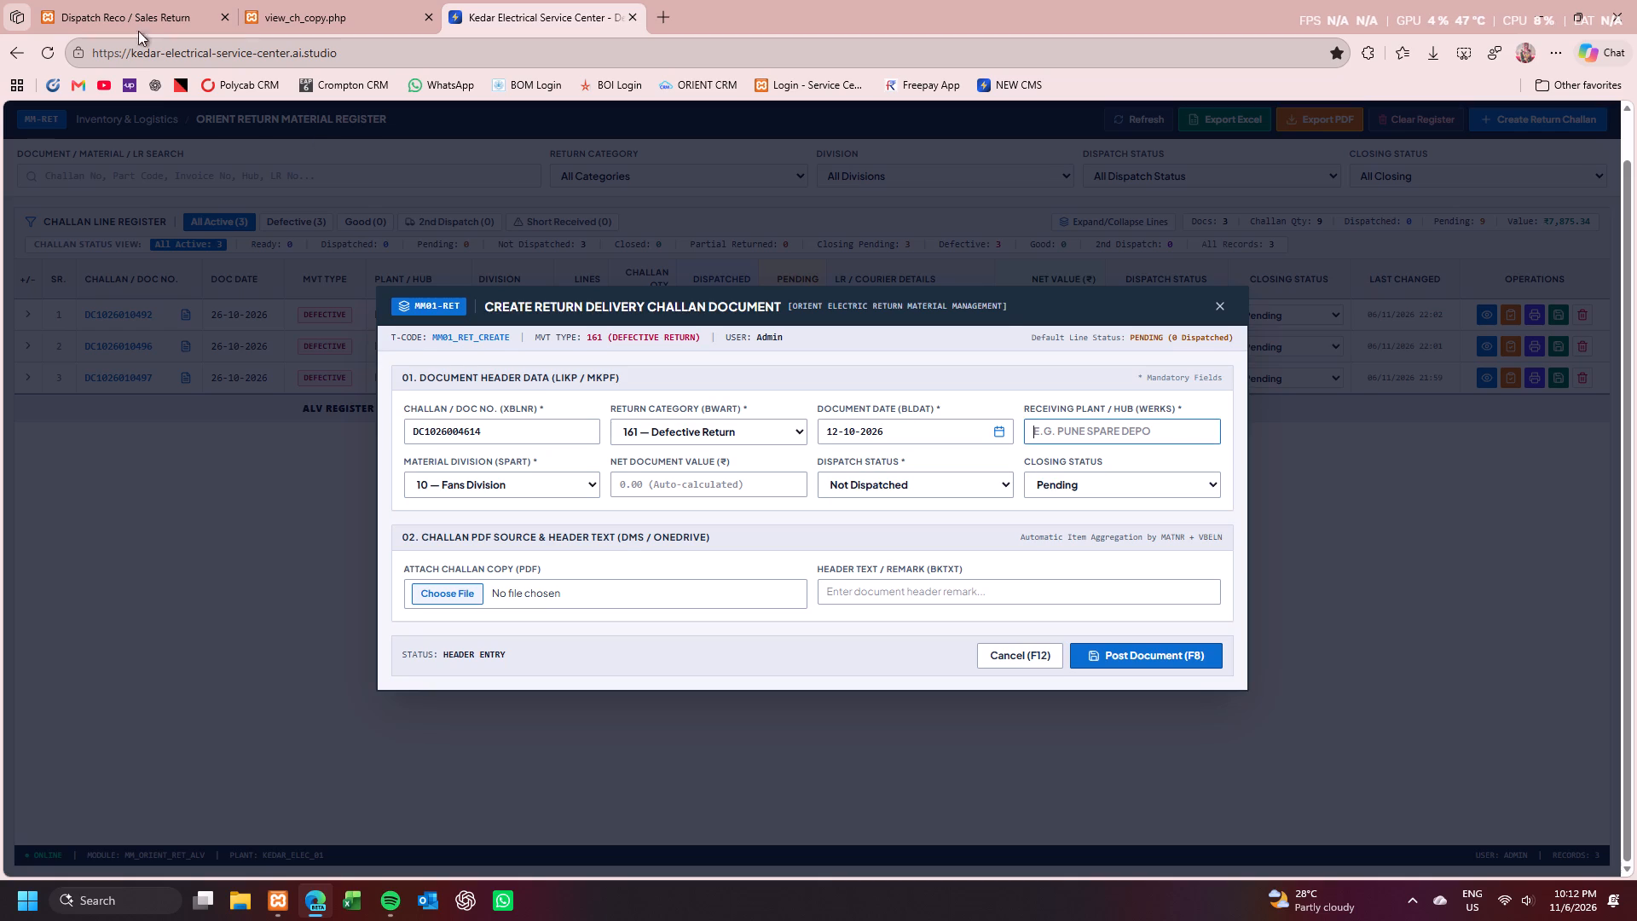
left_click(252, 0)
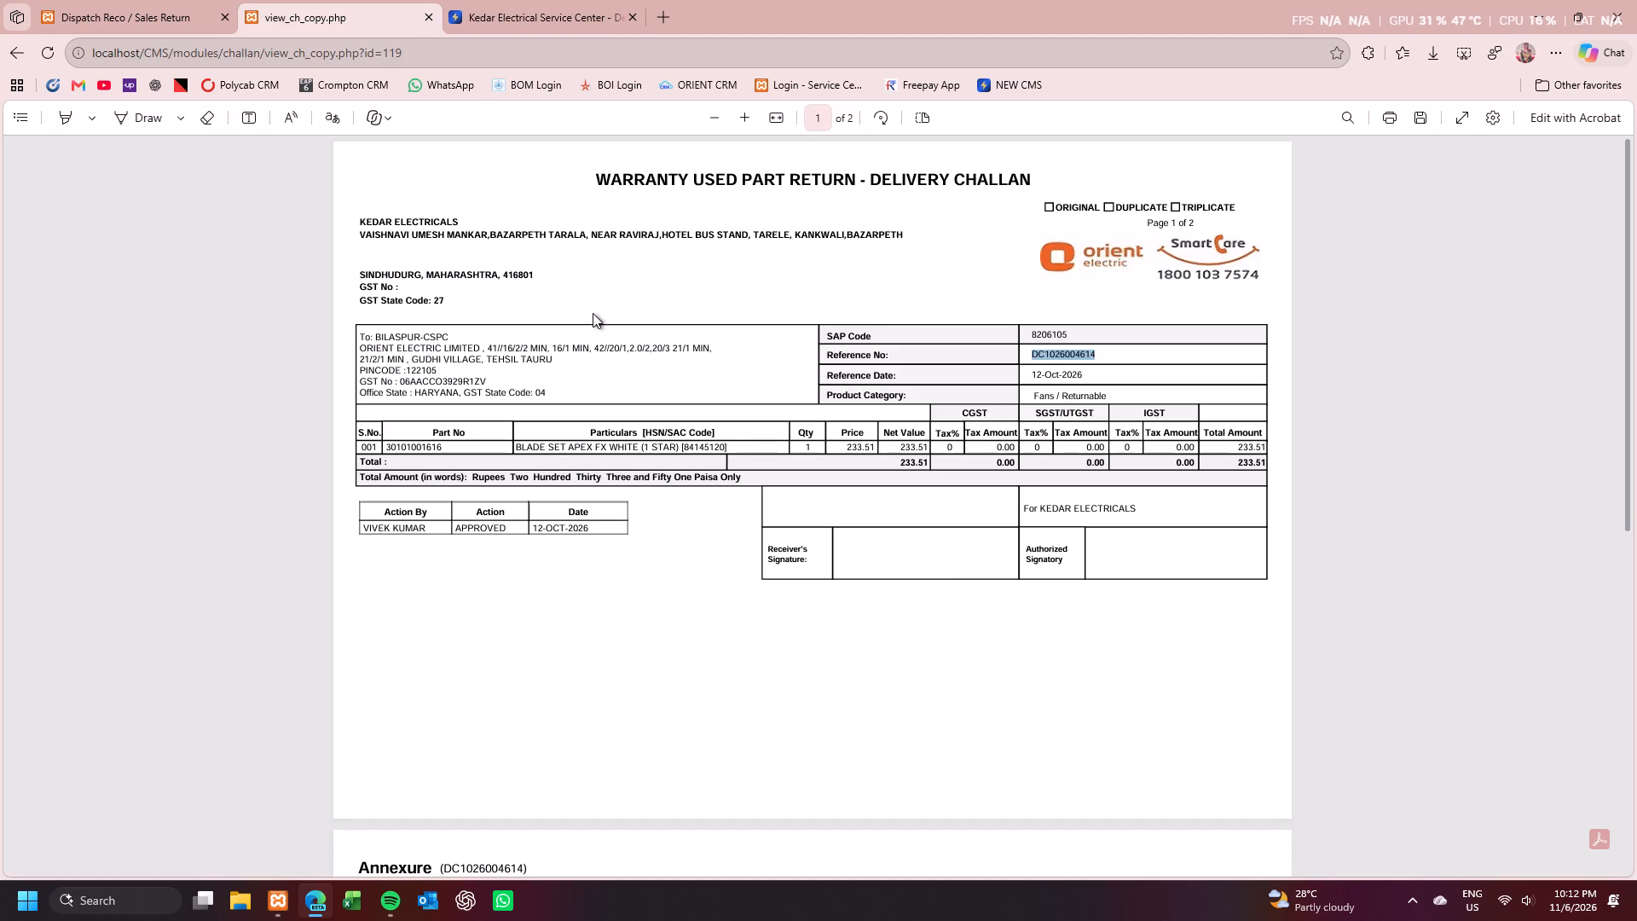
left_click(500, 0)
left_click(322, 0)
double_click(389, 338)
key("ctrl+c")
left_click(532, 49)
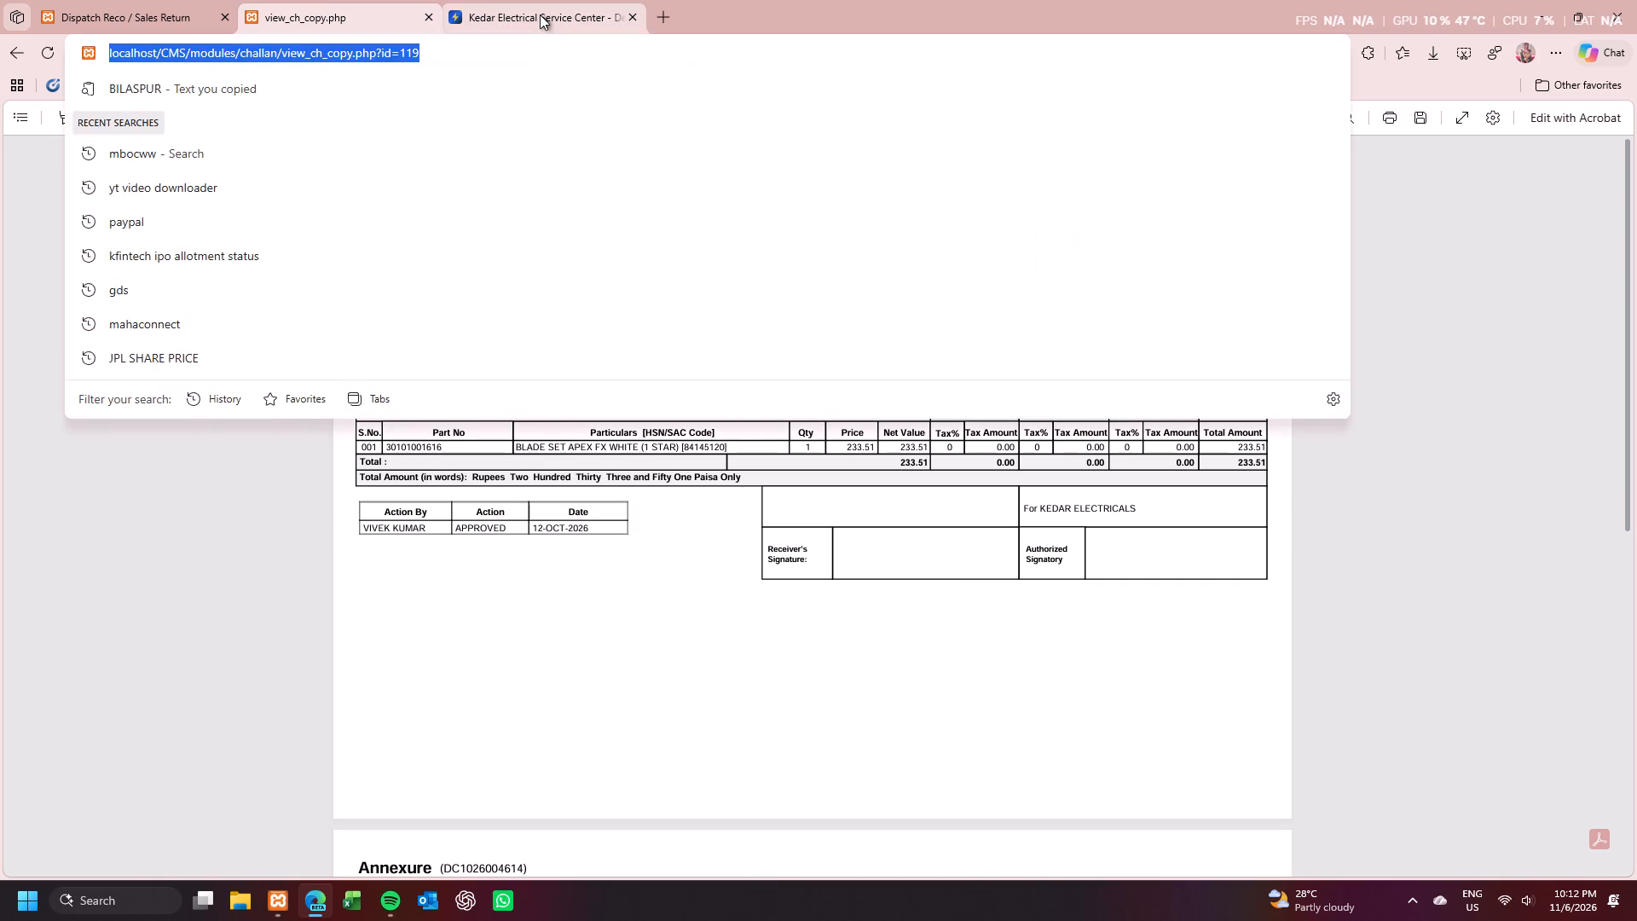
left_click(540, 14)
key("ctrl+v")
Consult the challan PDF for the total and enter 235.51 as the net document value.
left_click(709, 495)
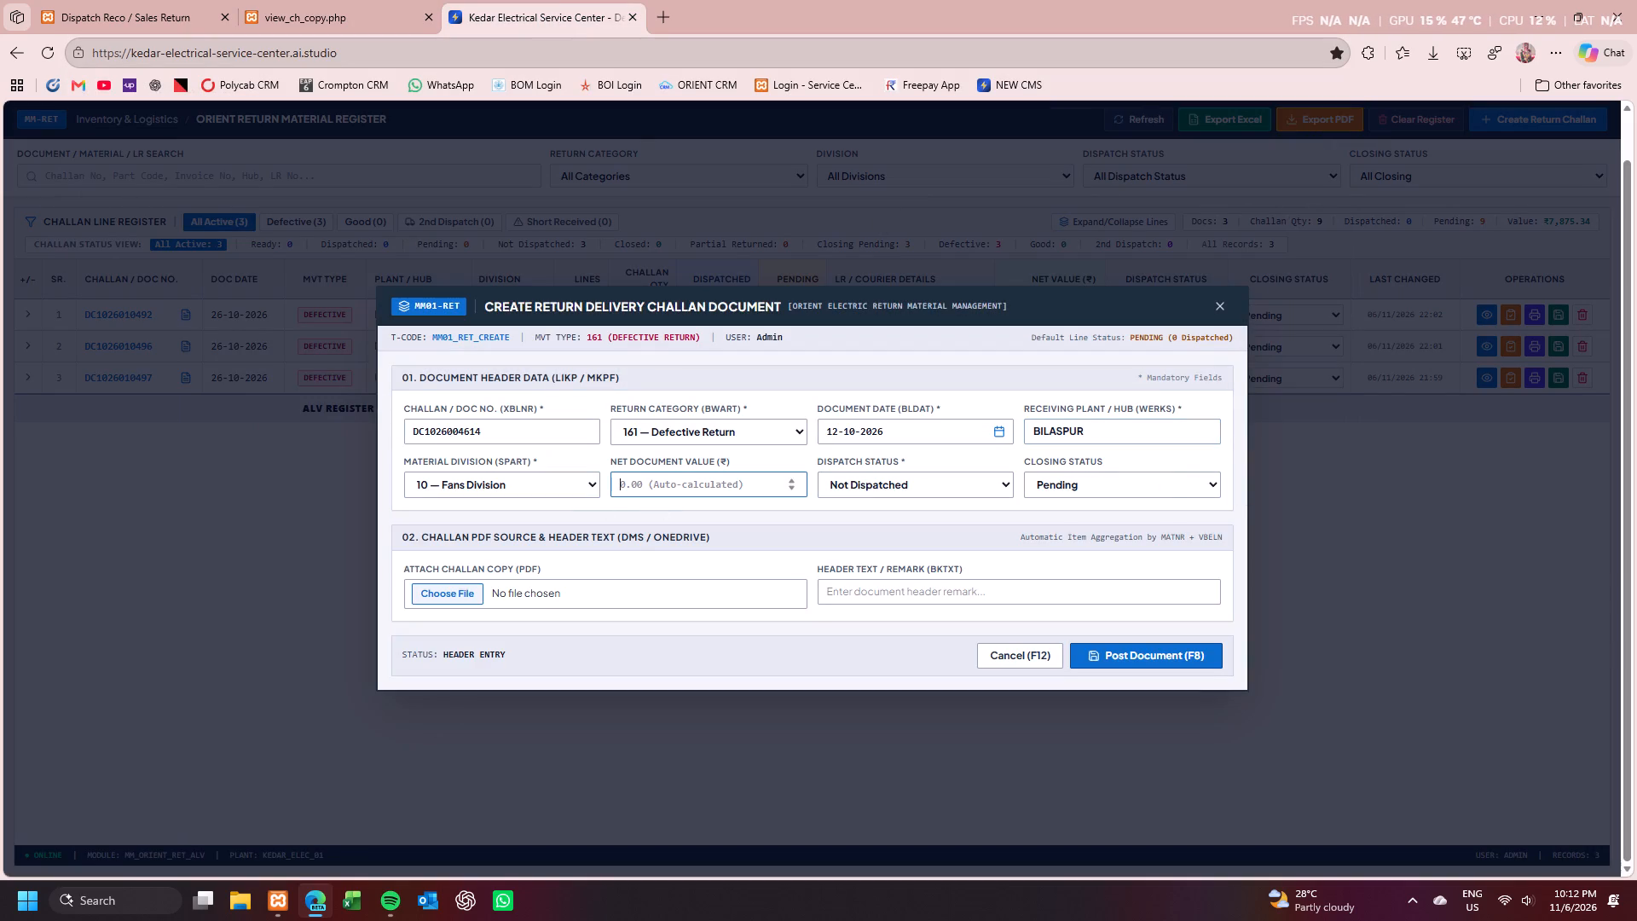
left_click(381, 0)
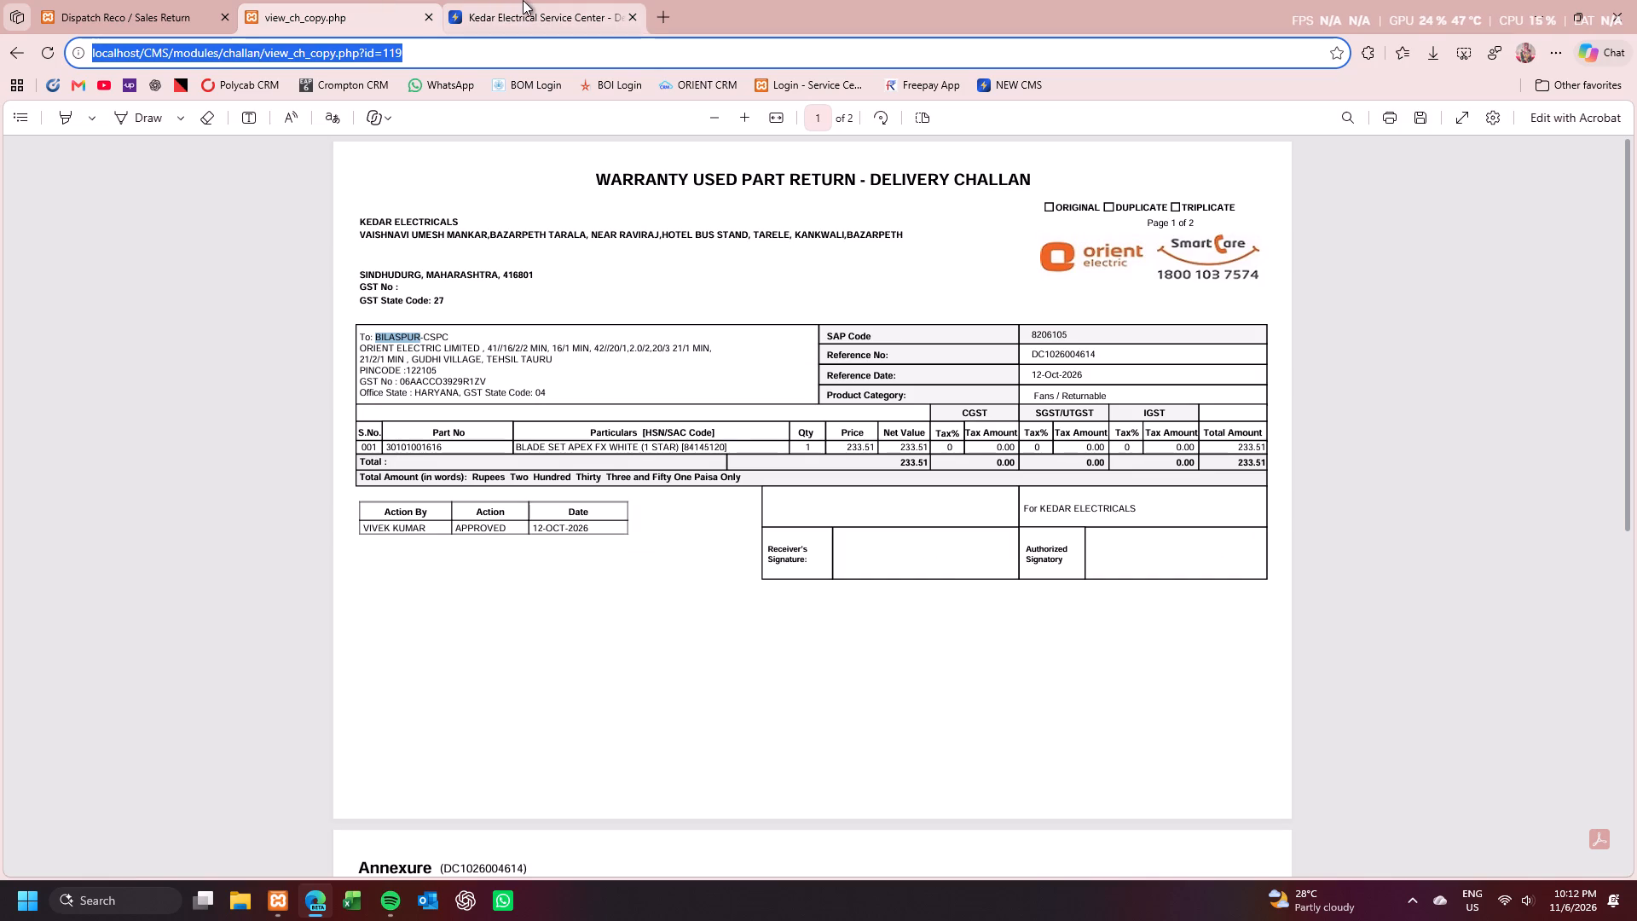
left_click(523, 0)
type("235.51")
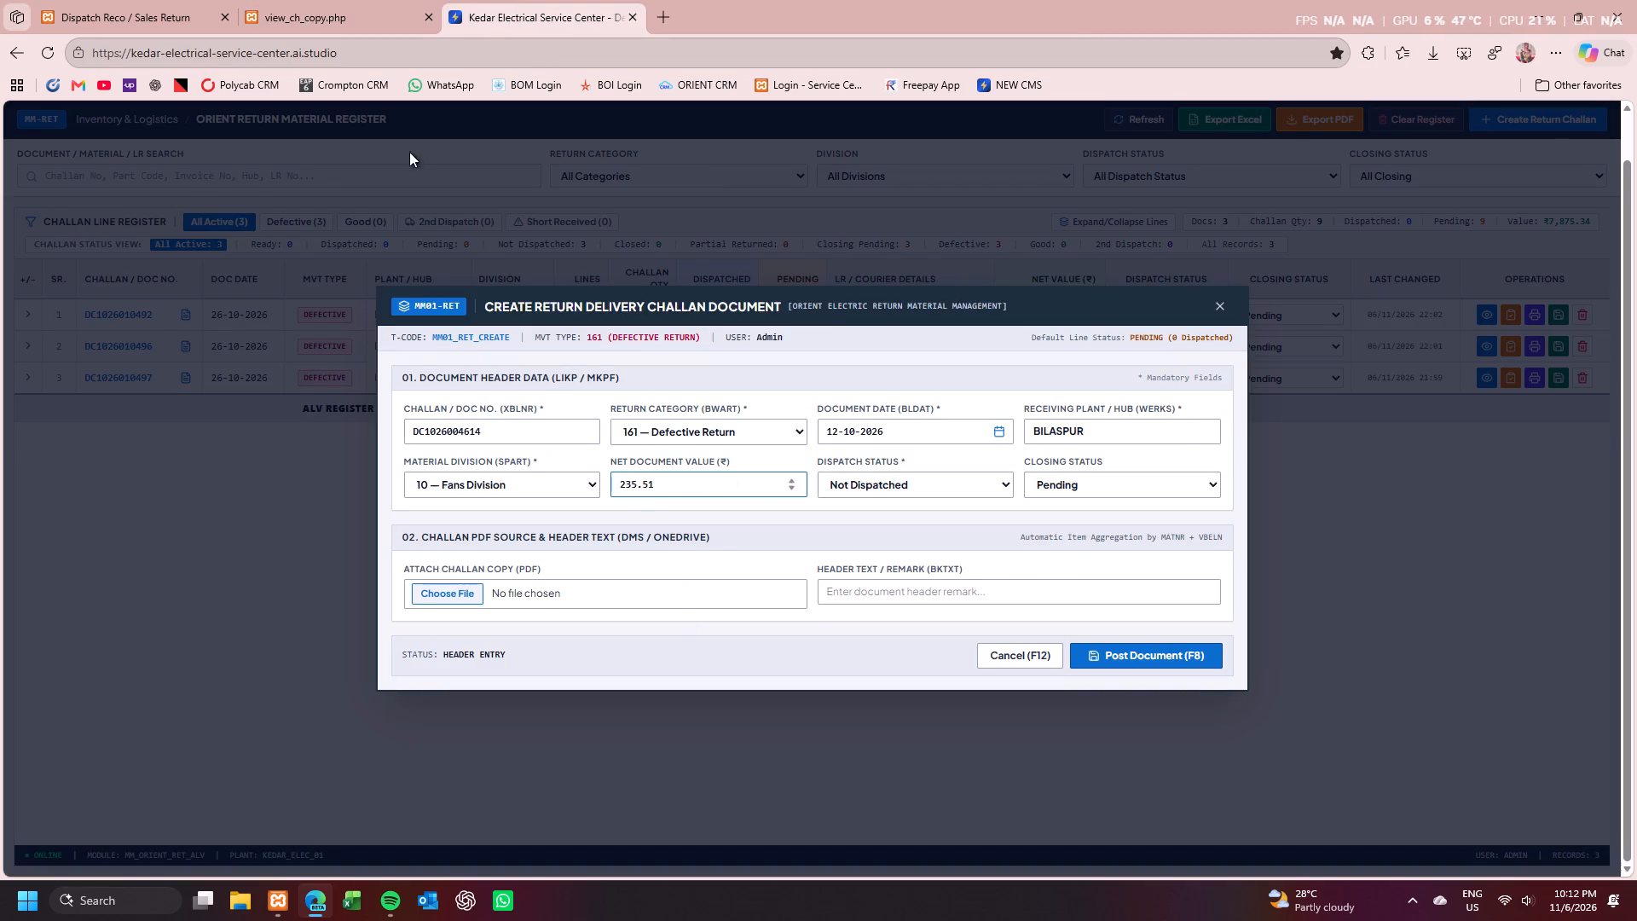
Save the open challan PDF copy under the file name 4.
left_click(419, 4)
left_click(1424, 123)
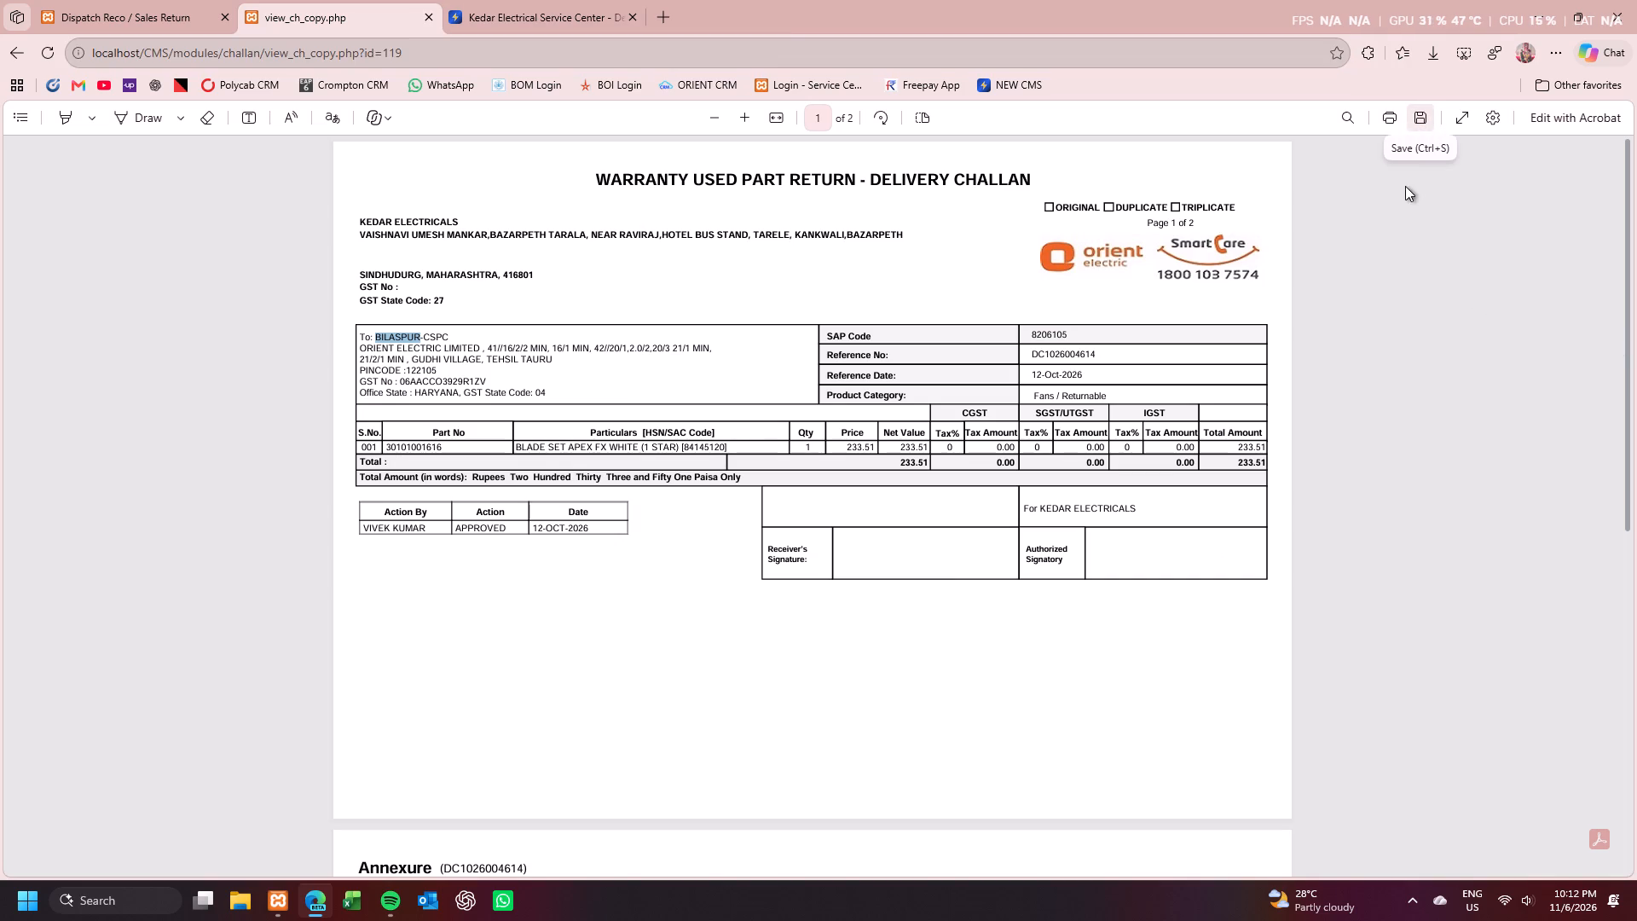
key("BackSpace")
key("4")
key("Return")
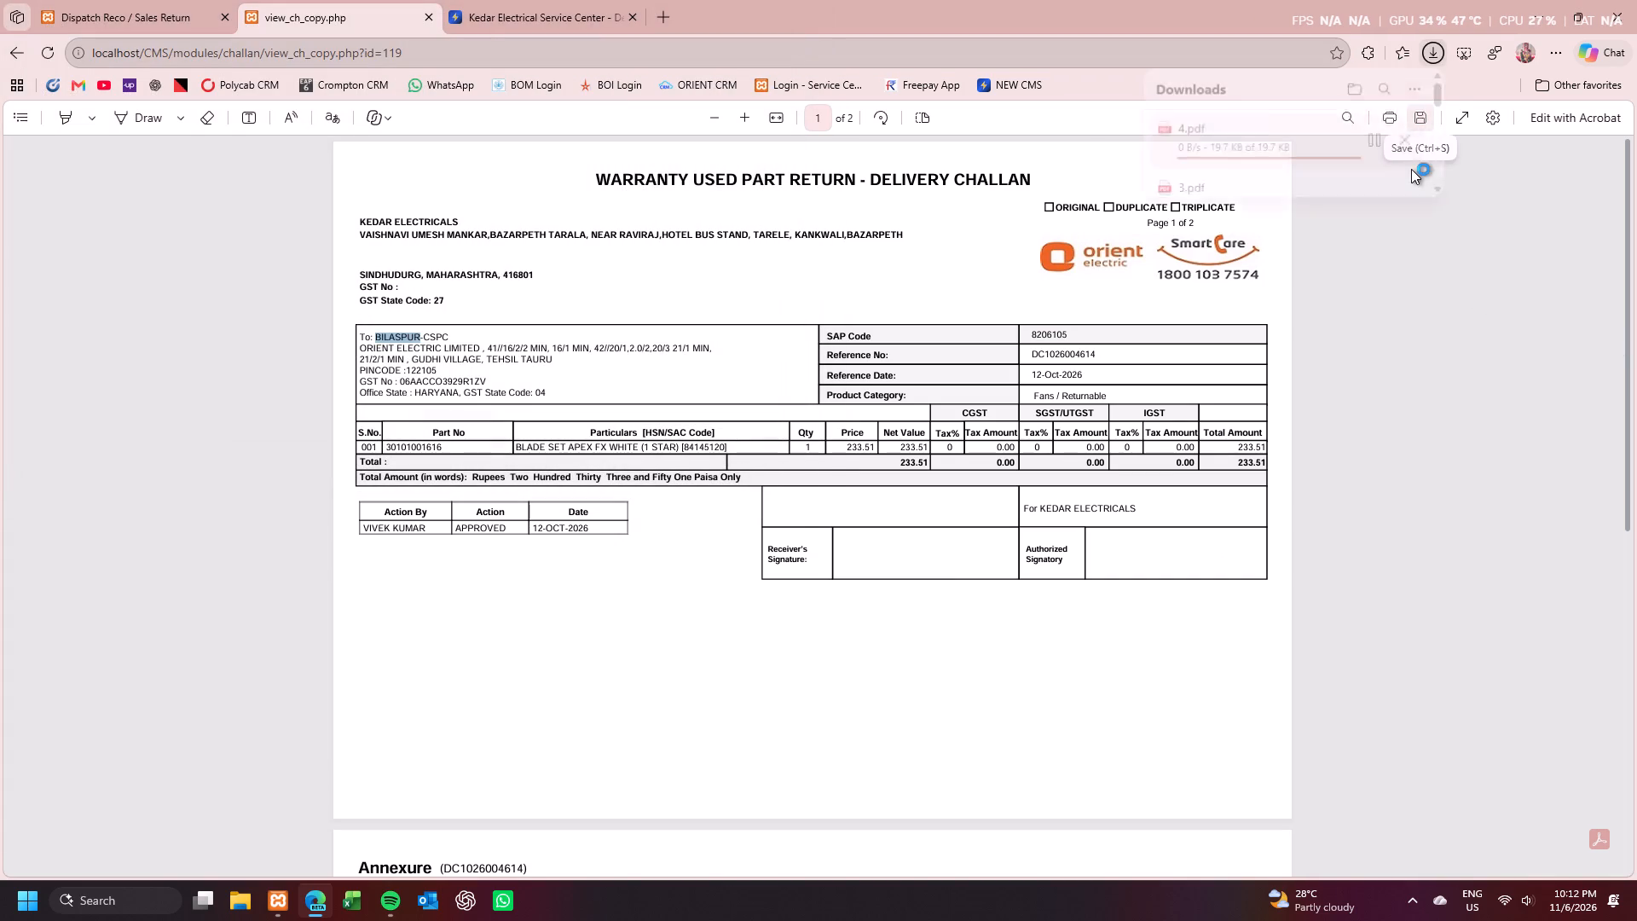
Attach the saved file 4.pdf from the ORIENT NEW CMS UPLOAD folder as the challan copy.
left_click(610, 0)
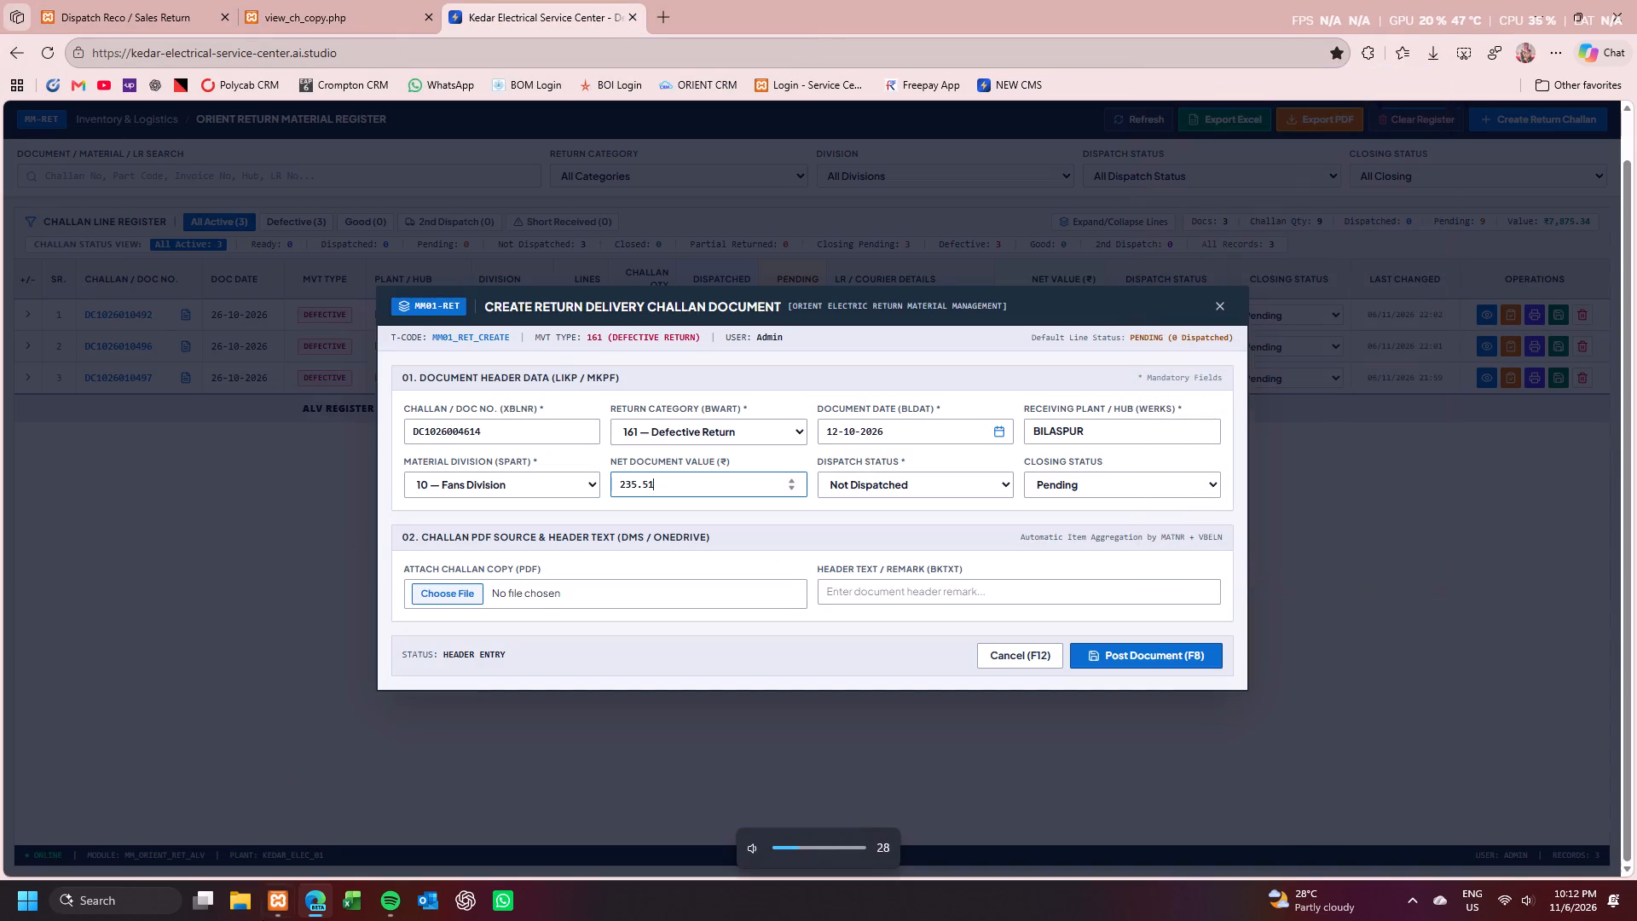
left_click(441, 583)
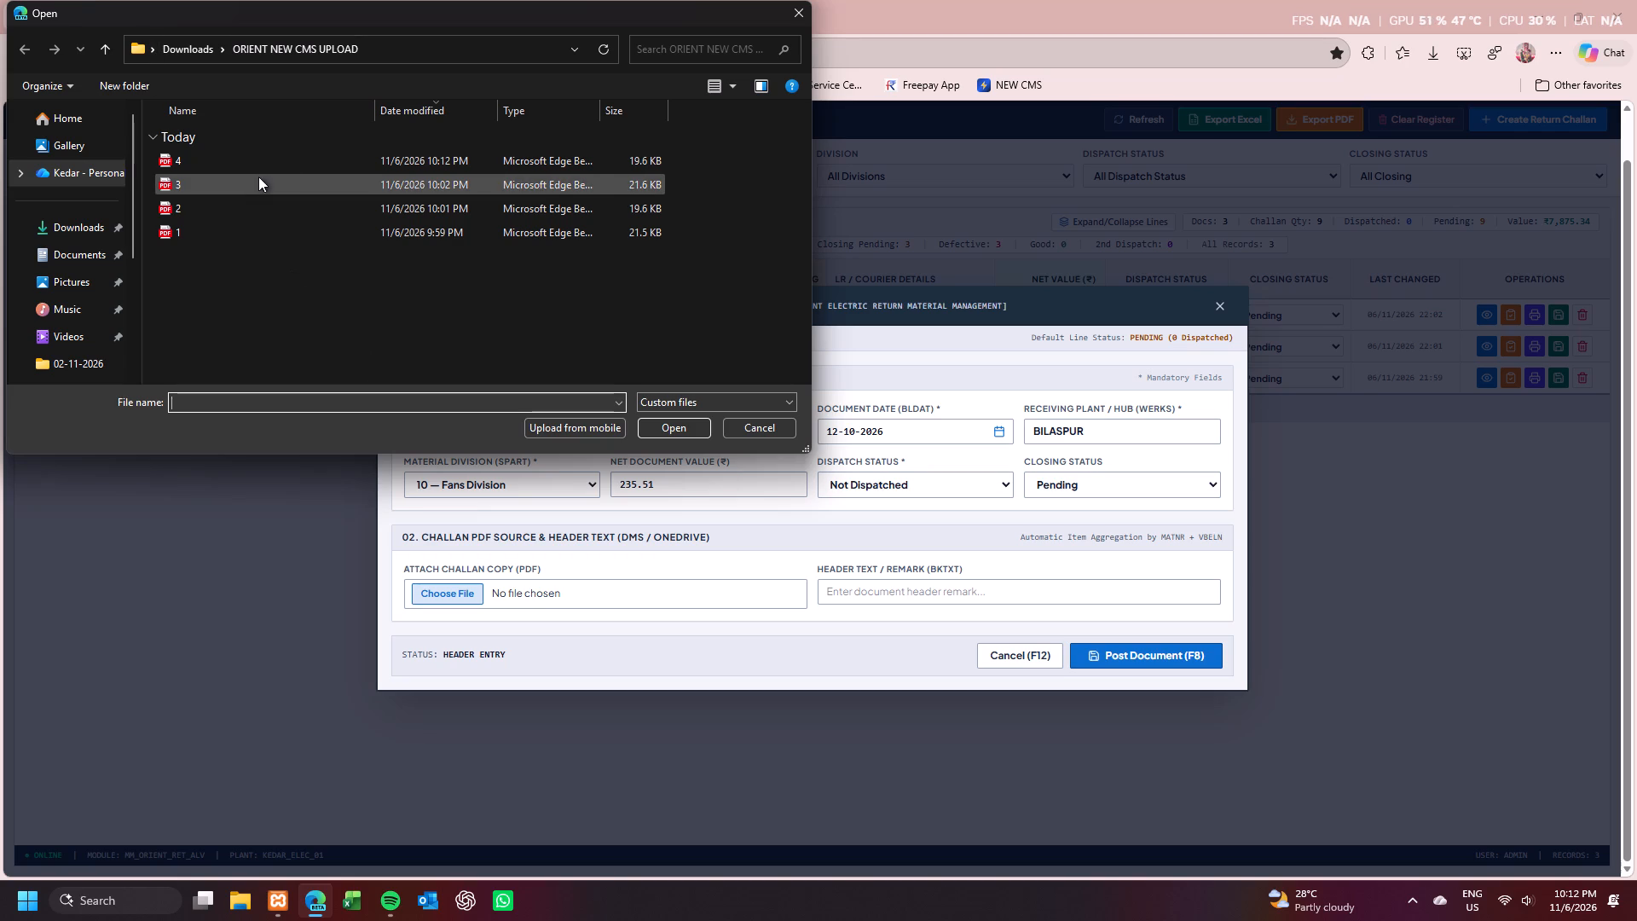
left_click(289, 158)
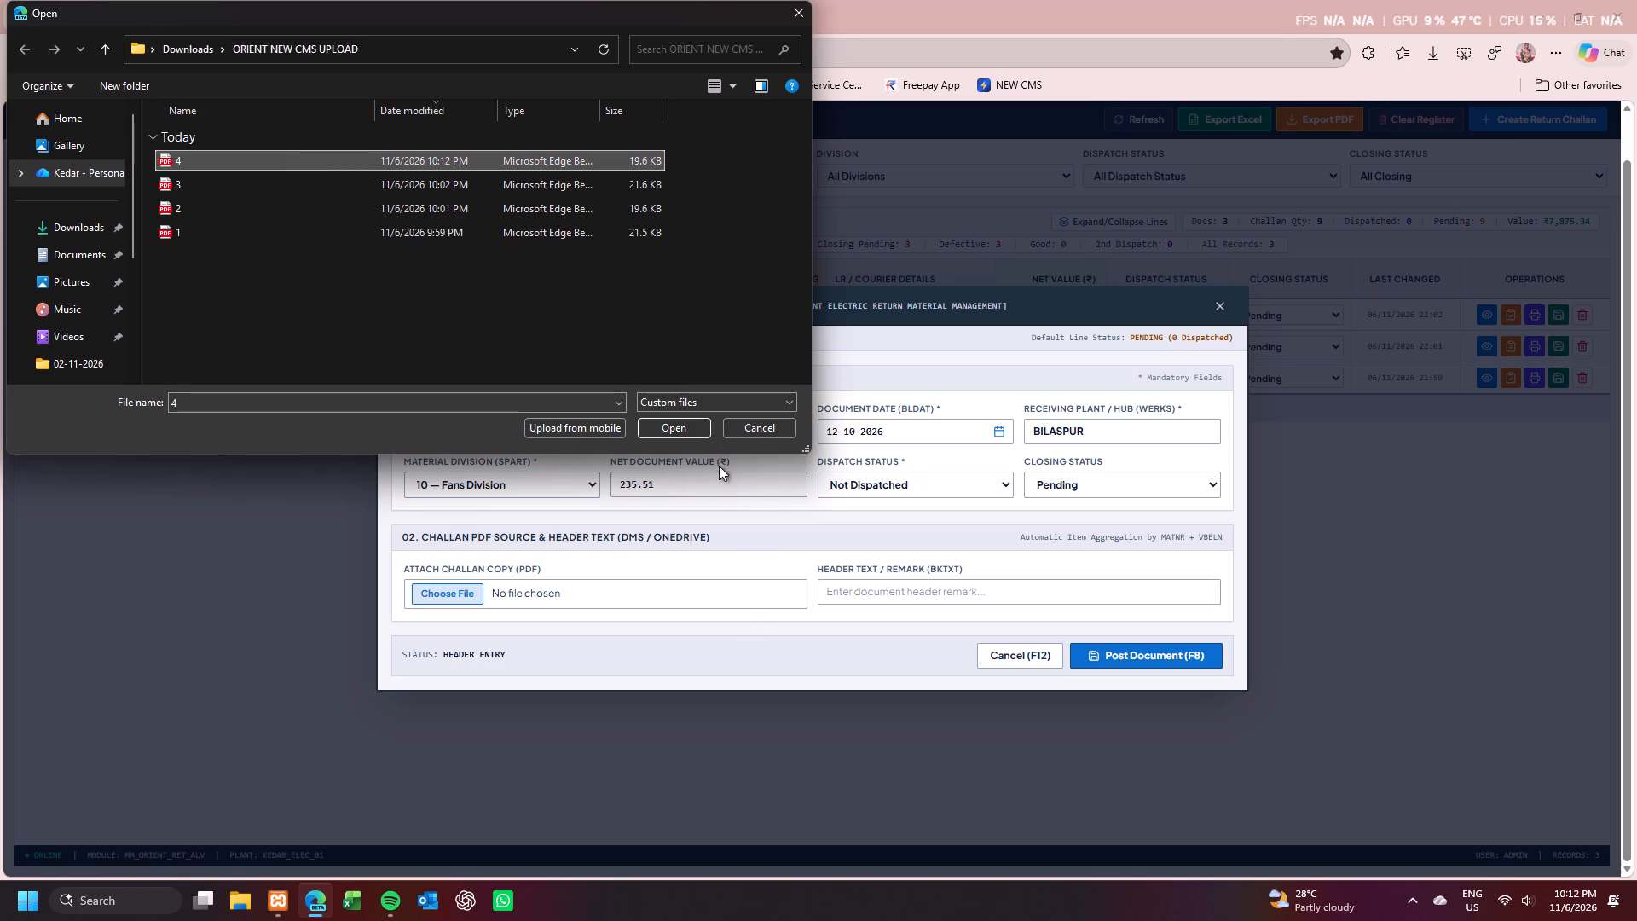
left_click(700, 432)
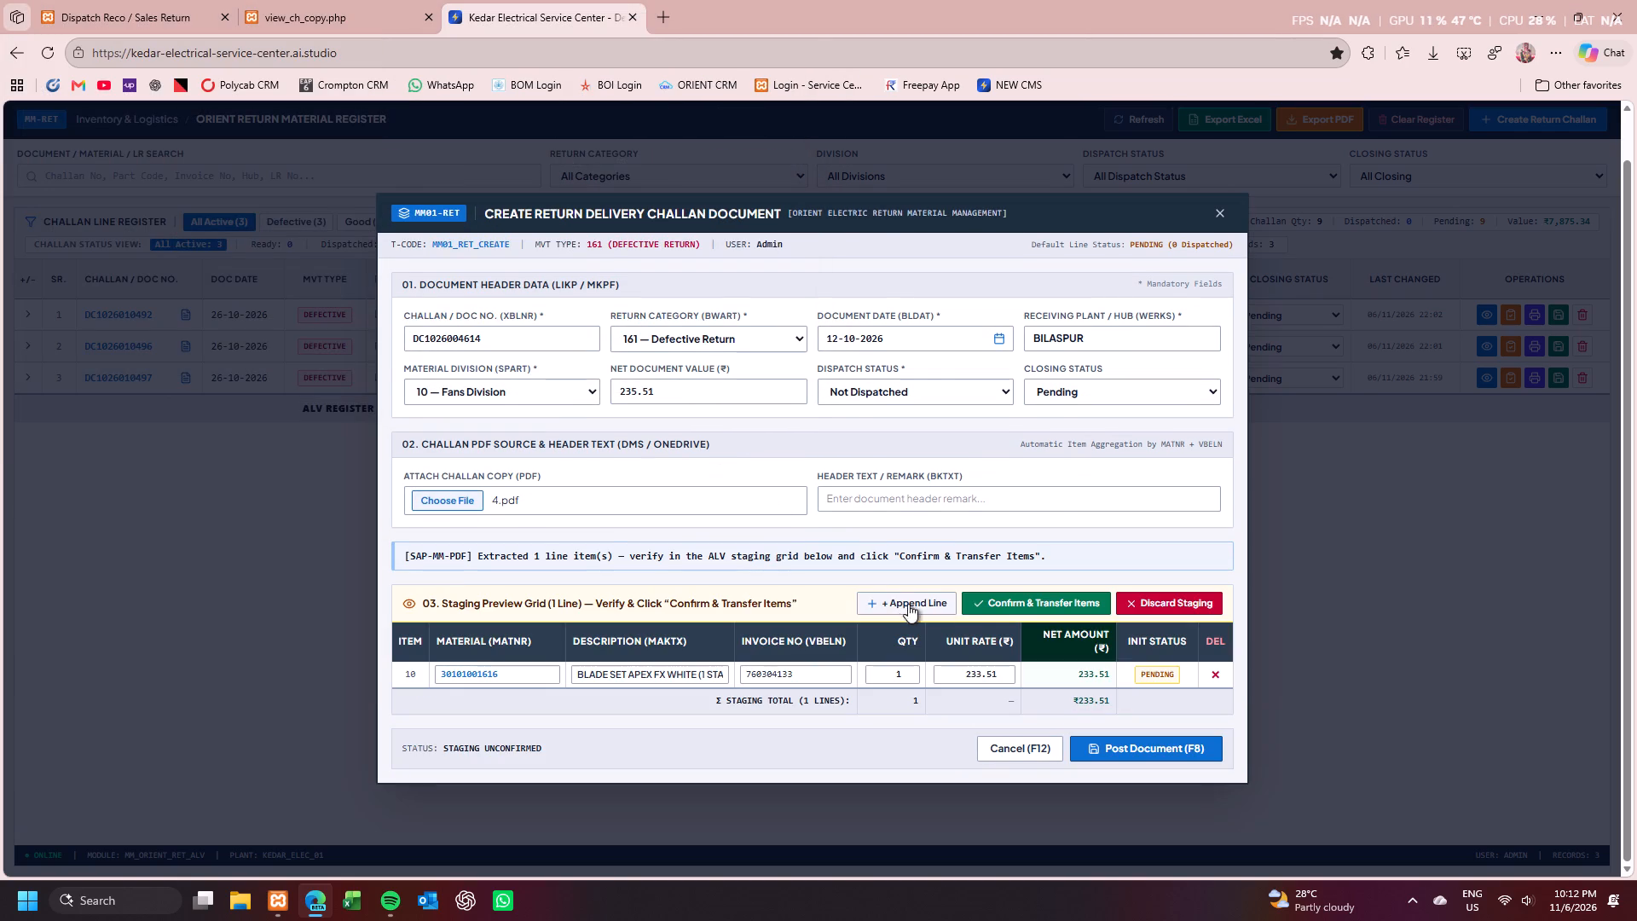
left_click(1000, 605)
left_click(1131, 744)
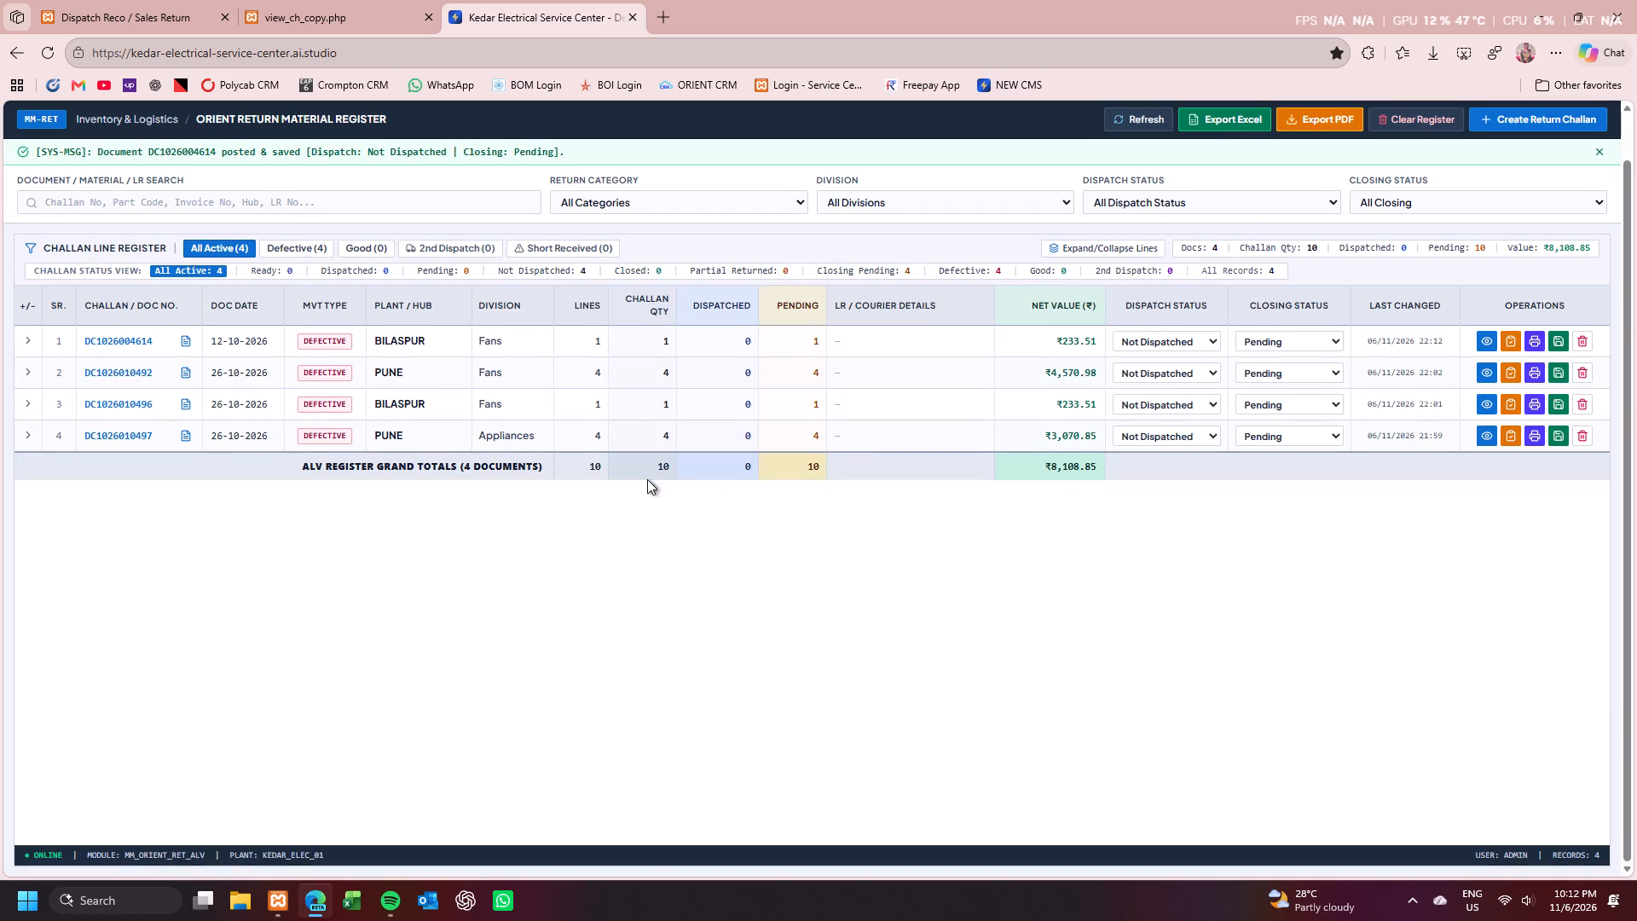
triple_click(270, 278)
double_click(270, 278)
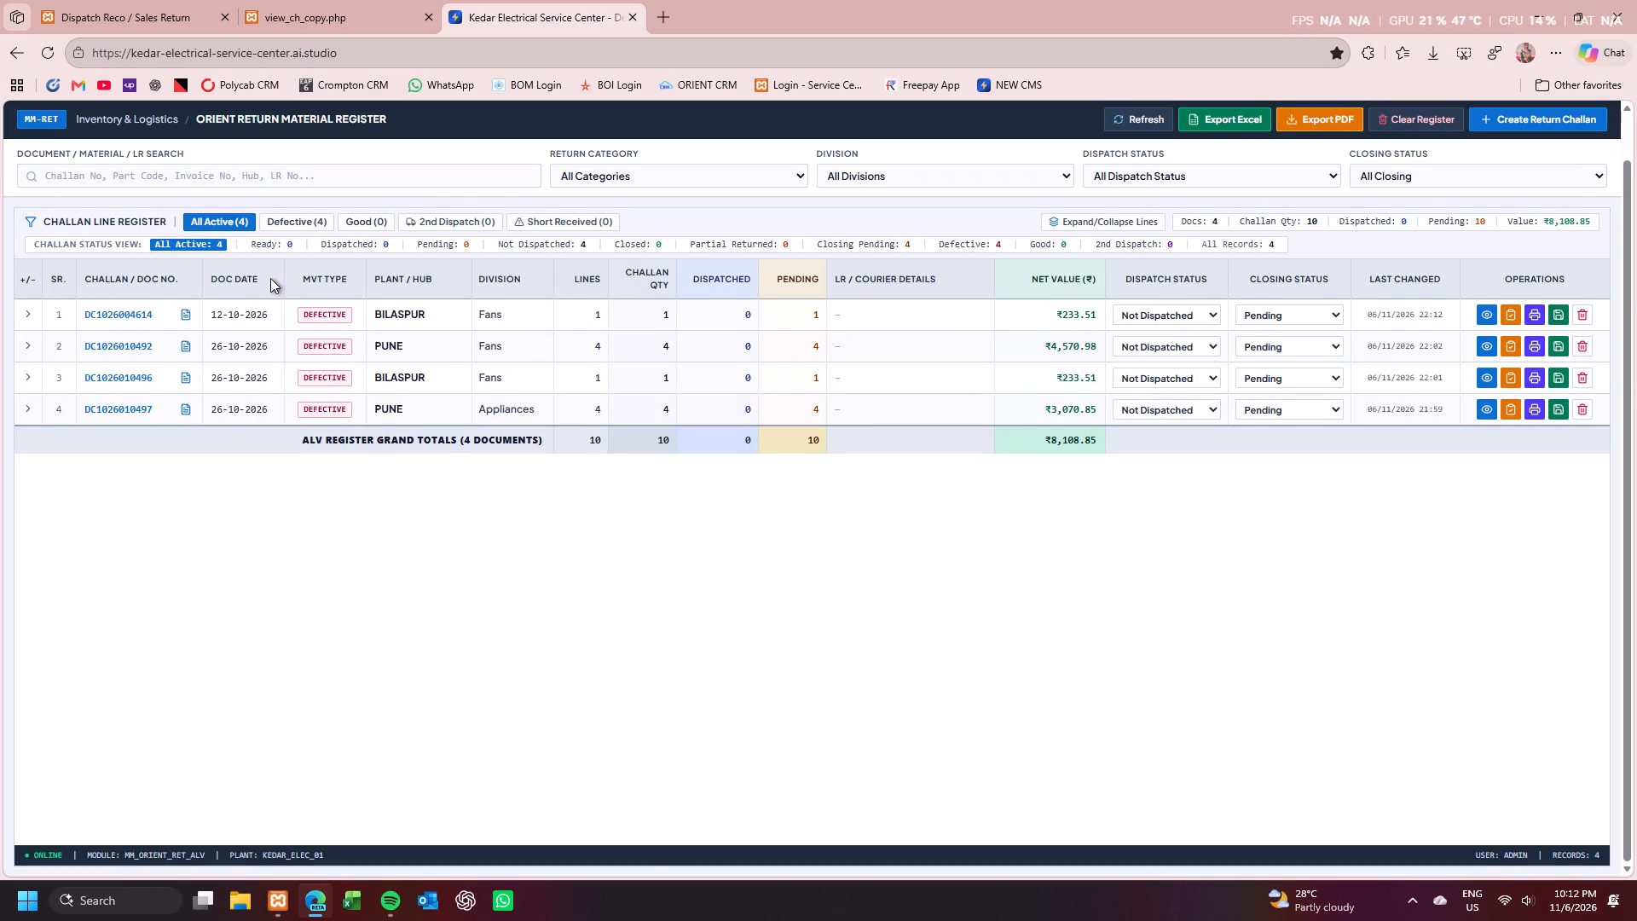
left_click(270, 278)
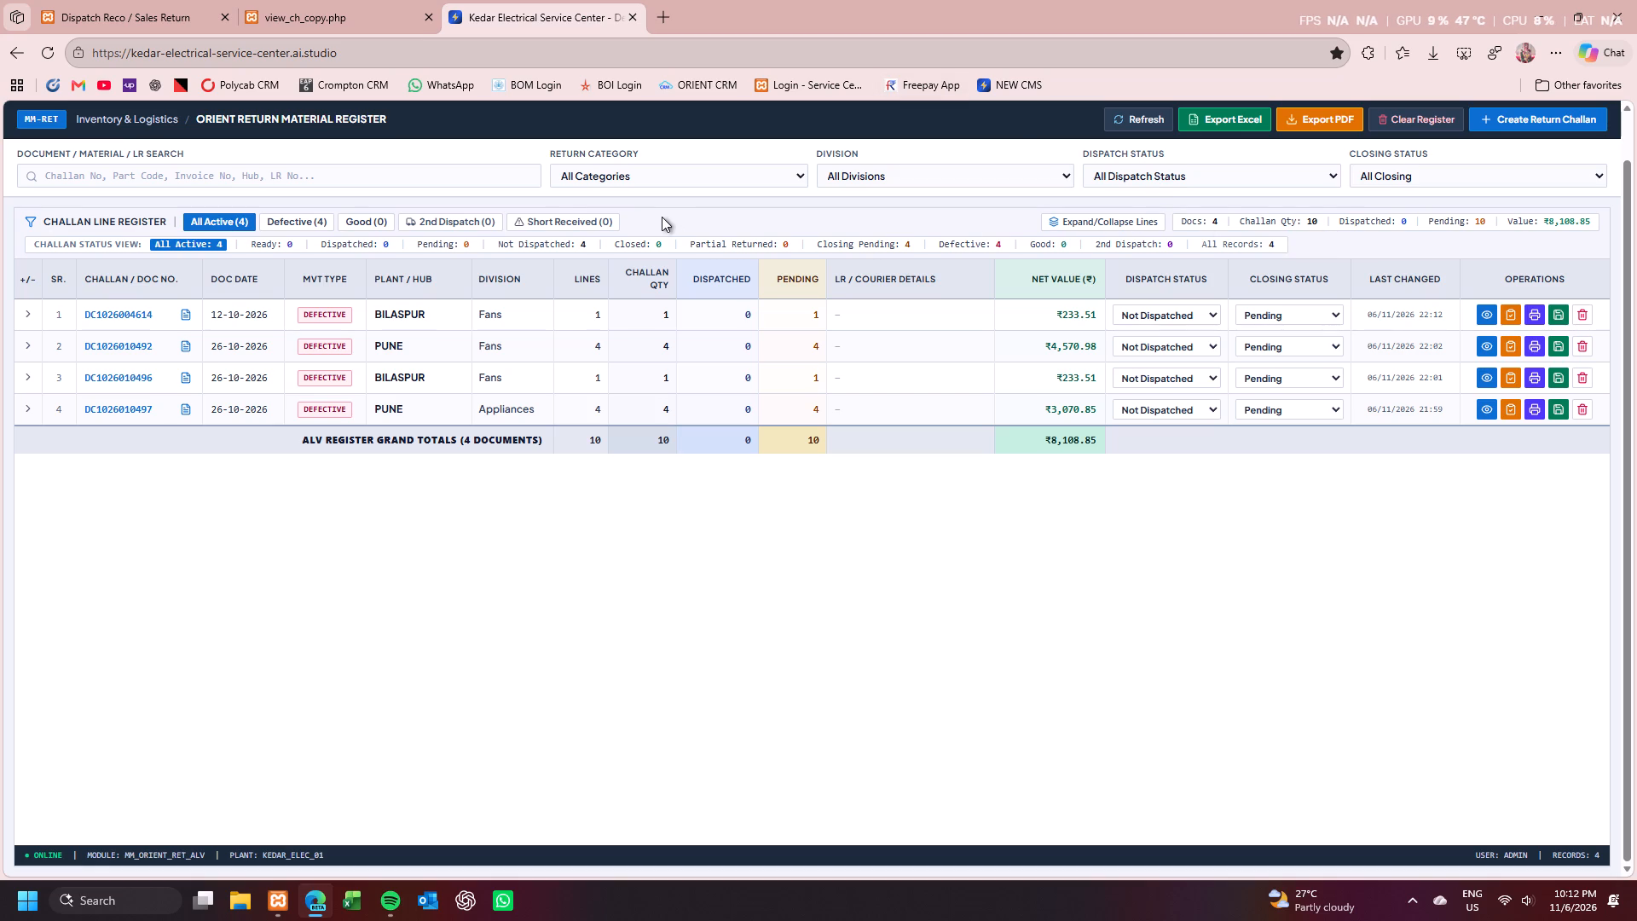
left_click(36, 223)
left_click(325, 0)
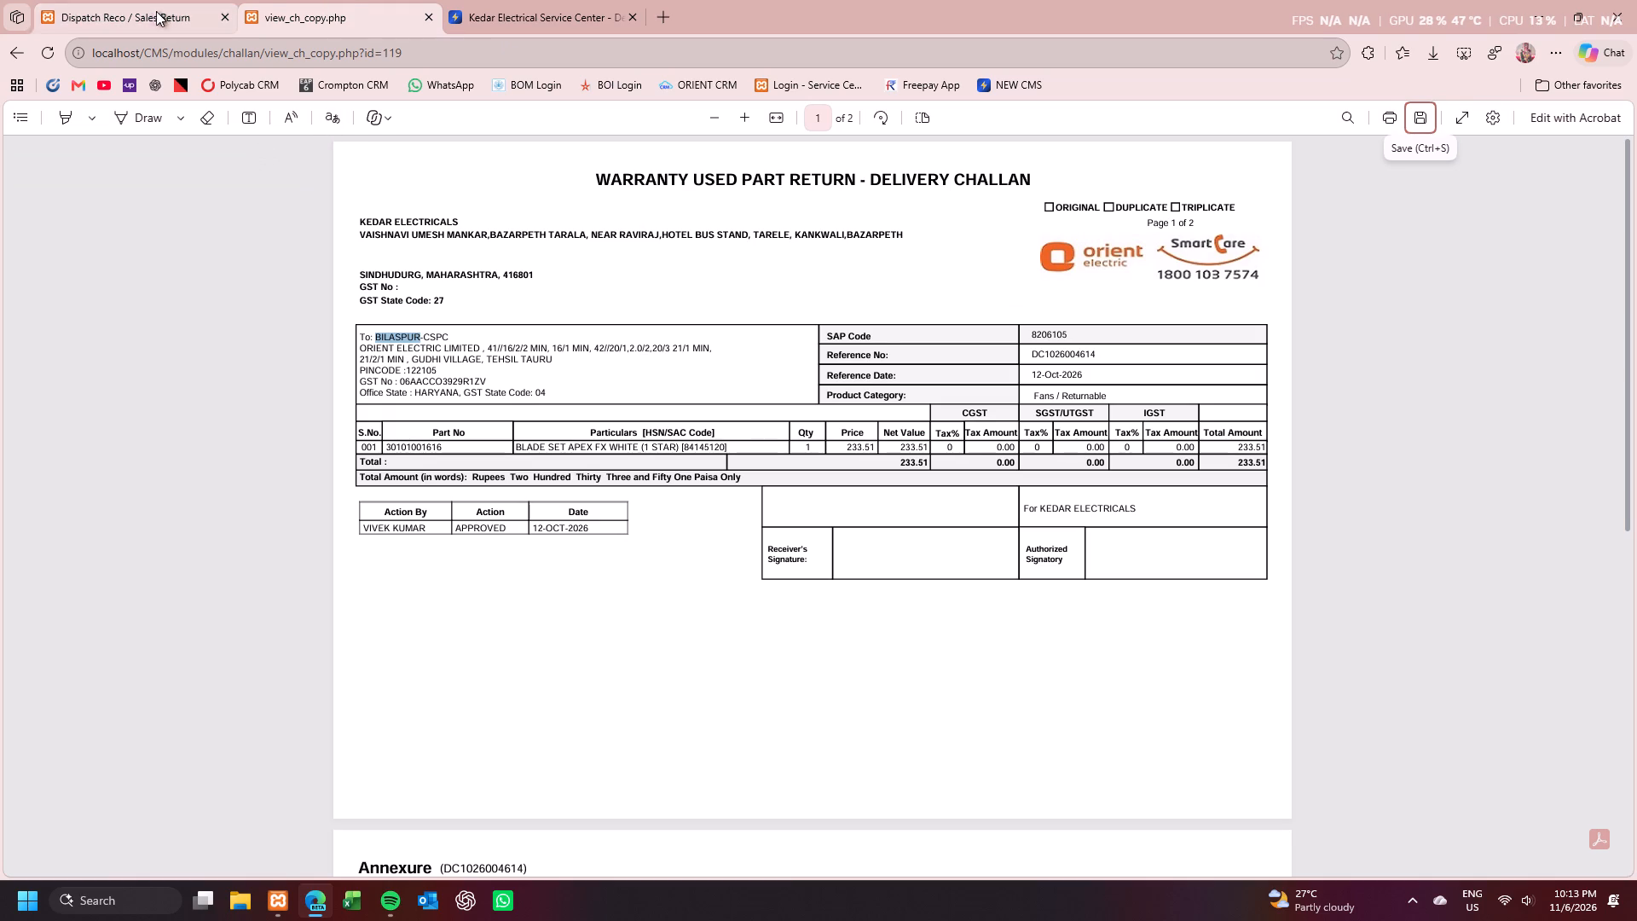
left_click(433, 15)
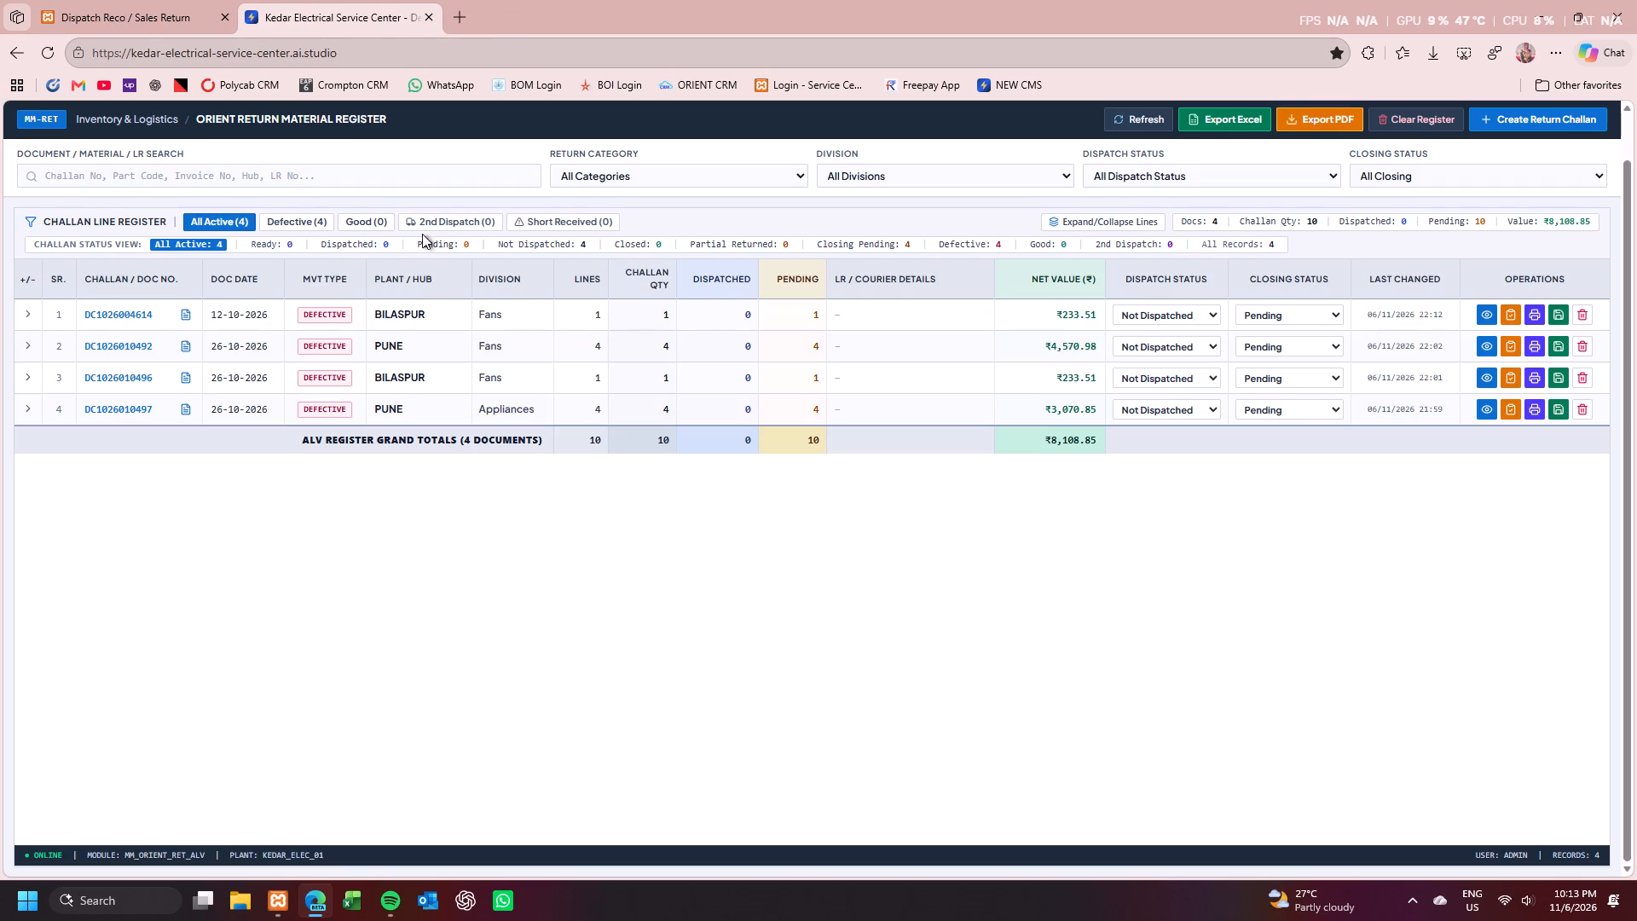
left_click(79, 0)
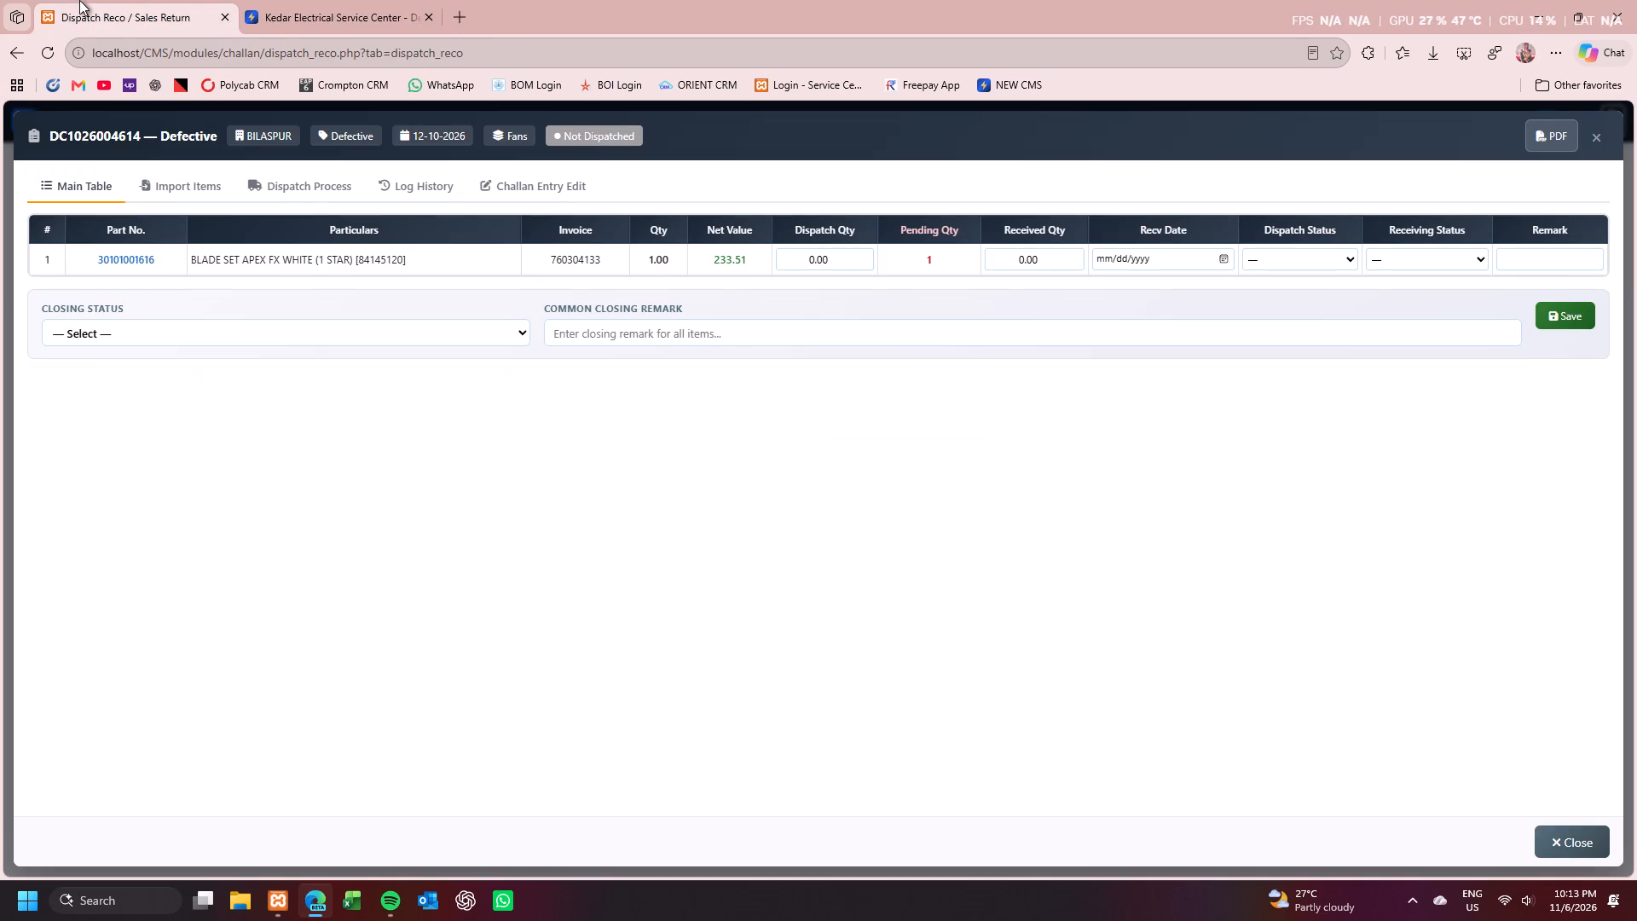
left_click(1601, 135)
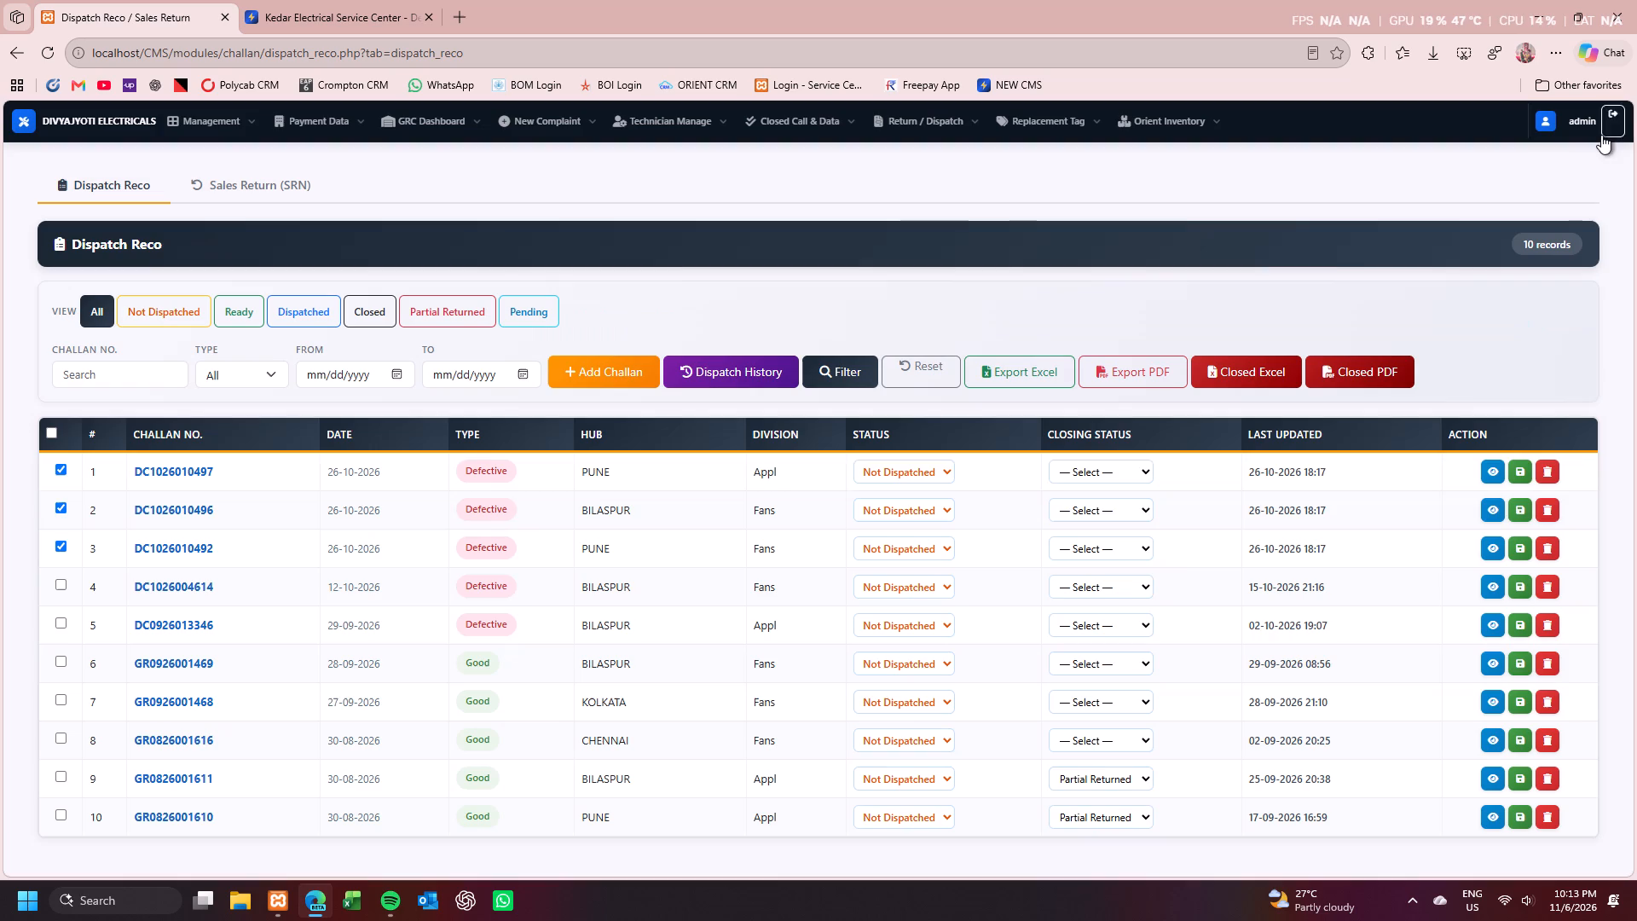
left_click(60, 587)
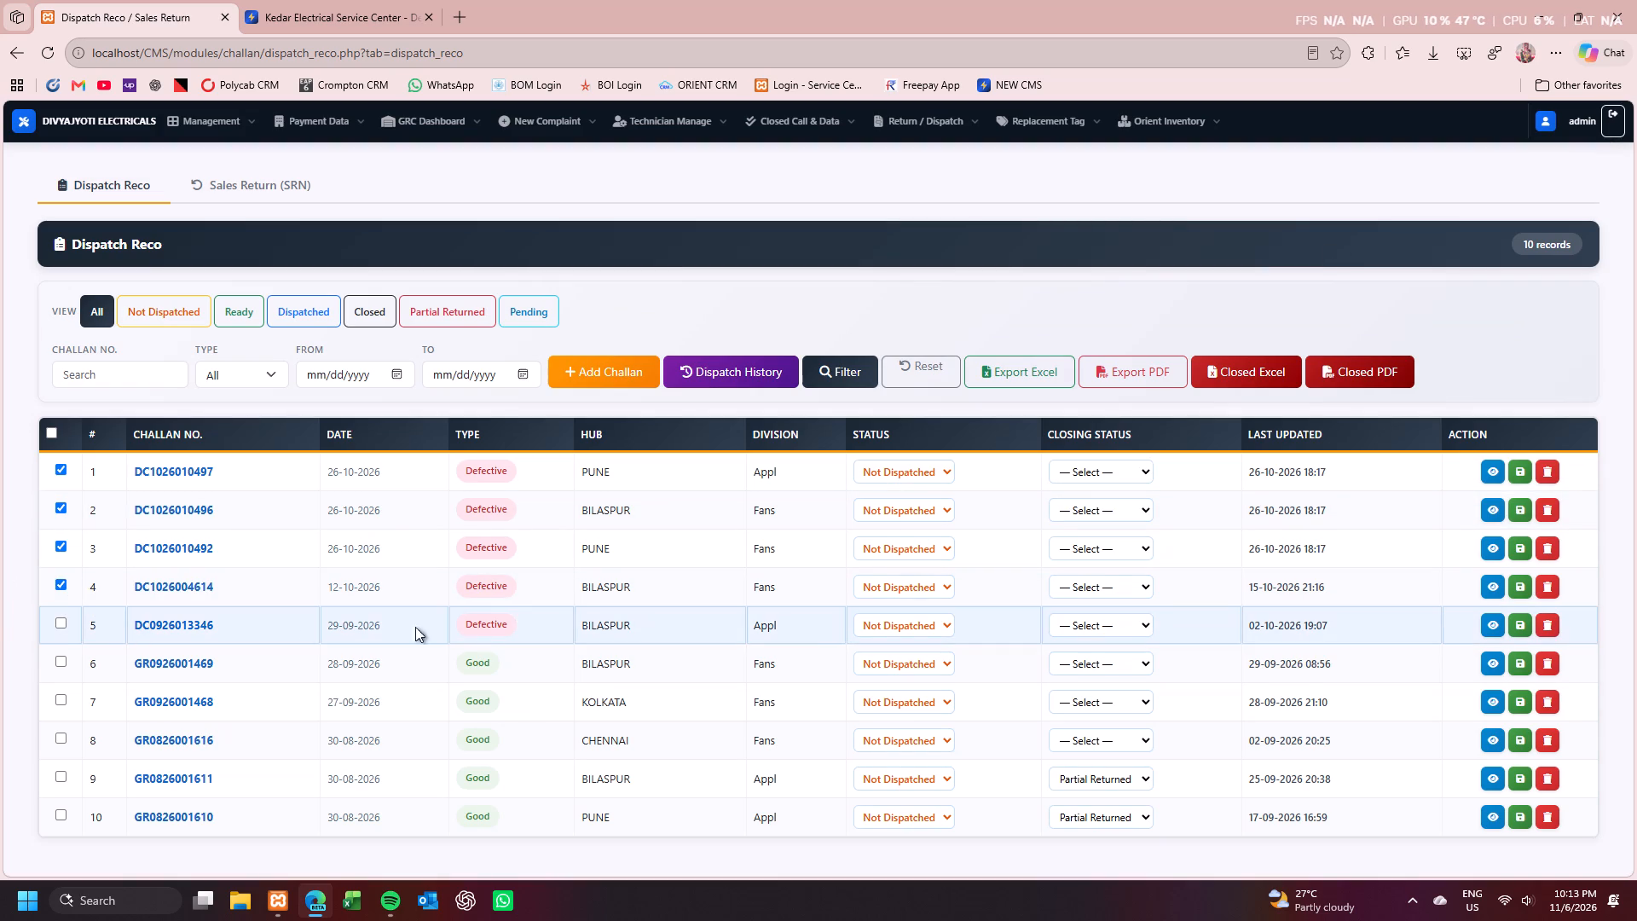
left_click(1486, 629)
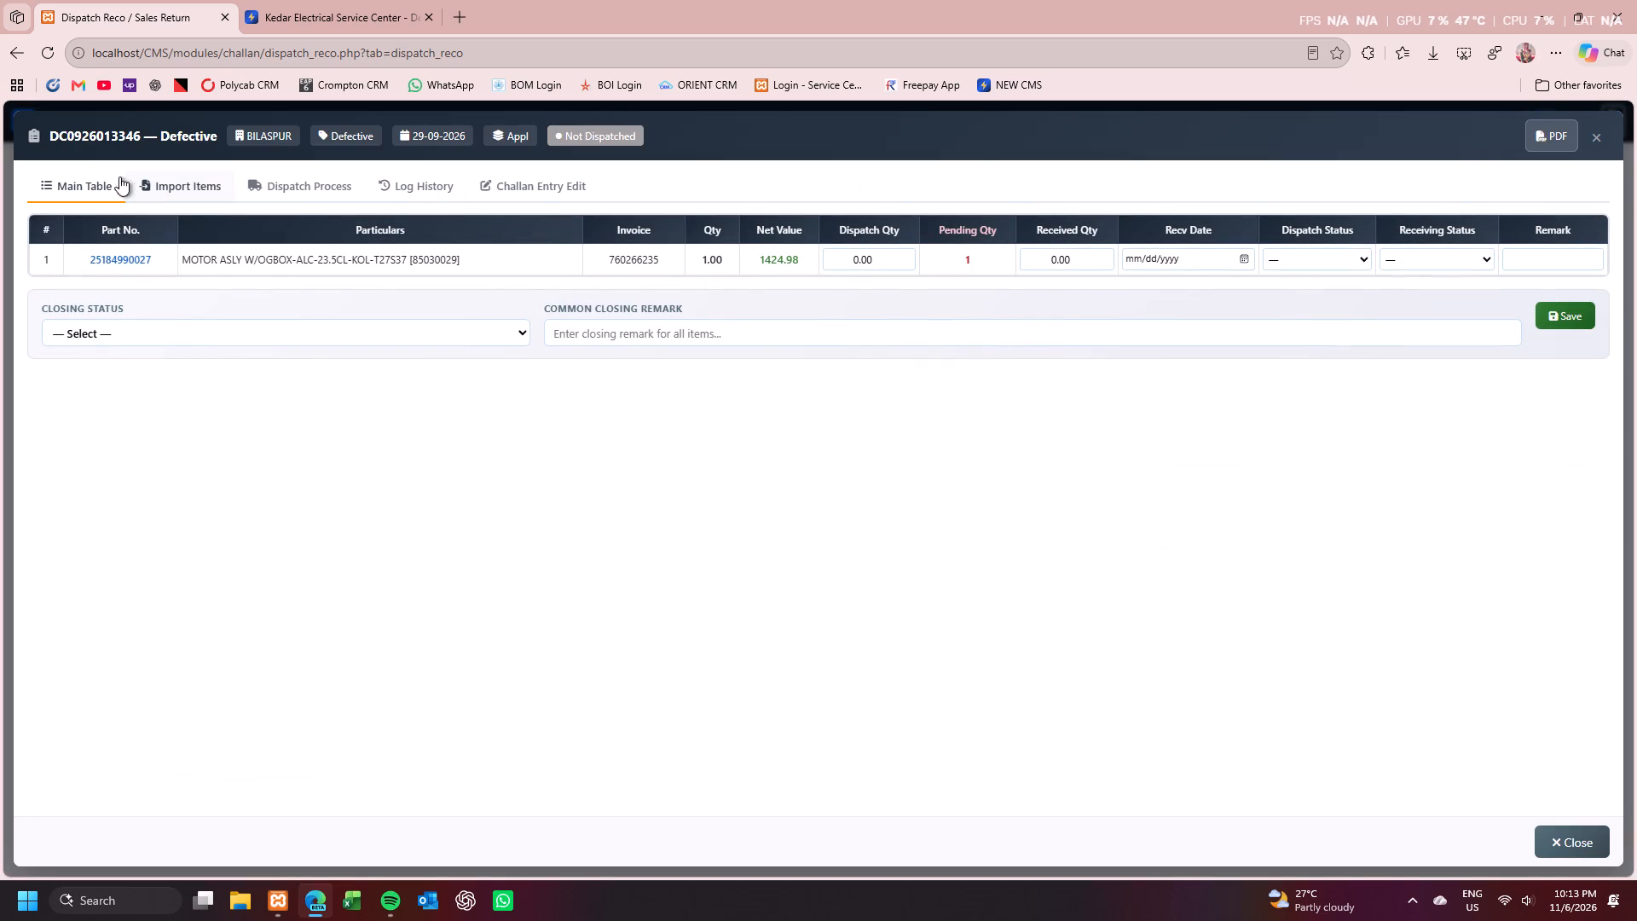
double_click(72, 137)
key("ctrl+c")
left_click(311, 0)
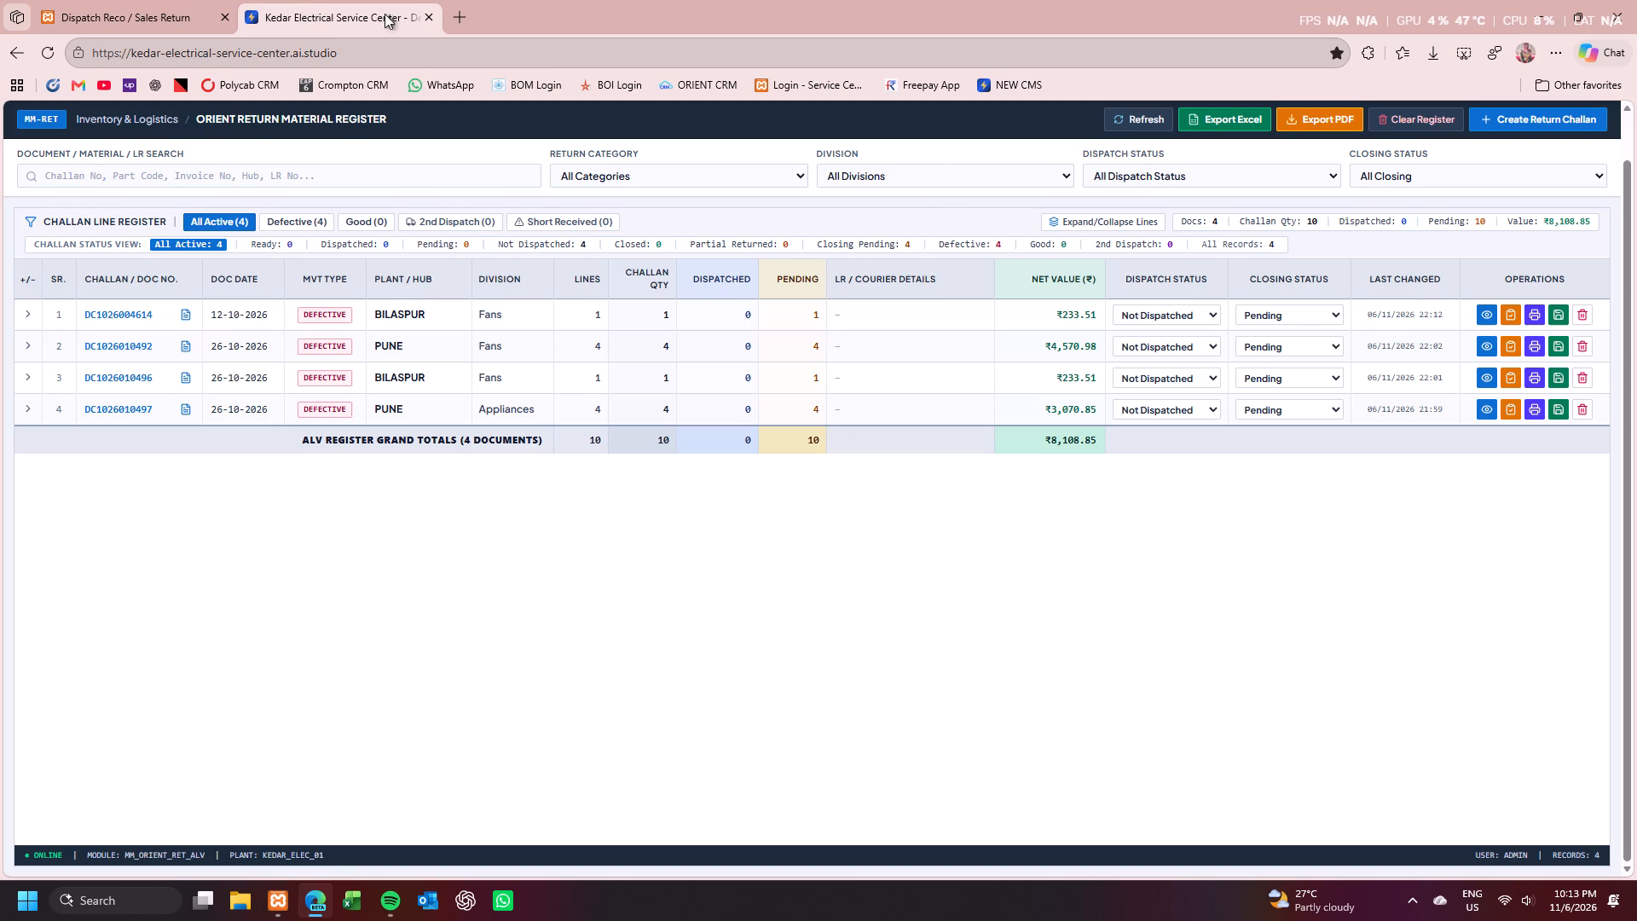
left_click(1531, 127)
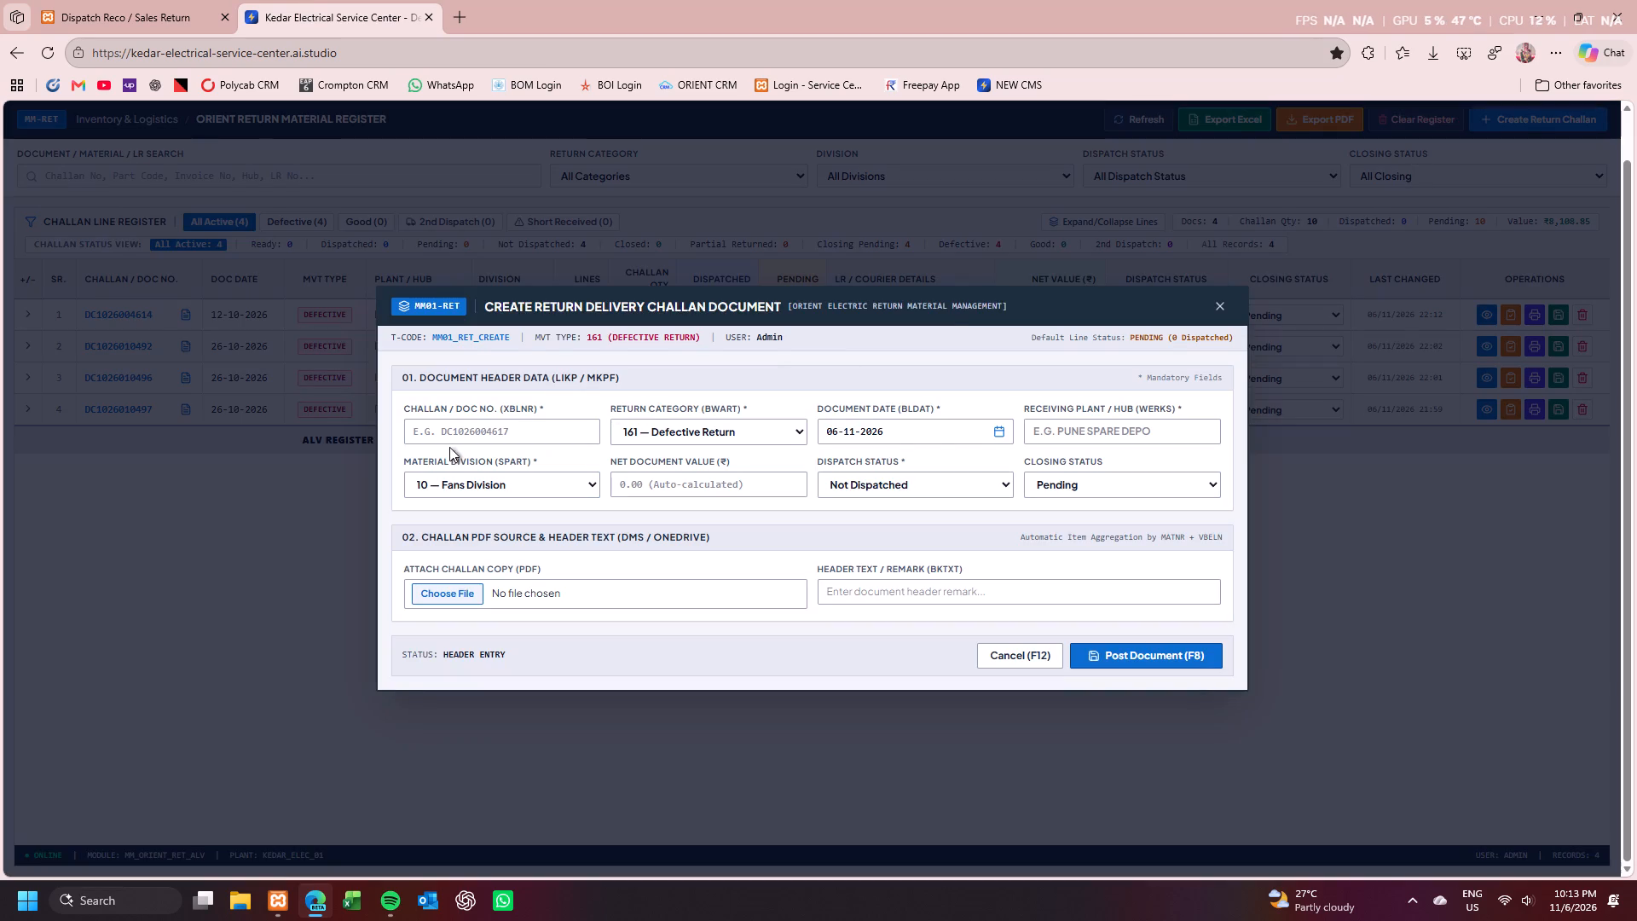
left_click(450, 438)
key("ctrl+v")
left_click(1169, 433)
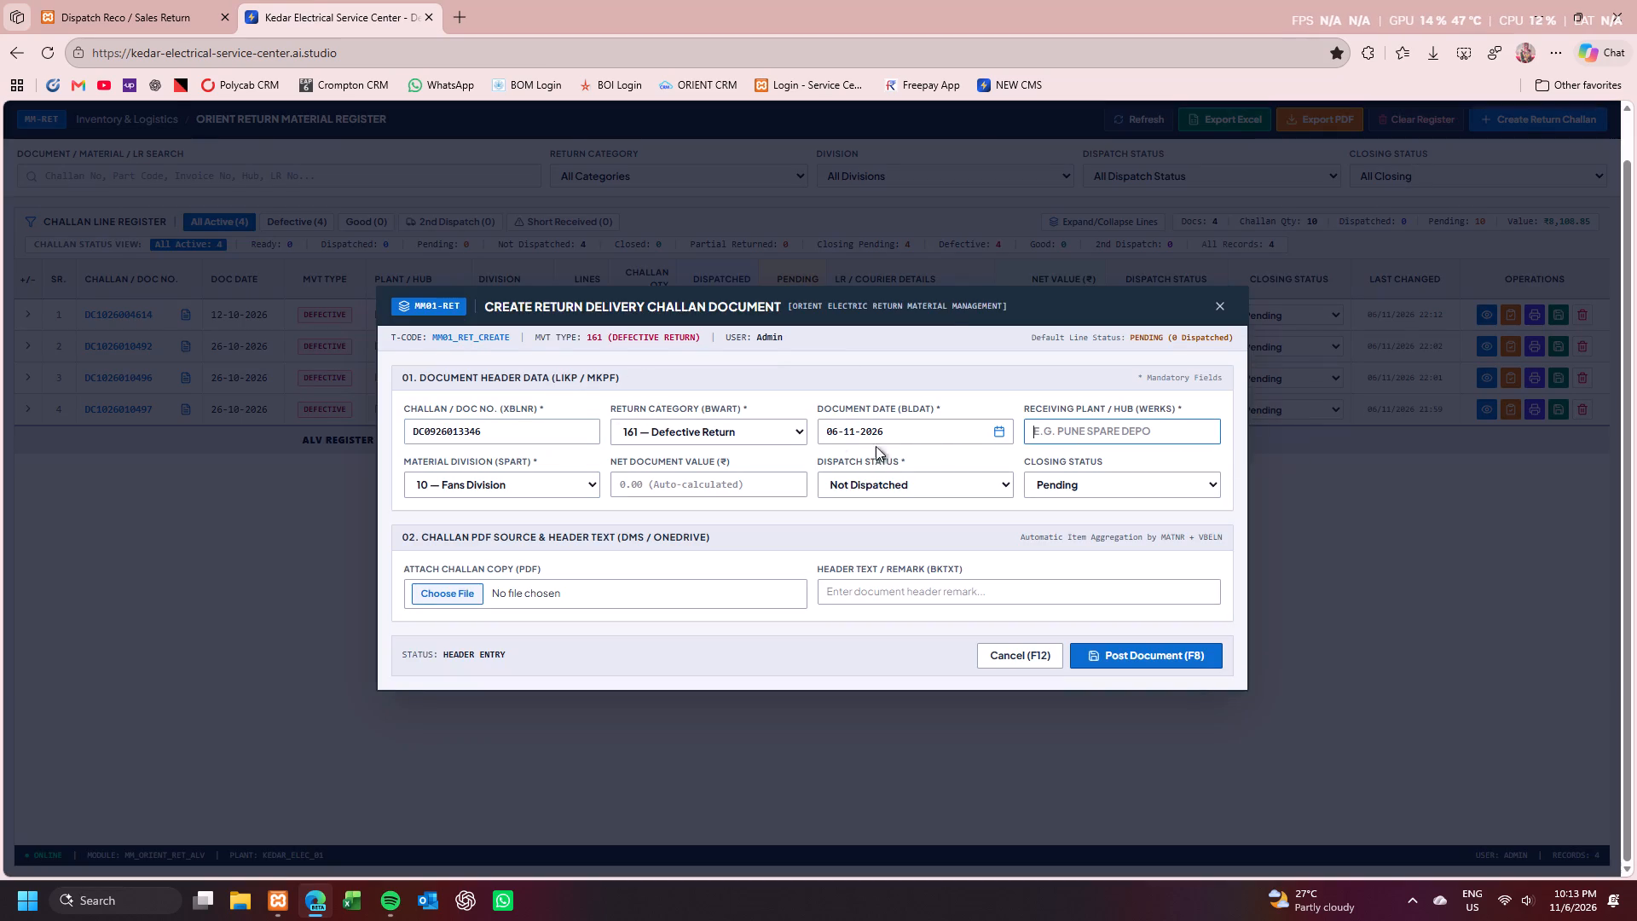
left_click(130, 0)
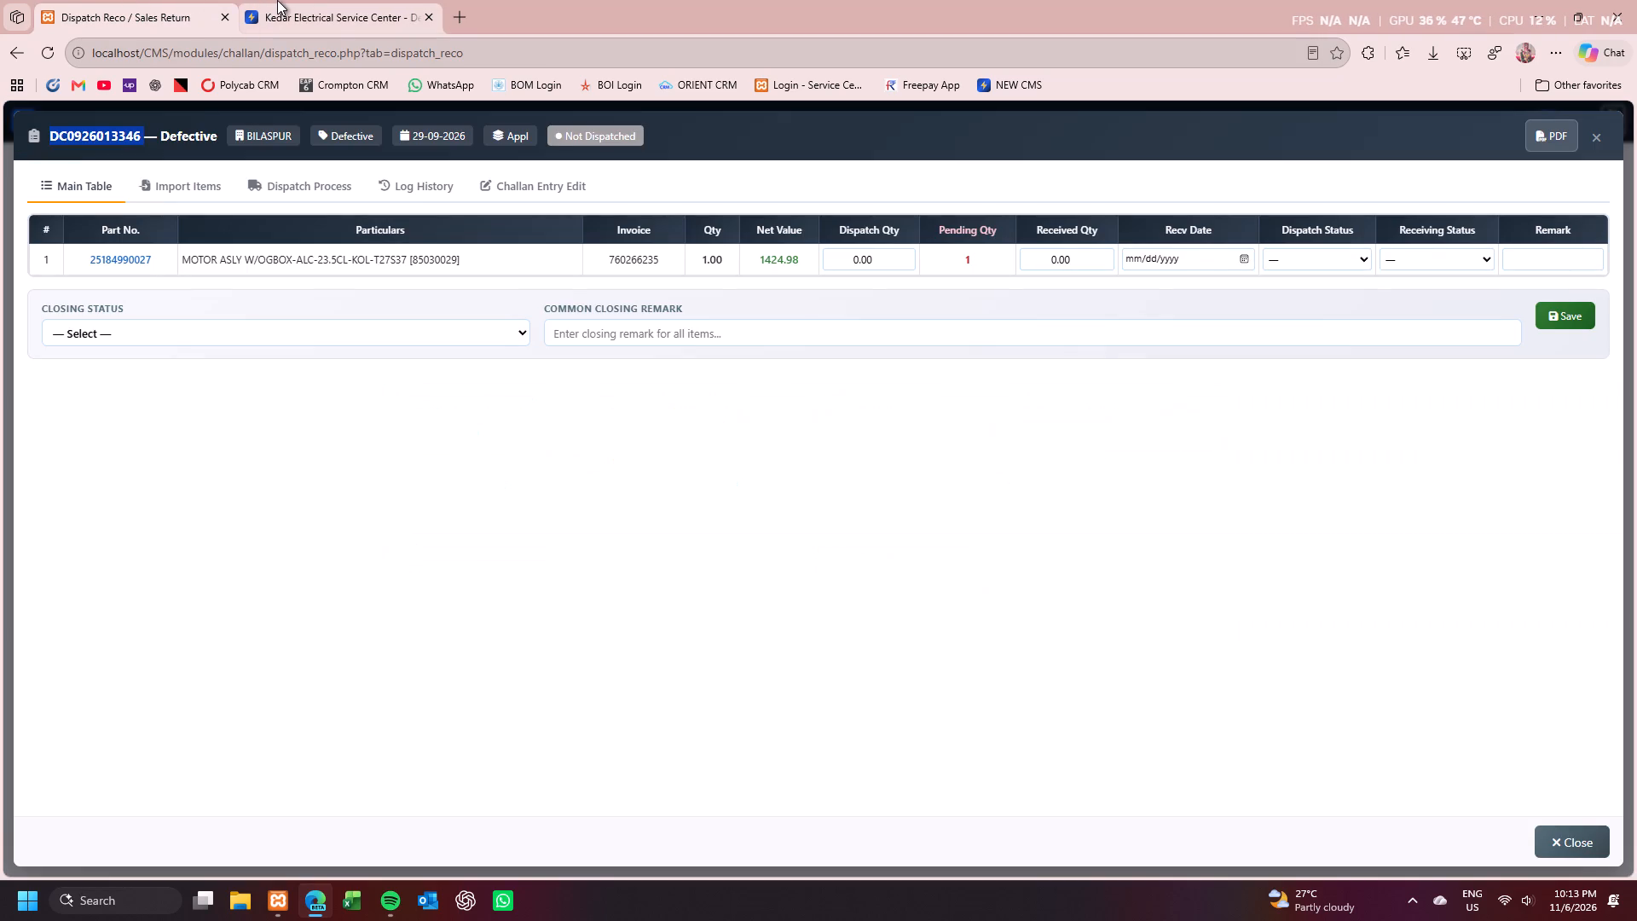
left_click(1559, 139)
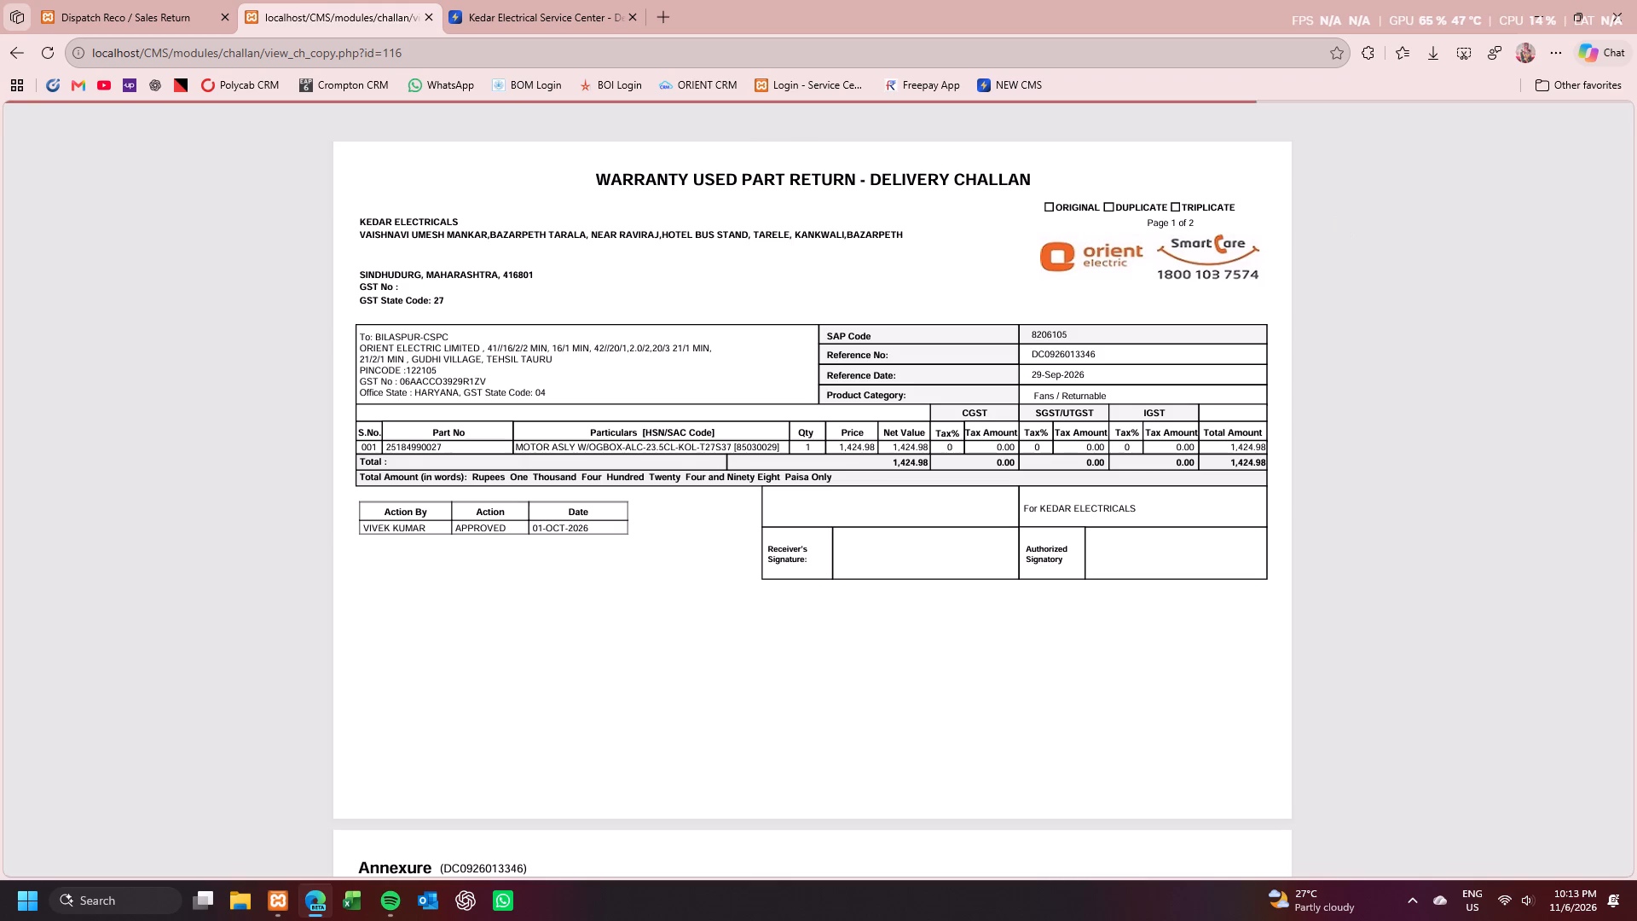
Set the new return challan's document date to 29-09-2026 in the Kedar portal.
left_click(487, 0)
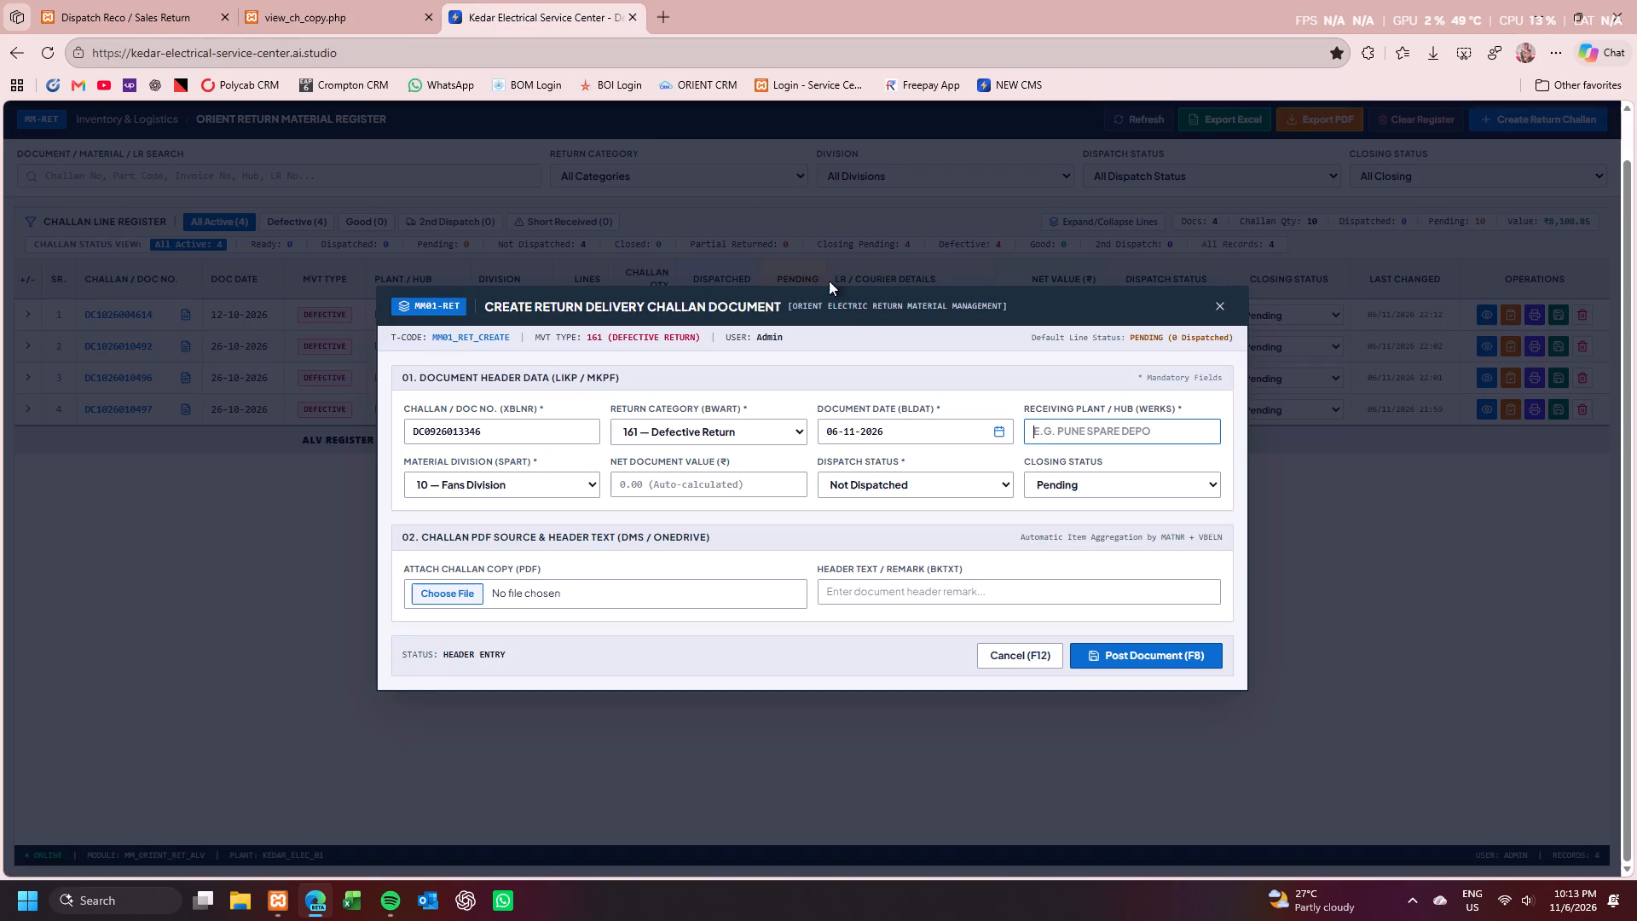
left_click(1004, 428)
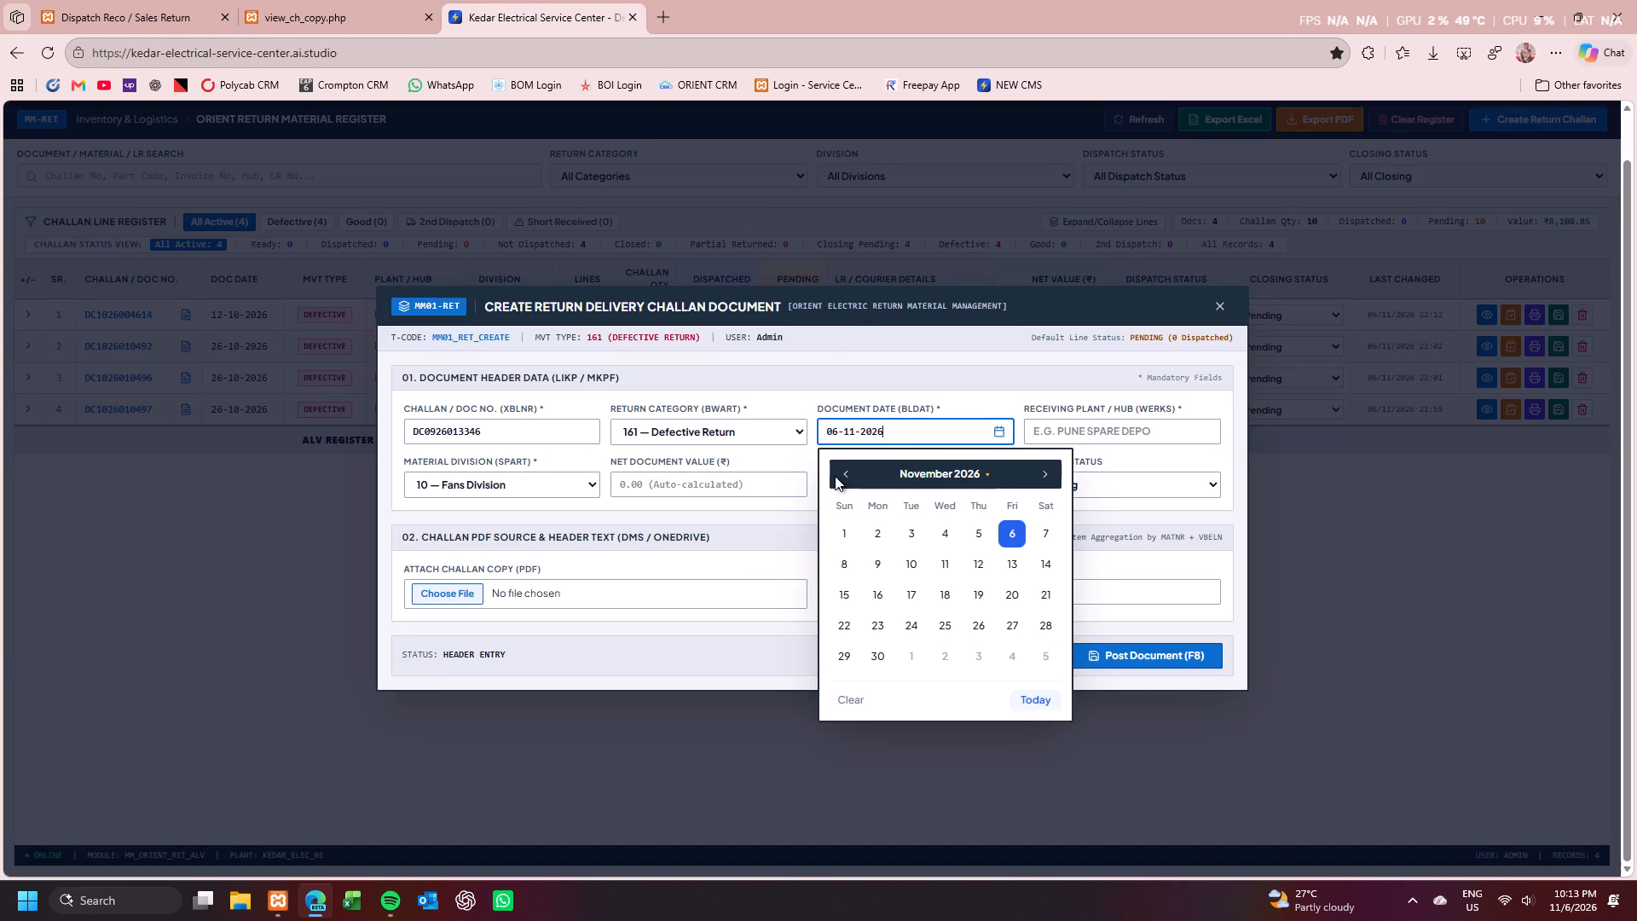
left_click(845, 473)
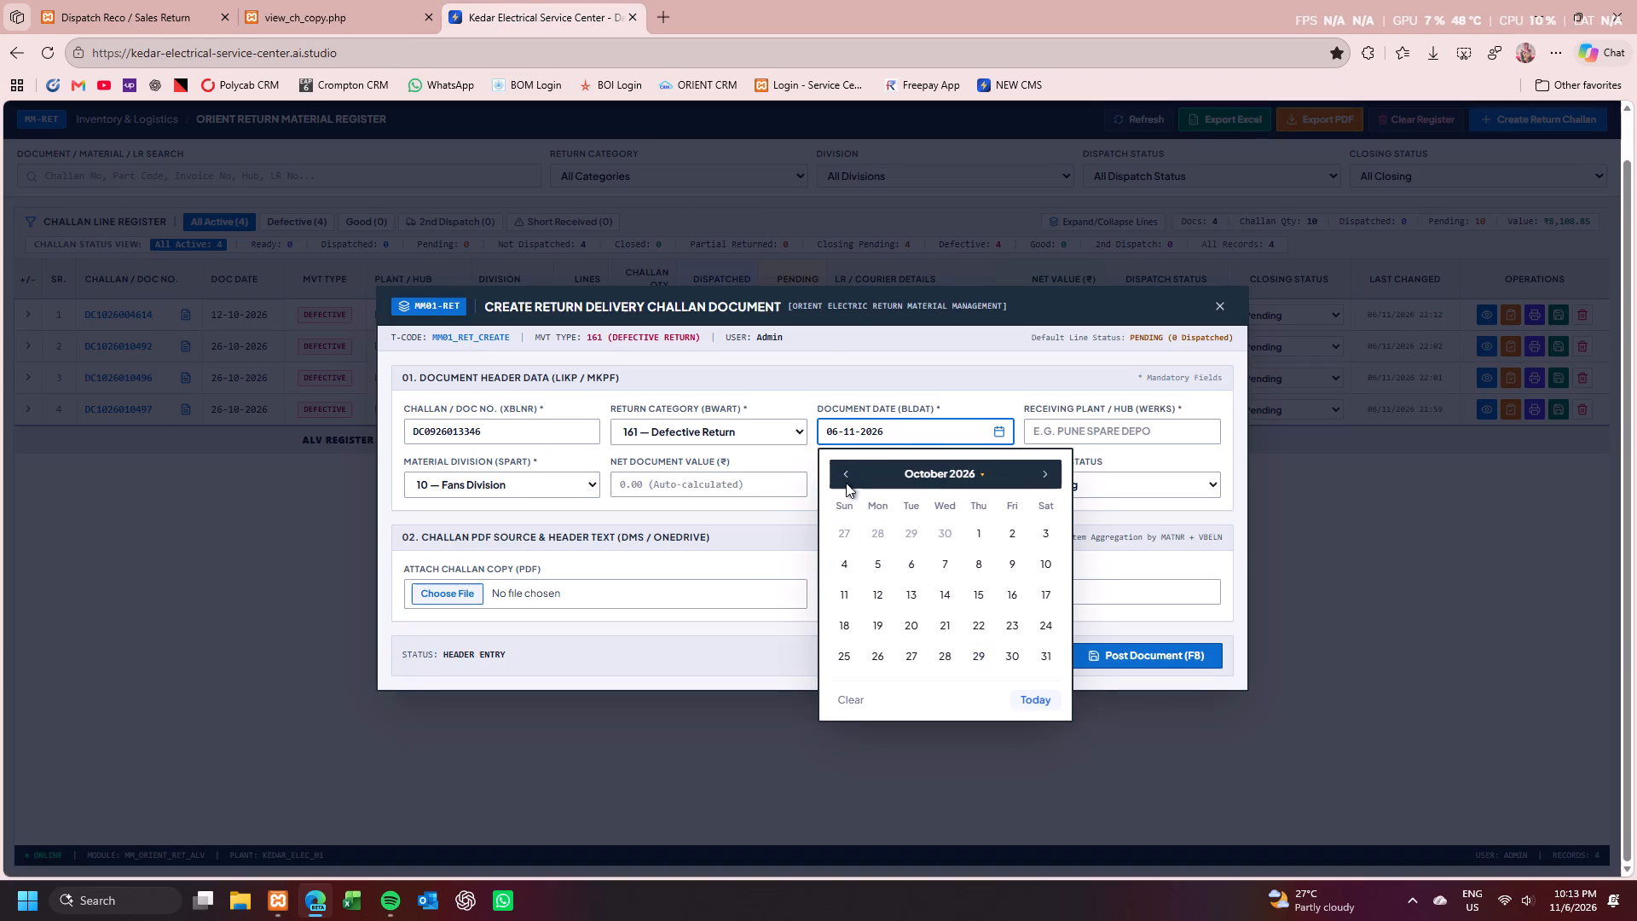
left_click(847, 481)
left_click(909, 663)
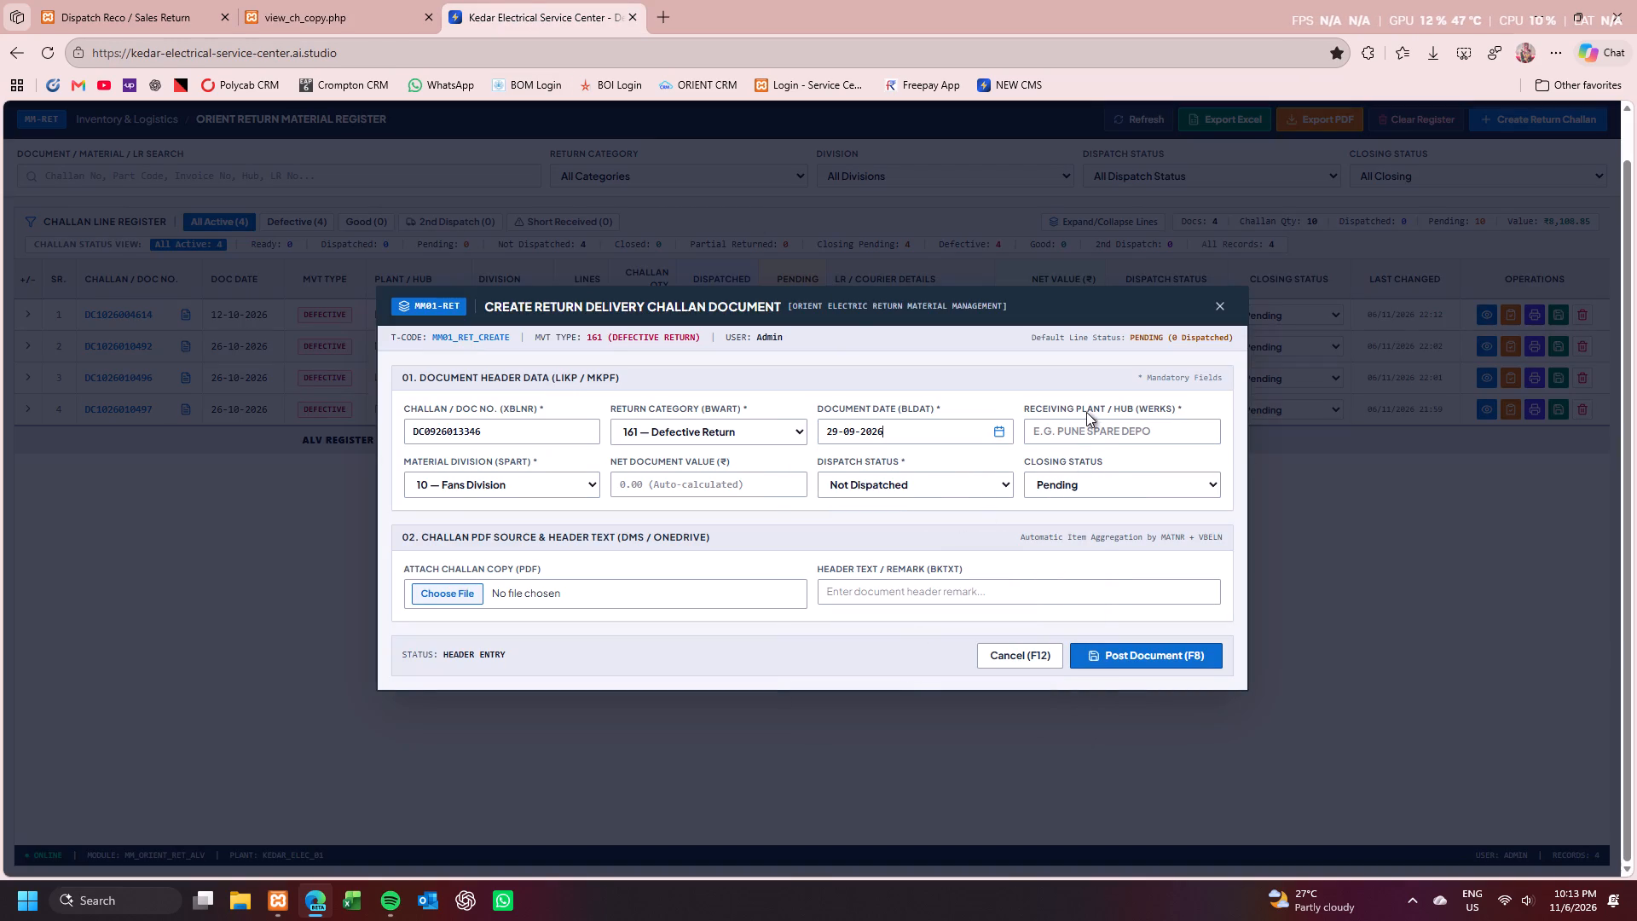
Copy the hub name BILASPUR from the challan PDF into the receiving plant field of the new return challan.
left_click(1086, 412)
left_click(1033, 442)
left_click(362, 0)
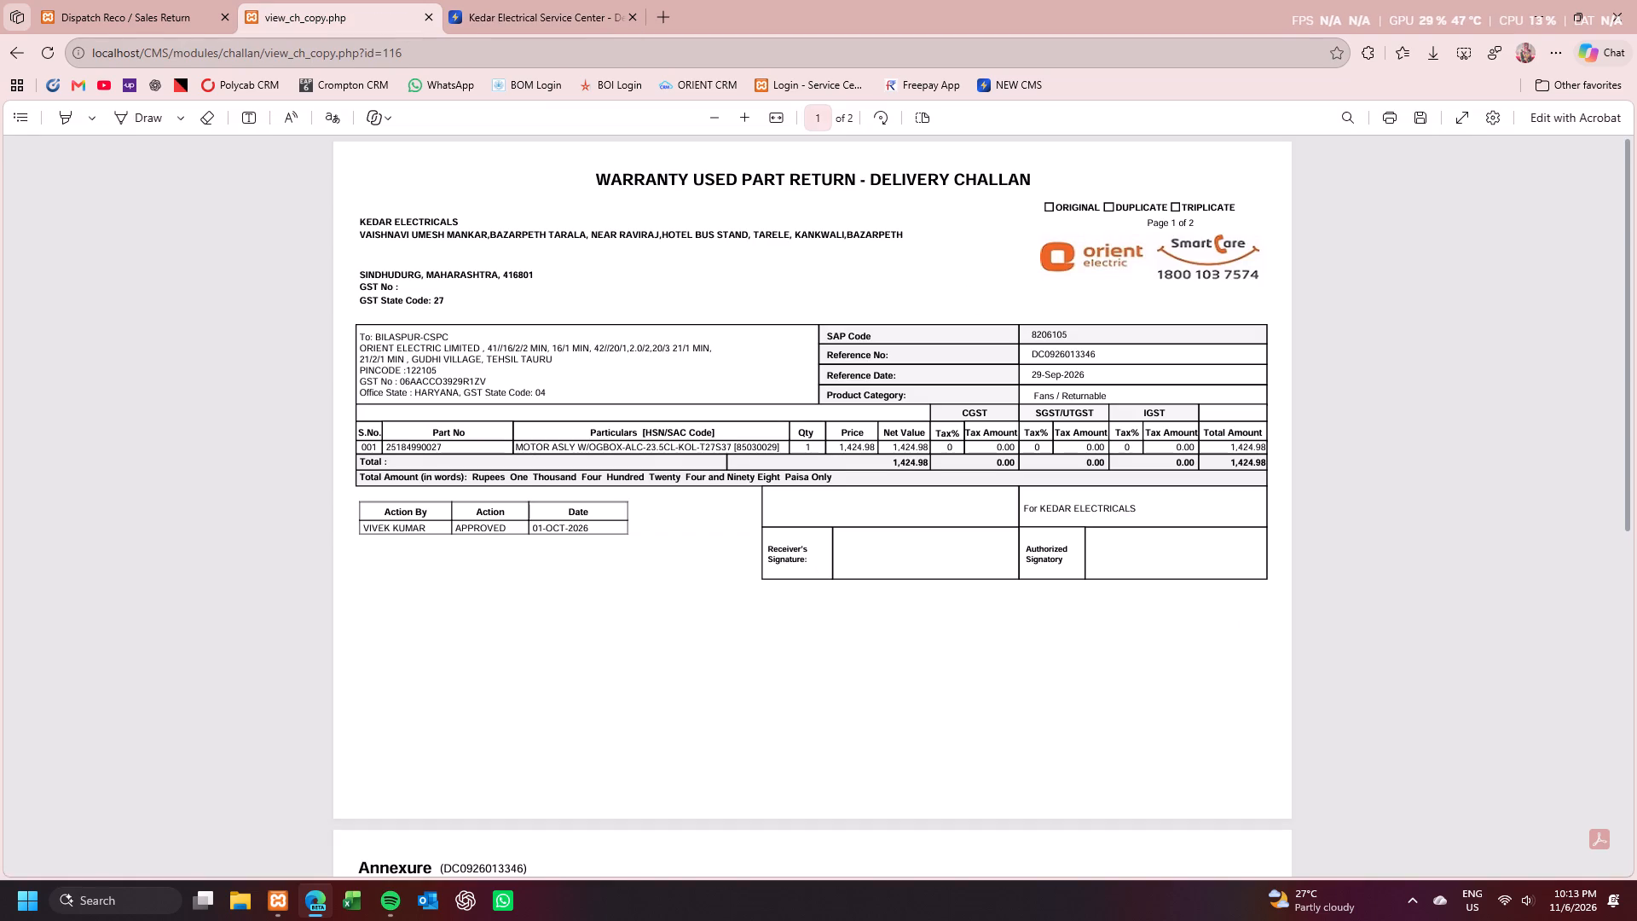
double_click(404, 334)
key("ctrl+c")
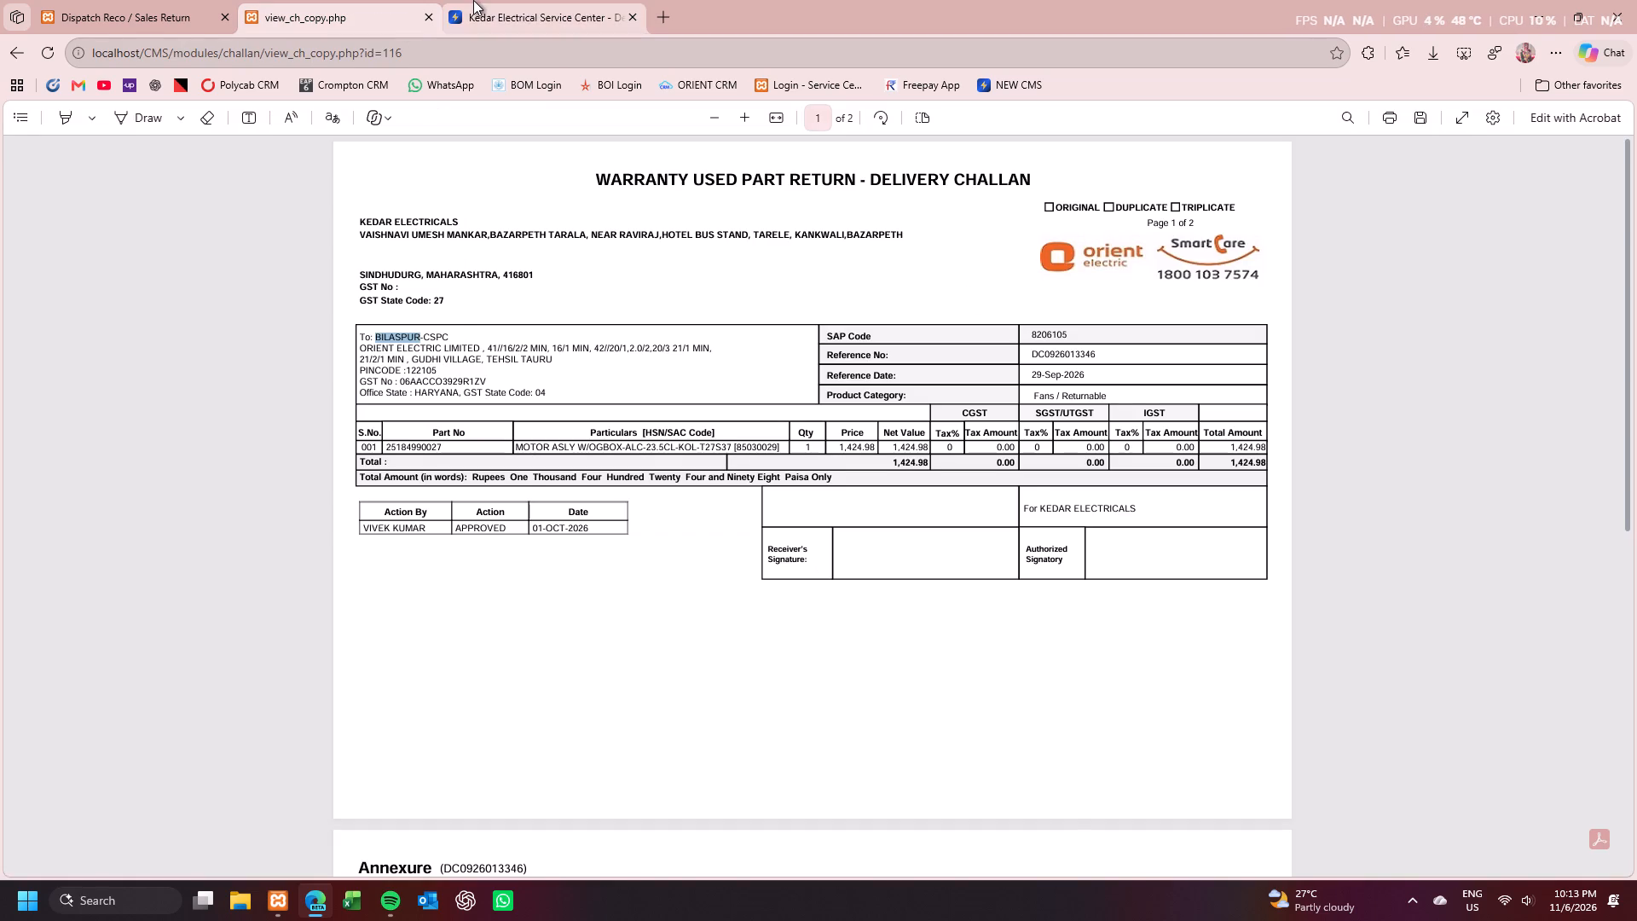
left_click(483, 0)
key("ctrl+v")
Select 10 — Fans Division and enter 1425 as the net document value, based on the challan PDF.
left_click(583, 488)
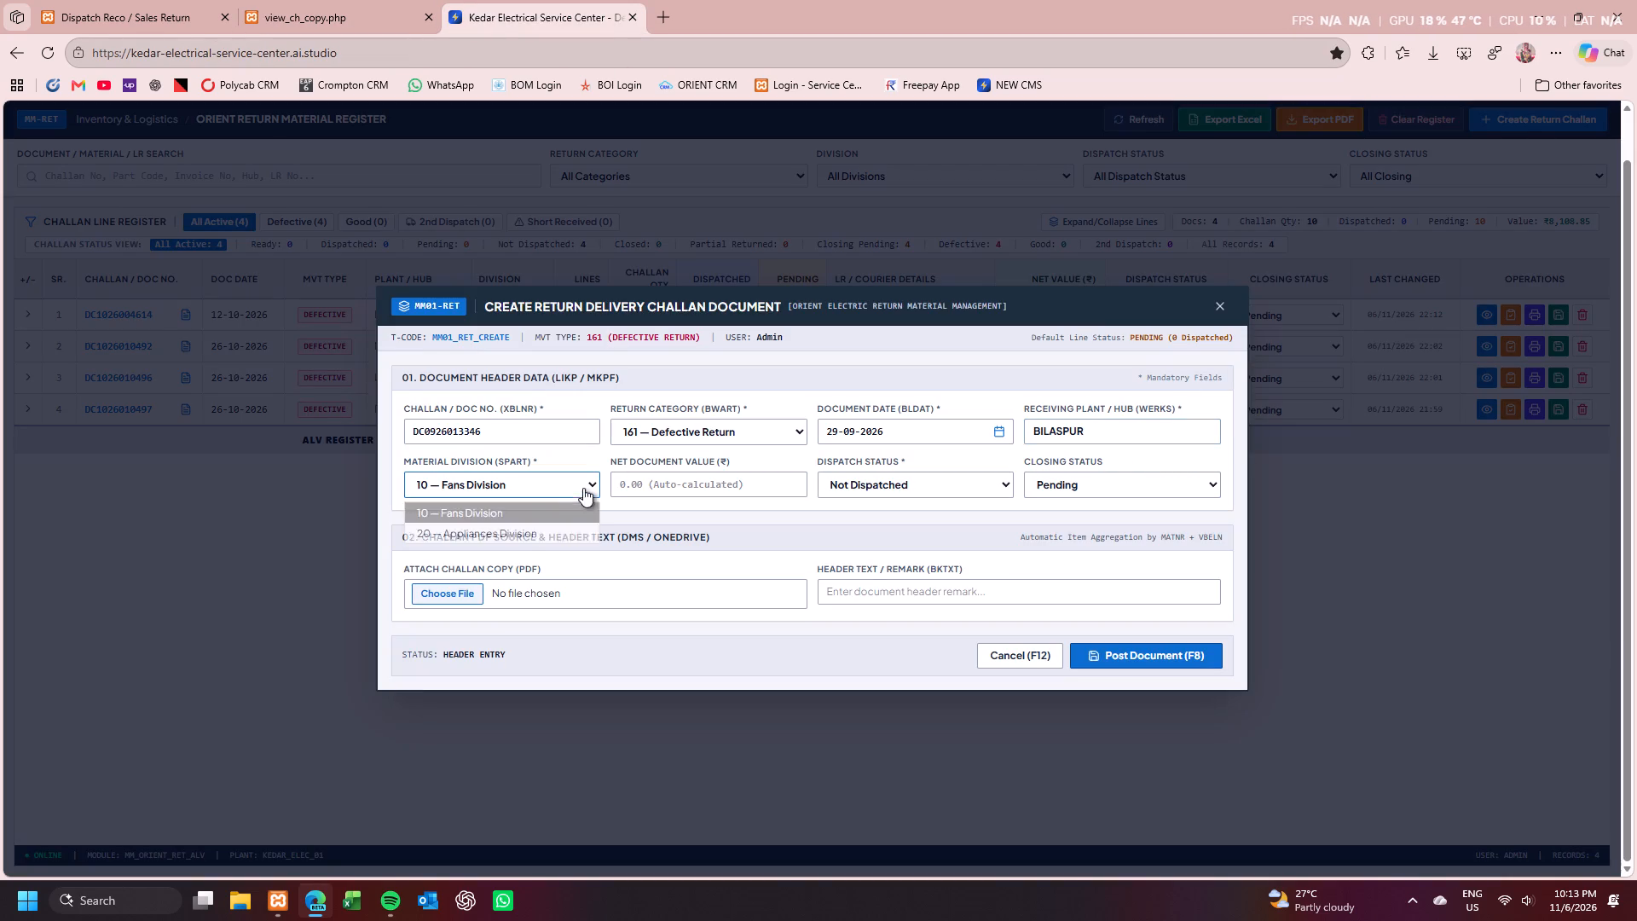
left_click(525, 519)
left_click(630, 490)
left_click(294, 0)
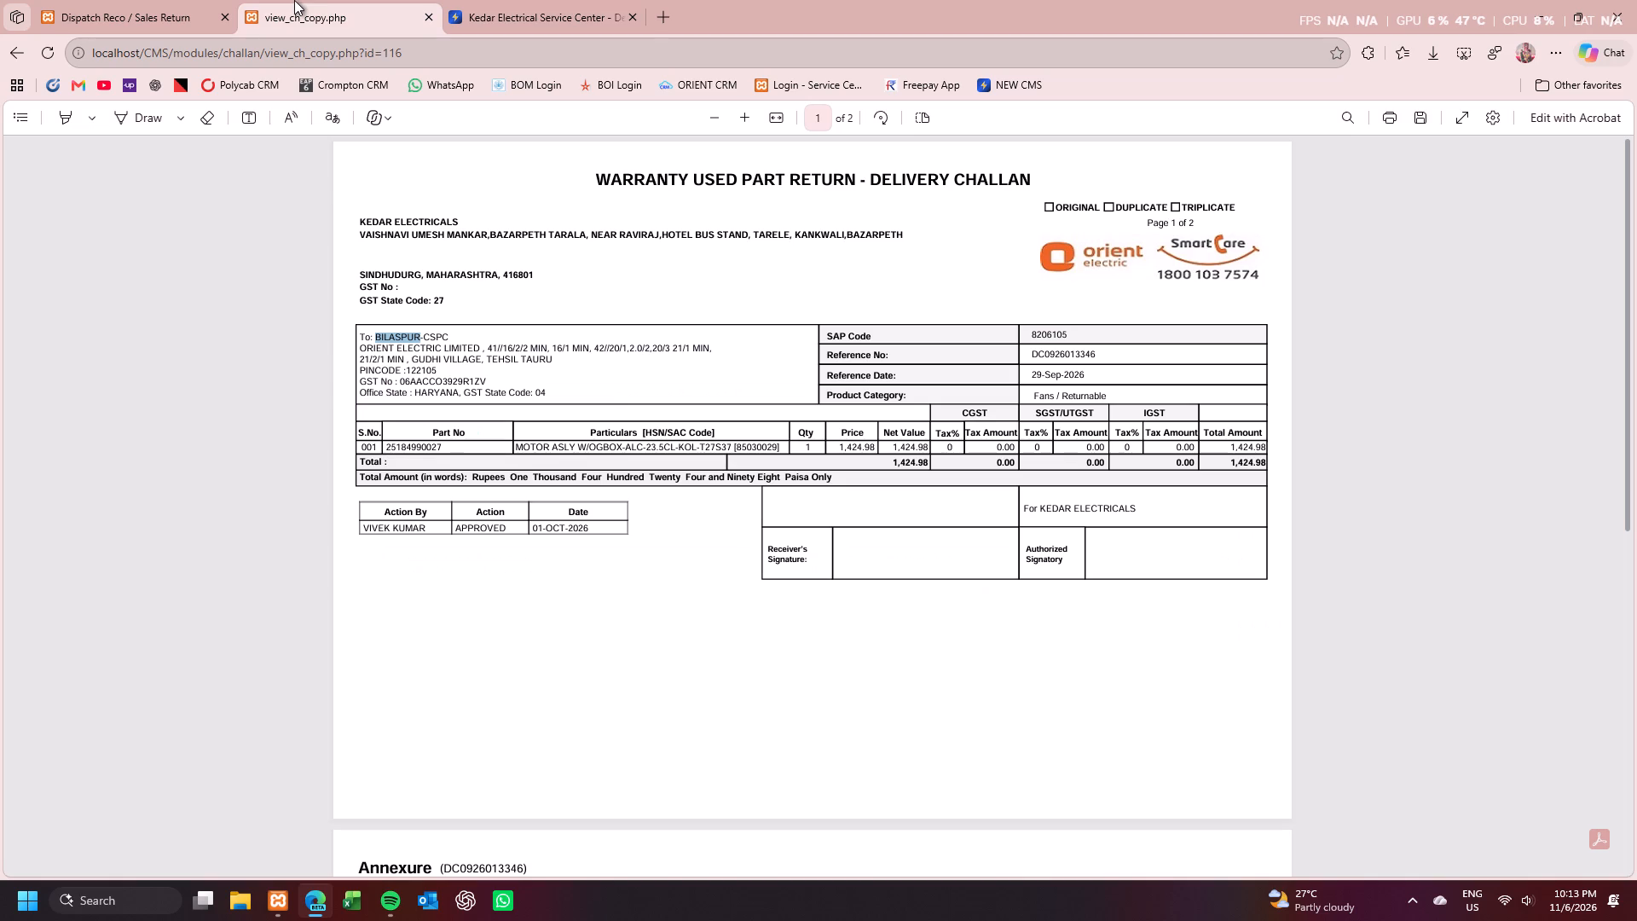
left_click(487, 0)
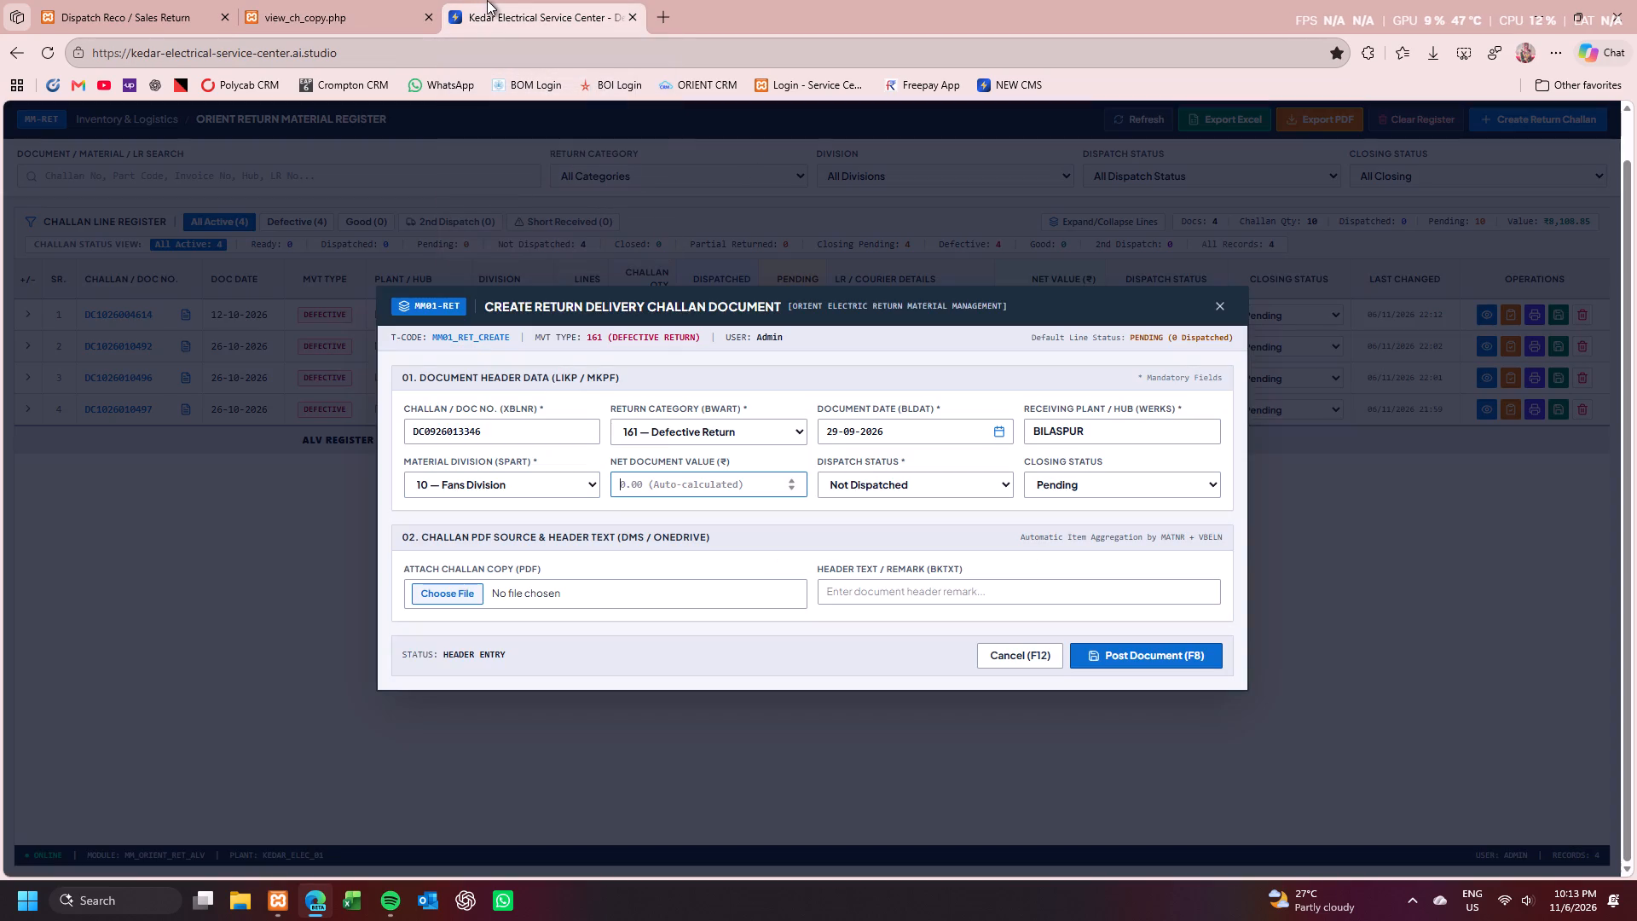
left_click(316, 0)
left_click(496, 0)
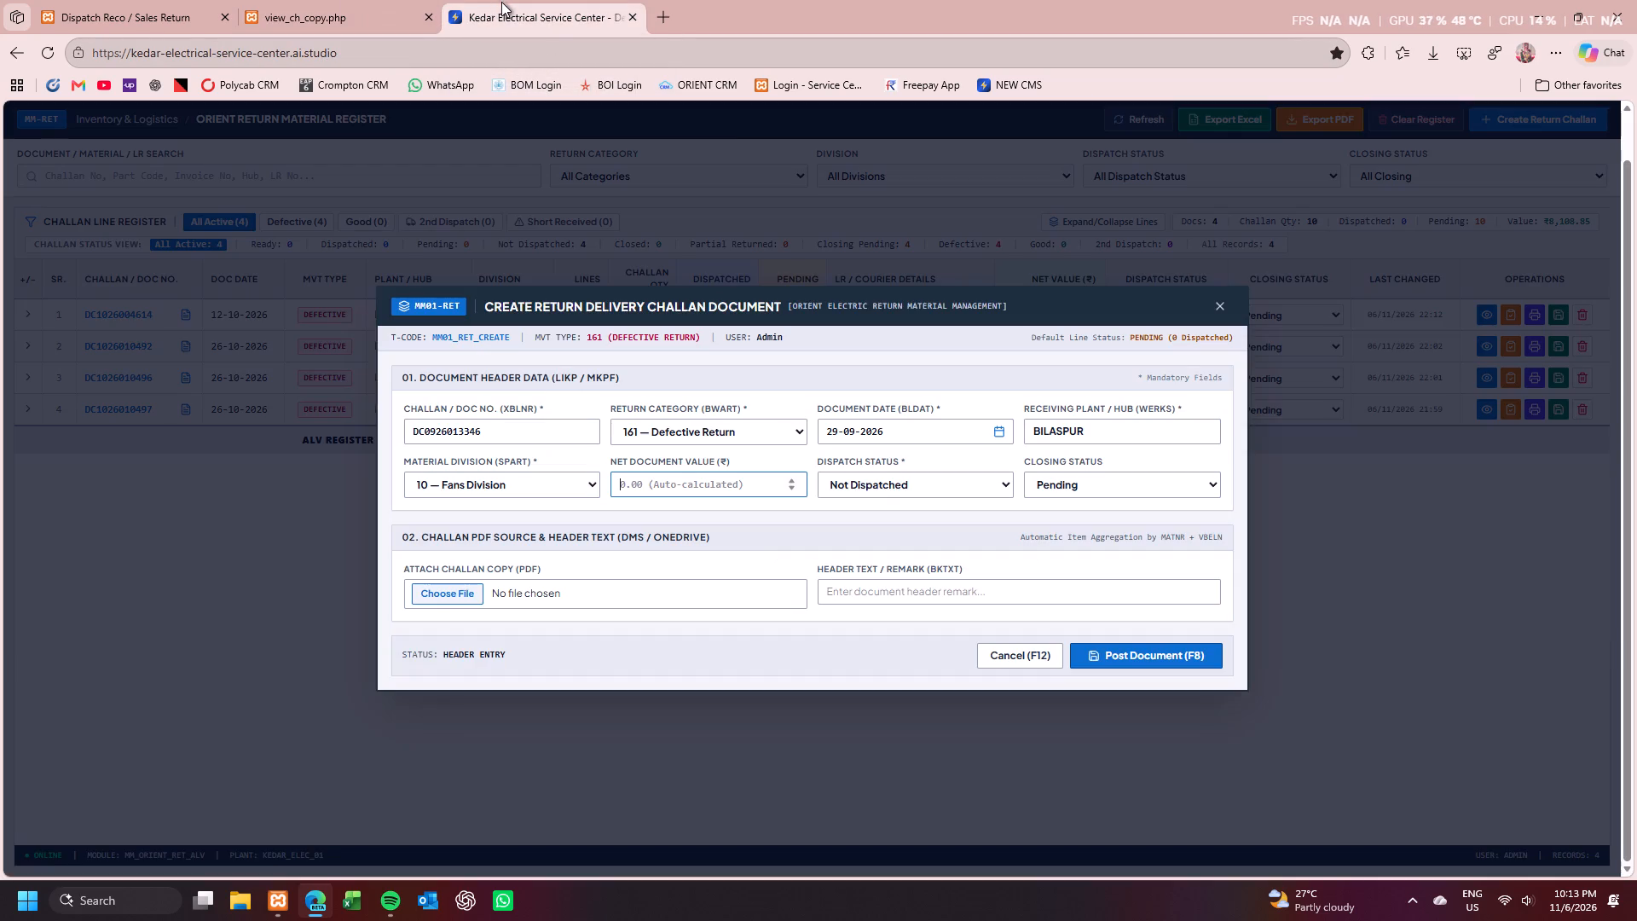
type("1425")
left_click(311, 0)
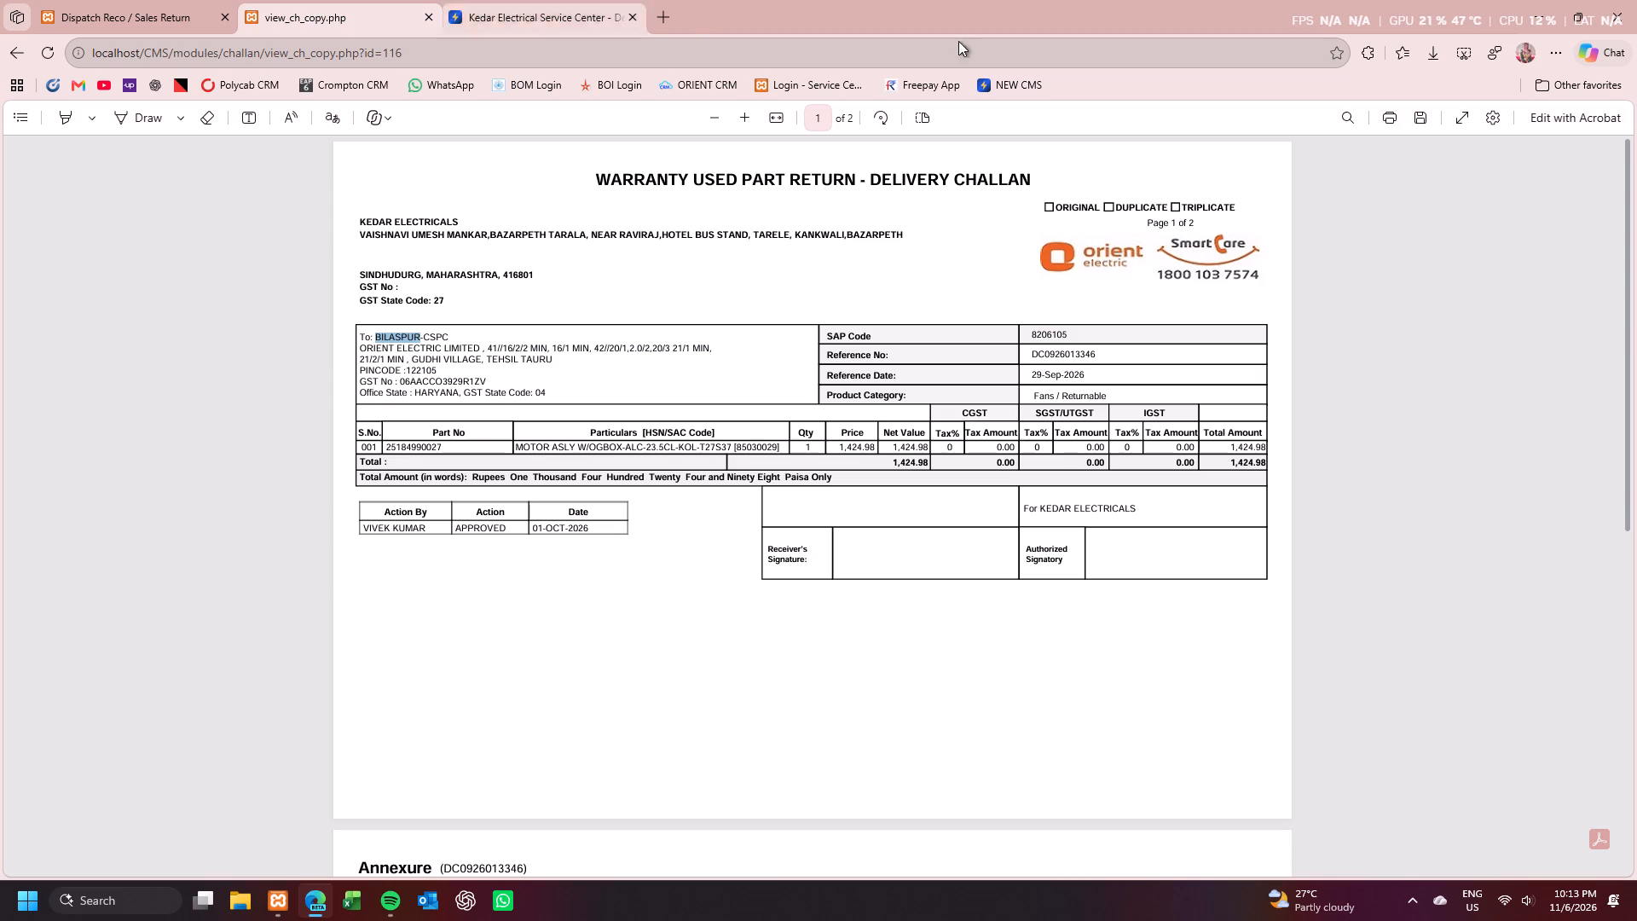
left_click(1425, 130)
key("BackSpace")
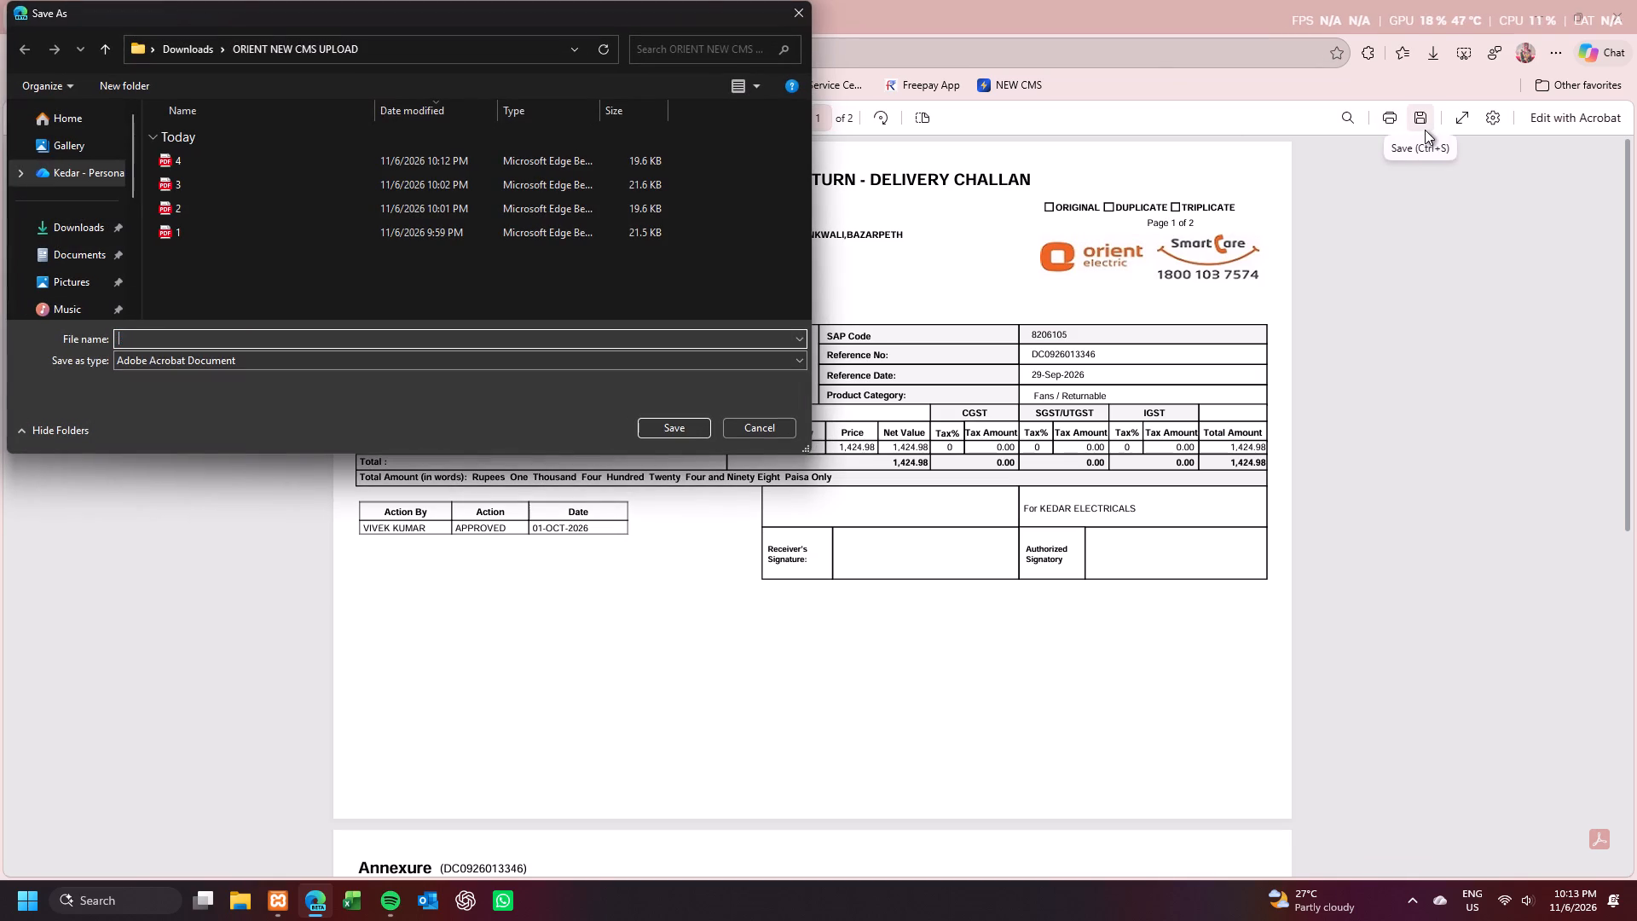
key("5")
key("Return")
Attach the saved file 5.pdf from the ORIENT NEW CMS UPLOAD folder as the challan copy.
left_click(522, 0)
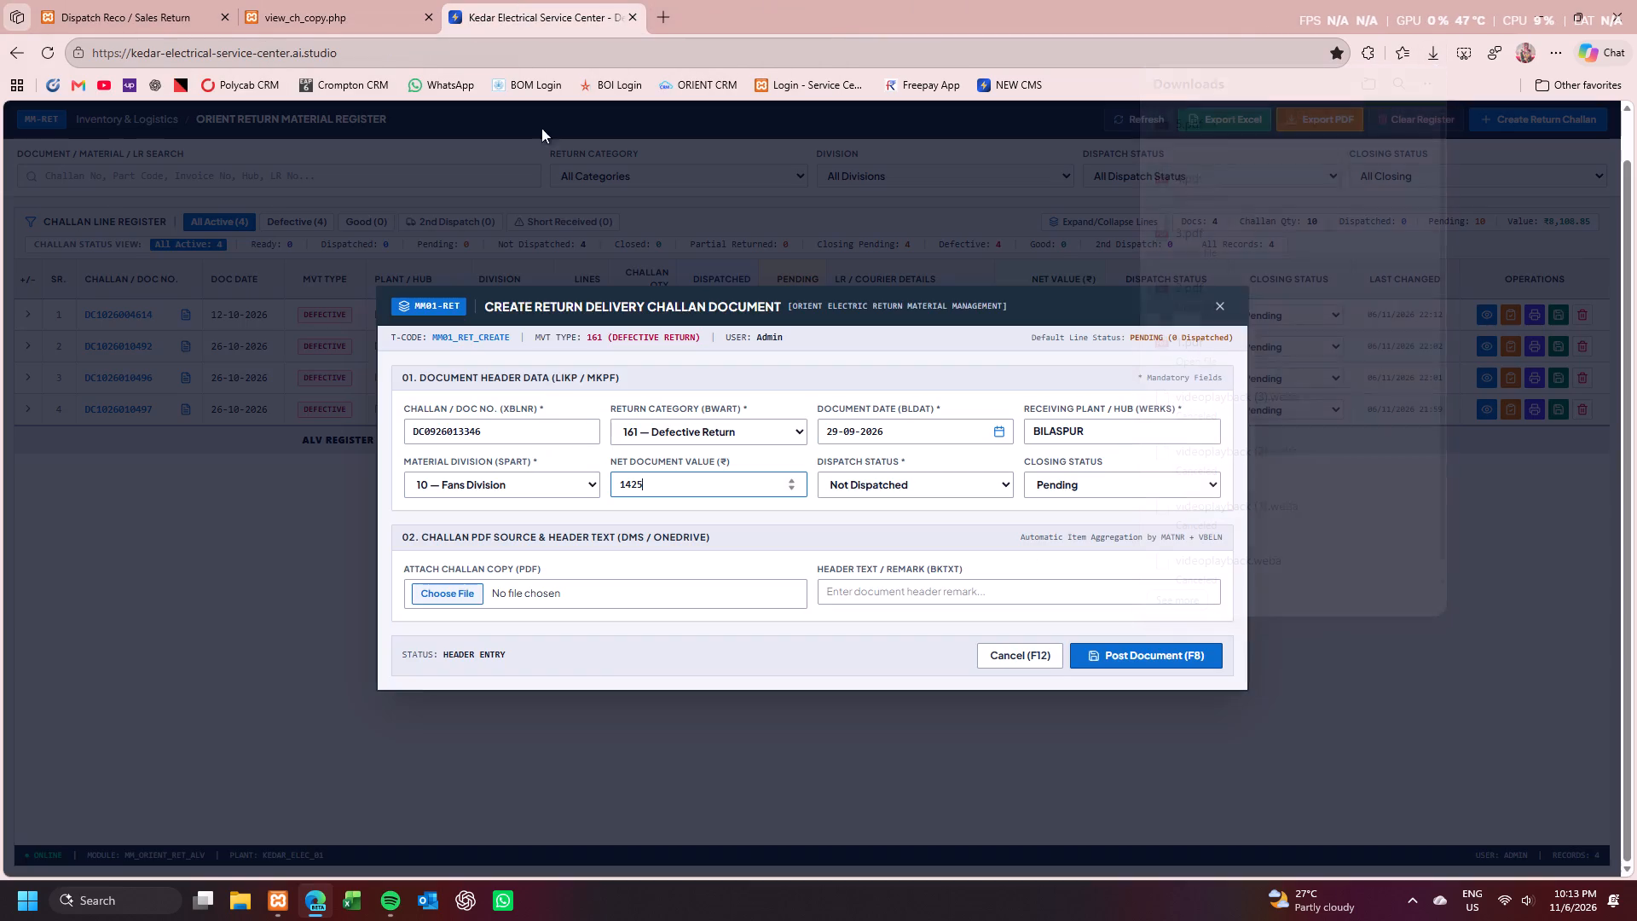
left_click(466, 589)
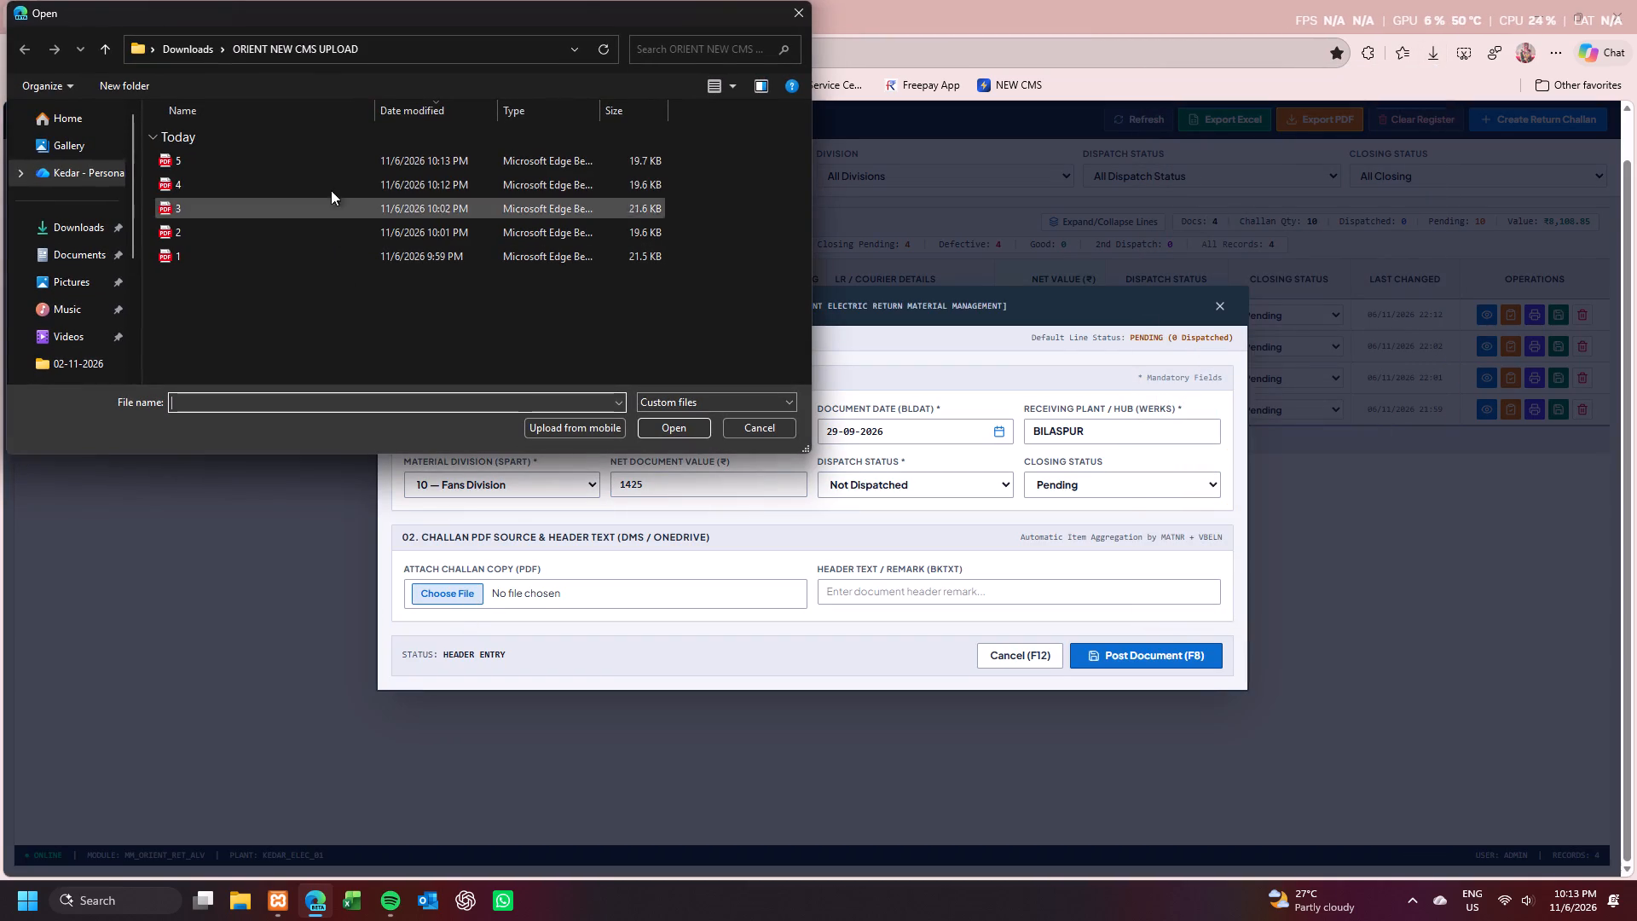
left_click(343, 168)
left_click(656, 428)
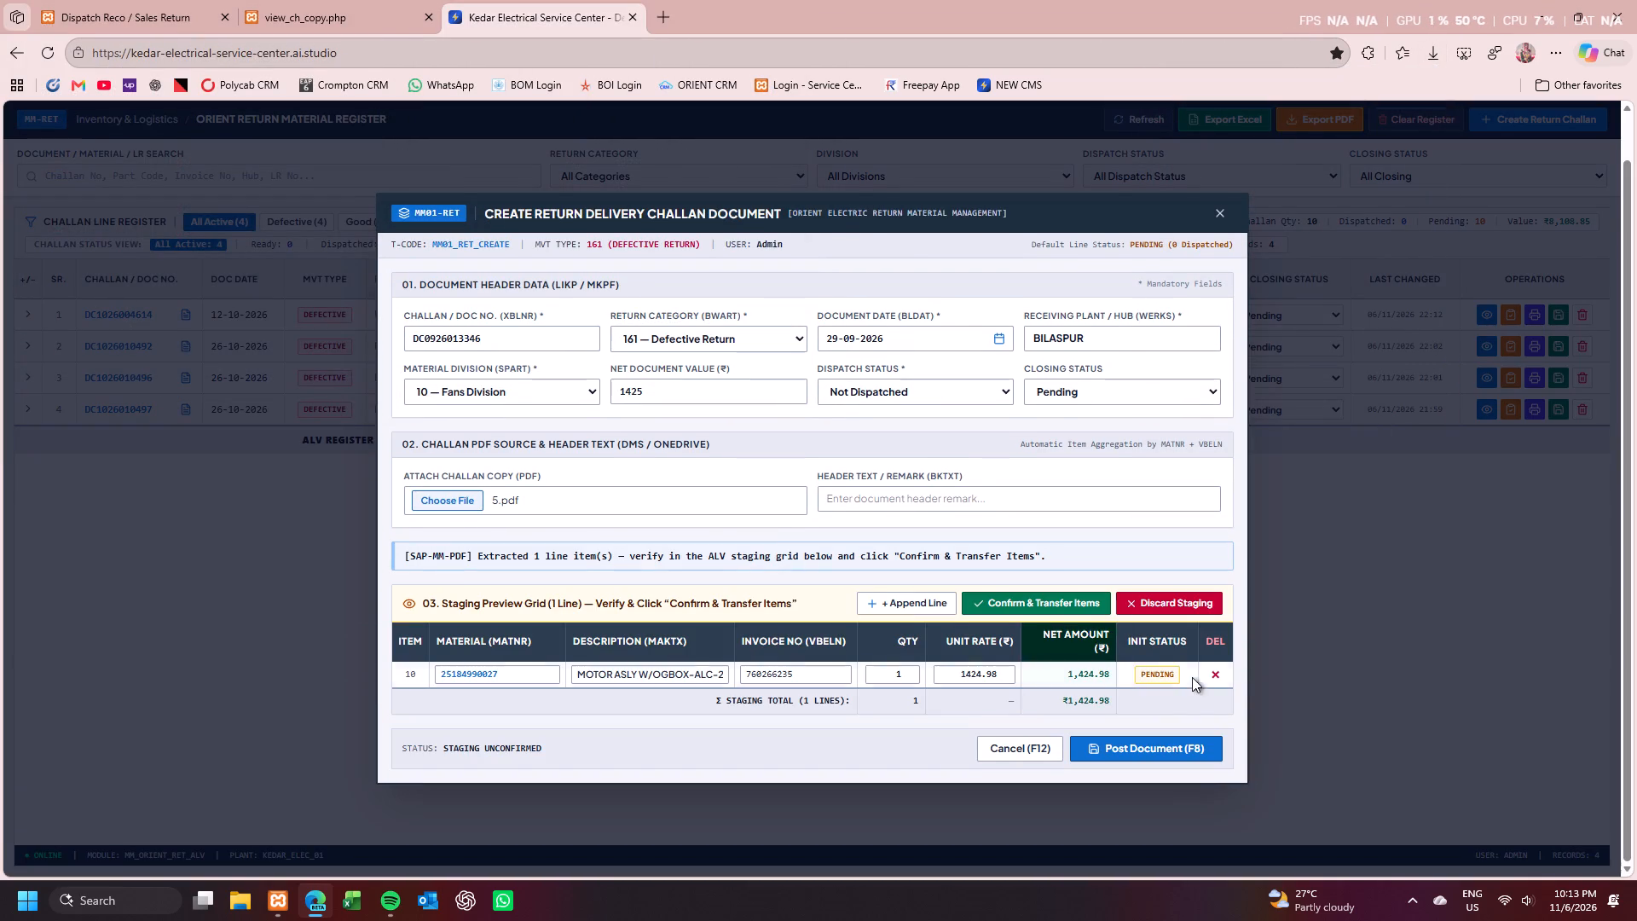
left_click(1096, 611)
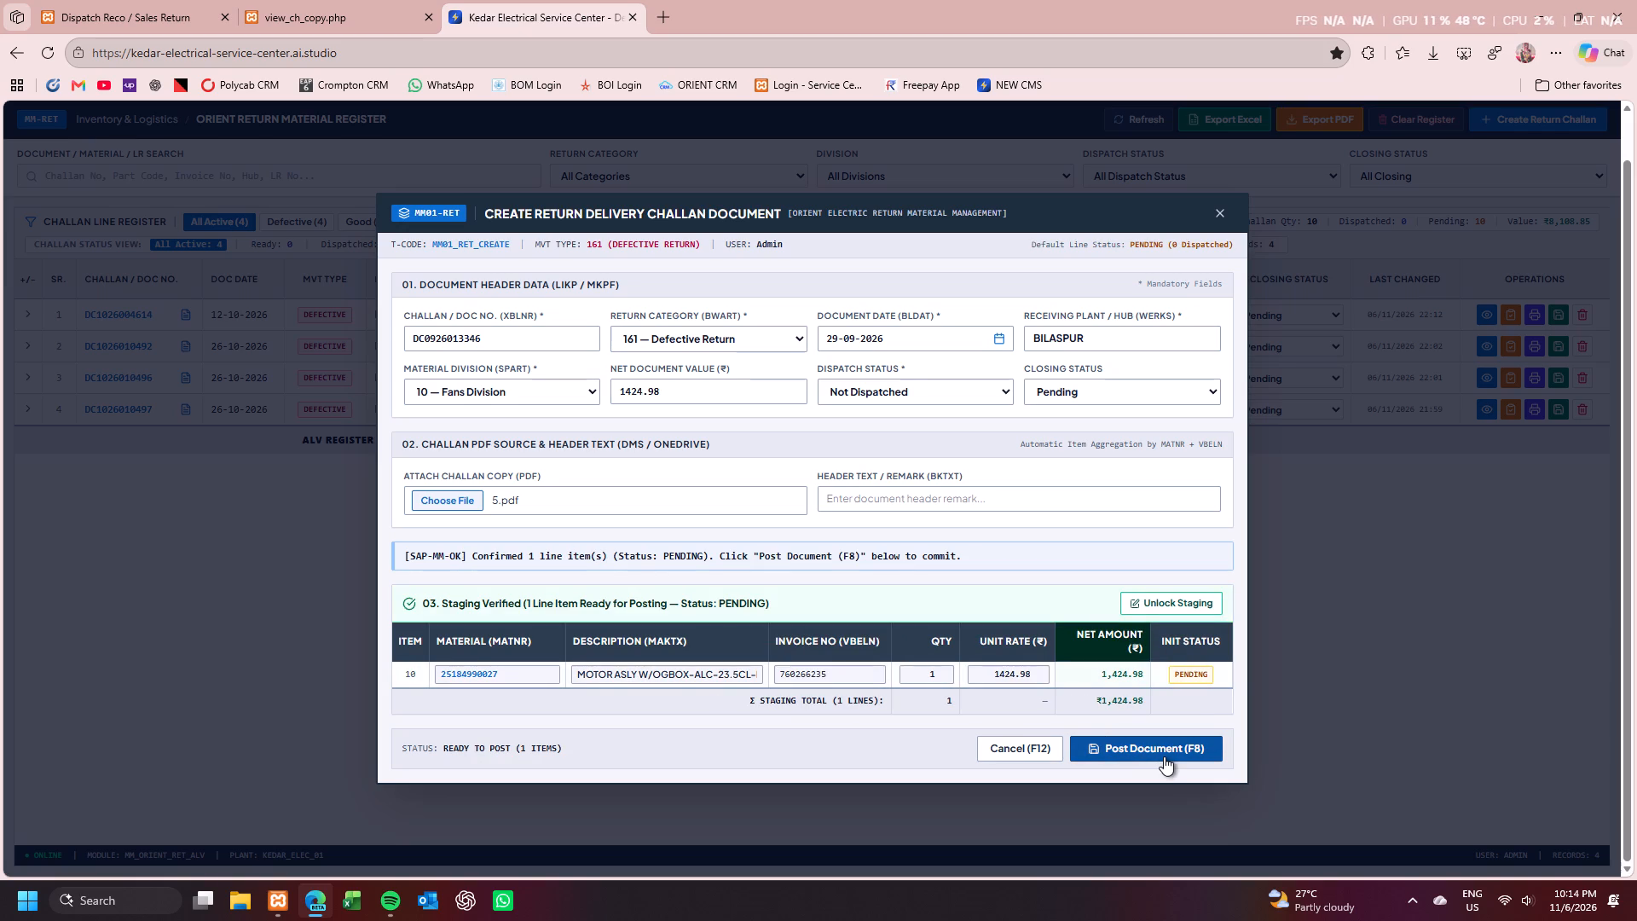
left_click(1164, 756)
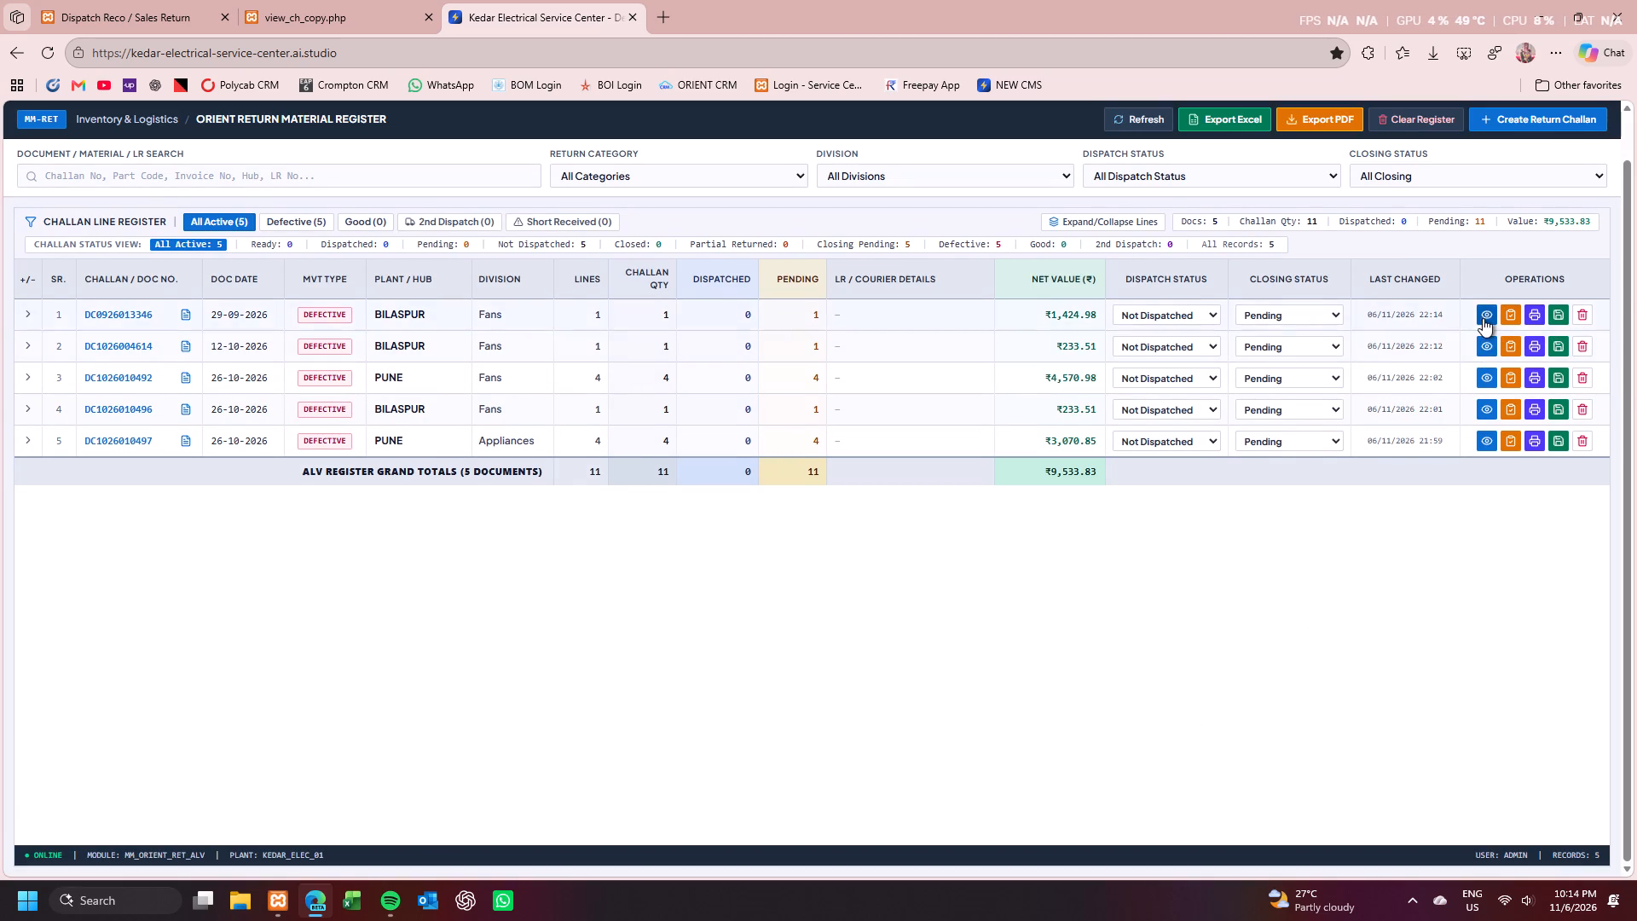
left_click(1483, 318)
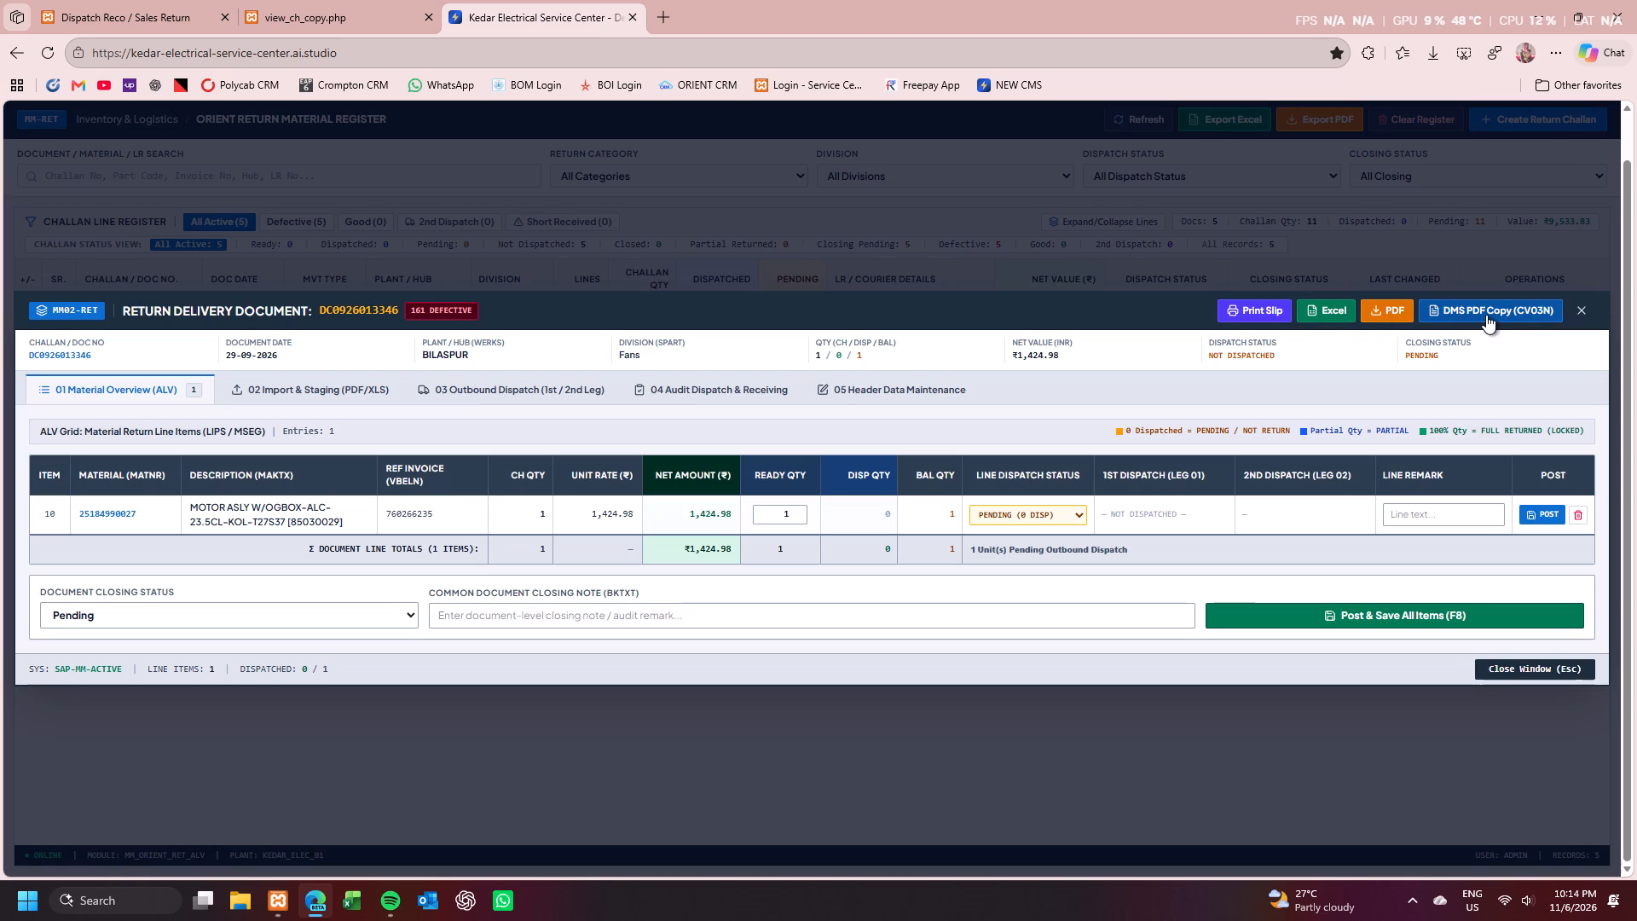
left_click(1486, 315)
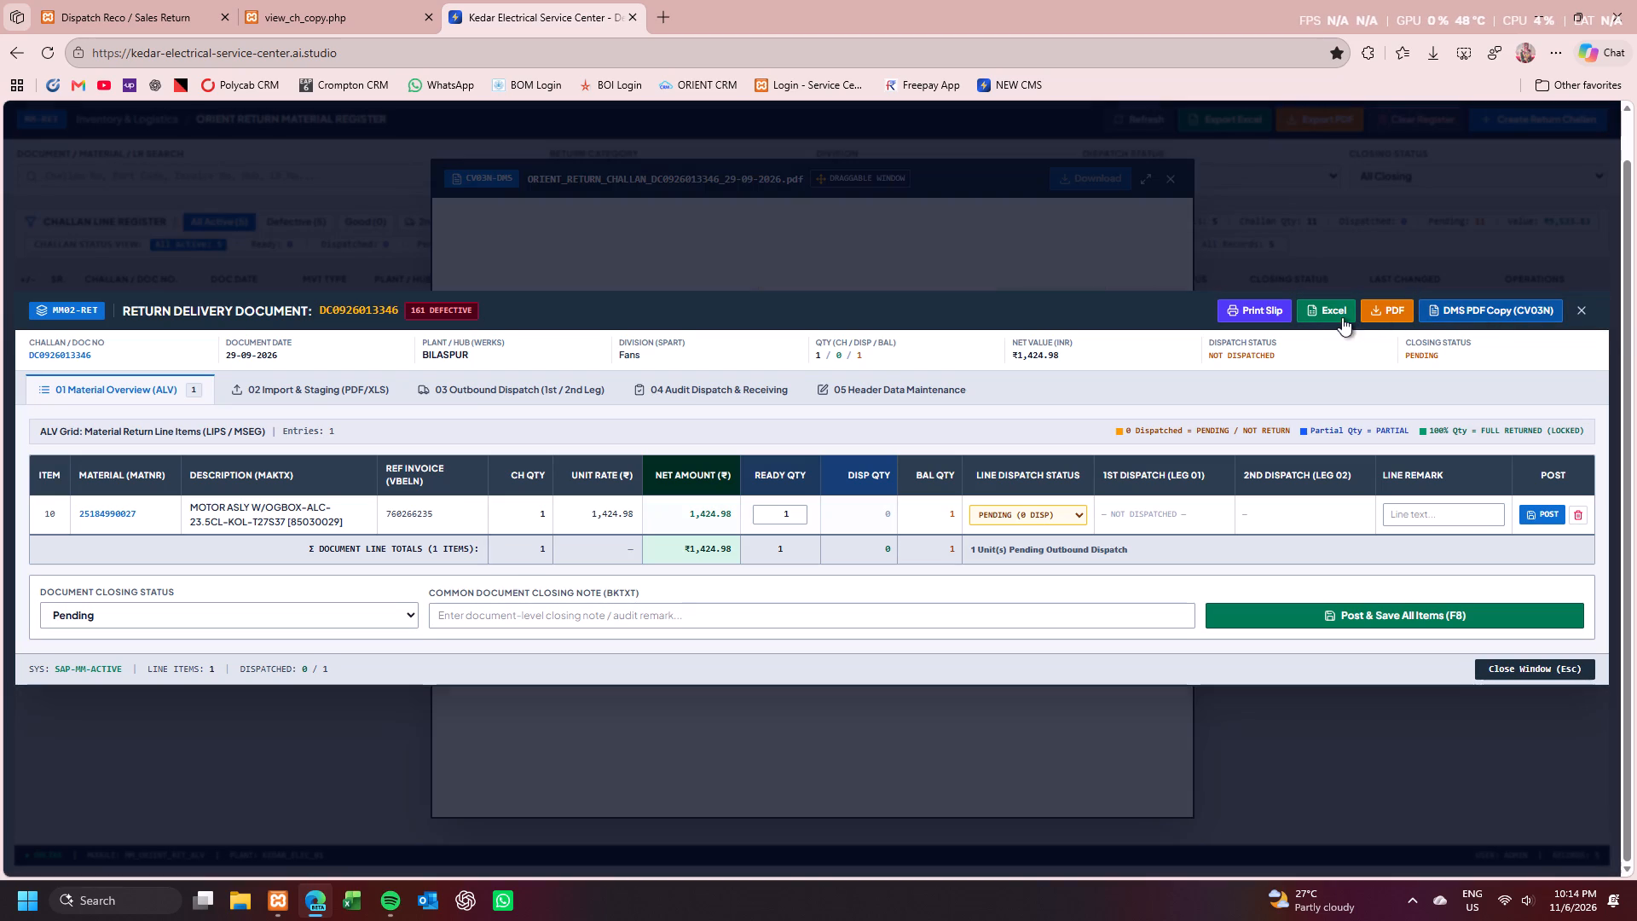
left_click(1585, 305)
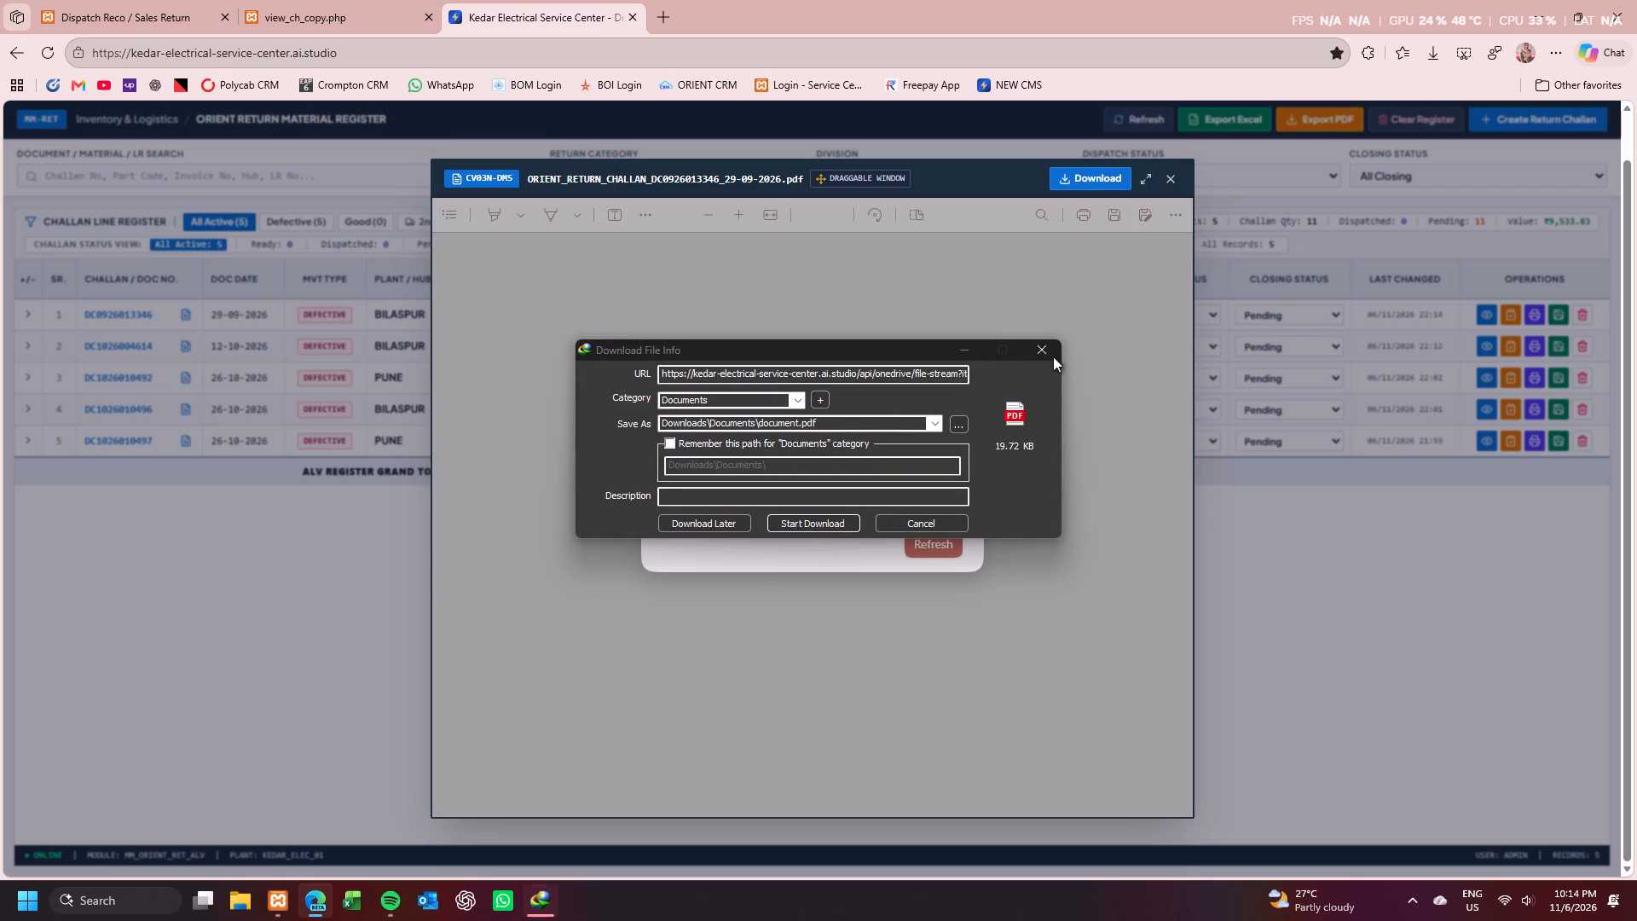
left_click(1054, 350)
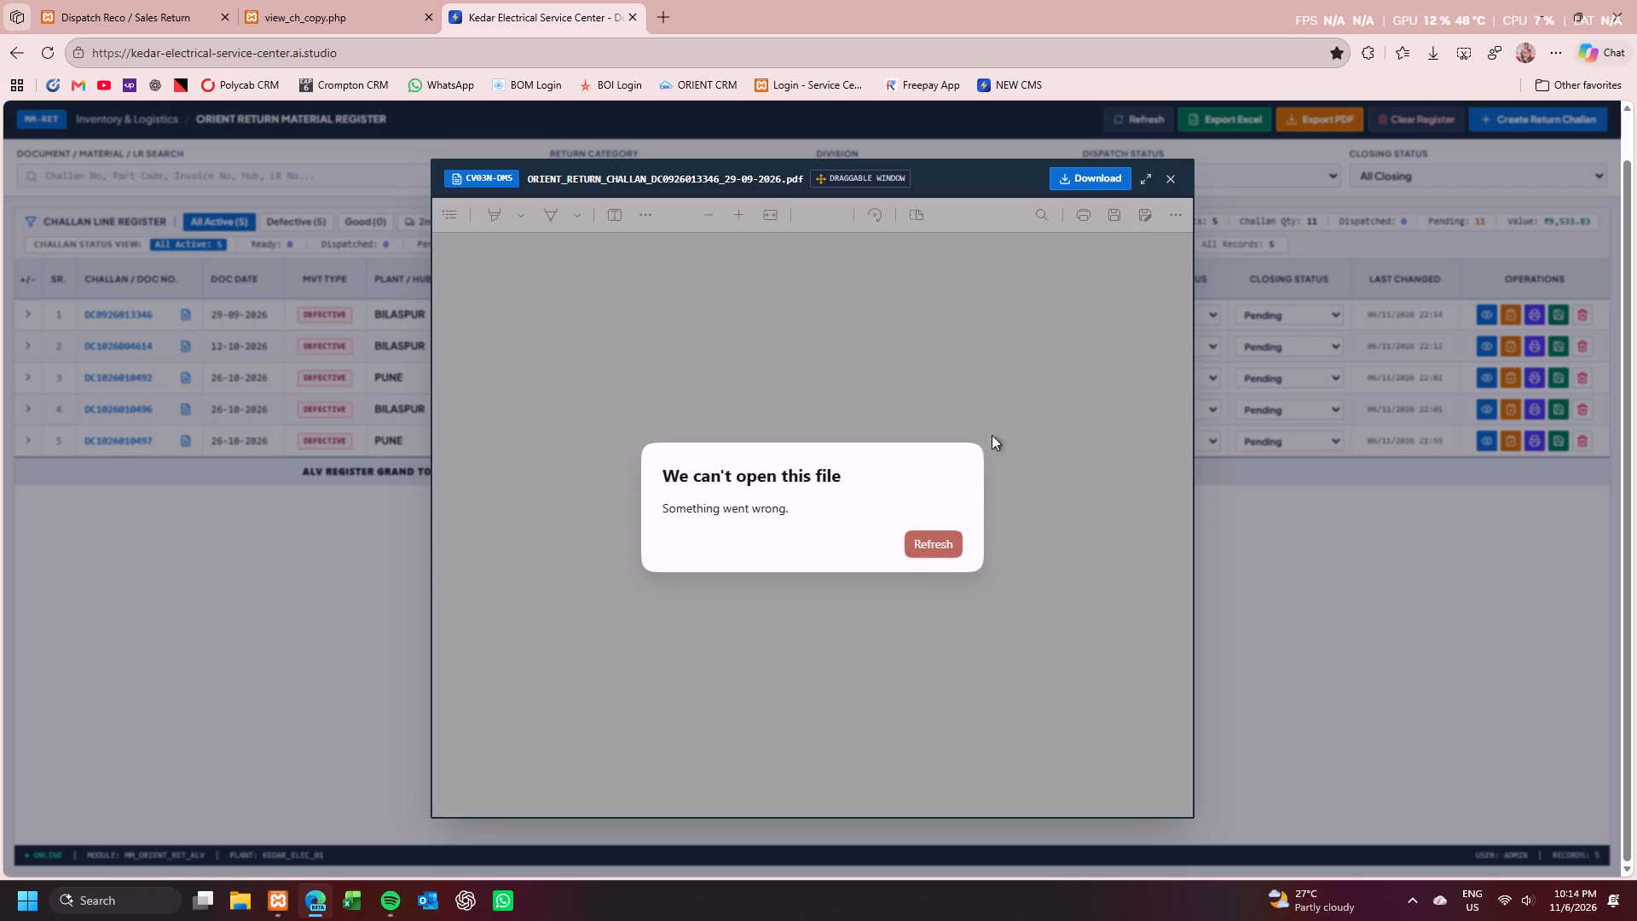
left_click(920, 541)
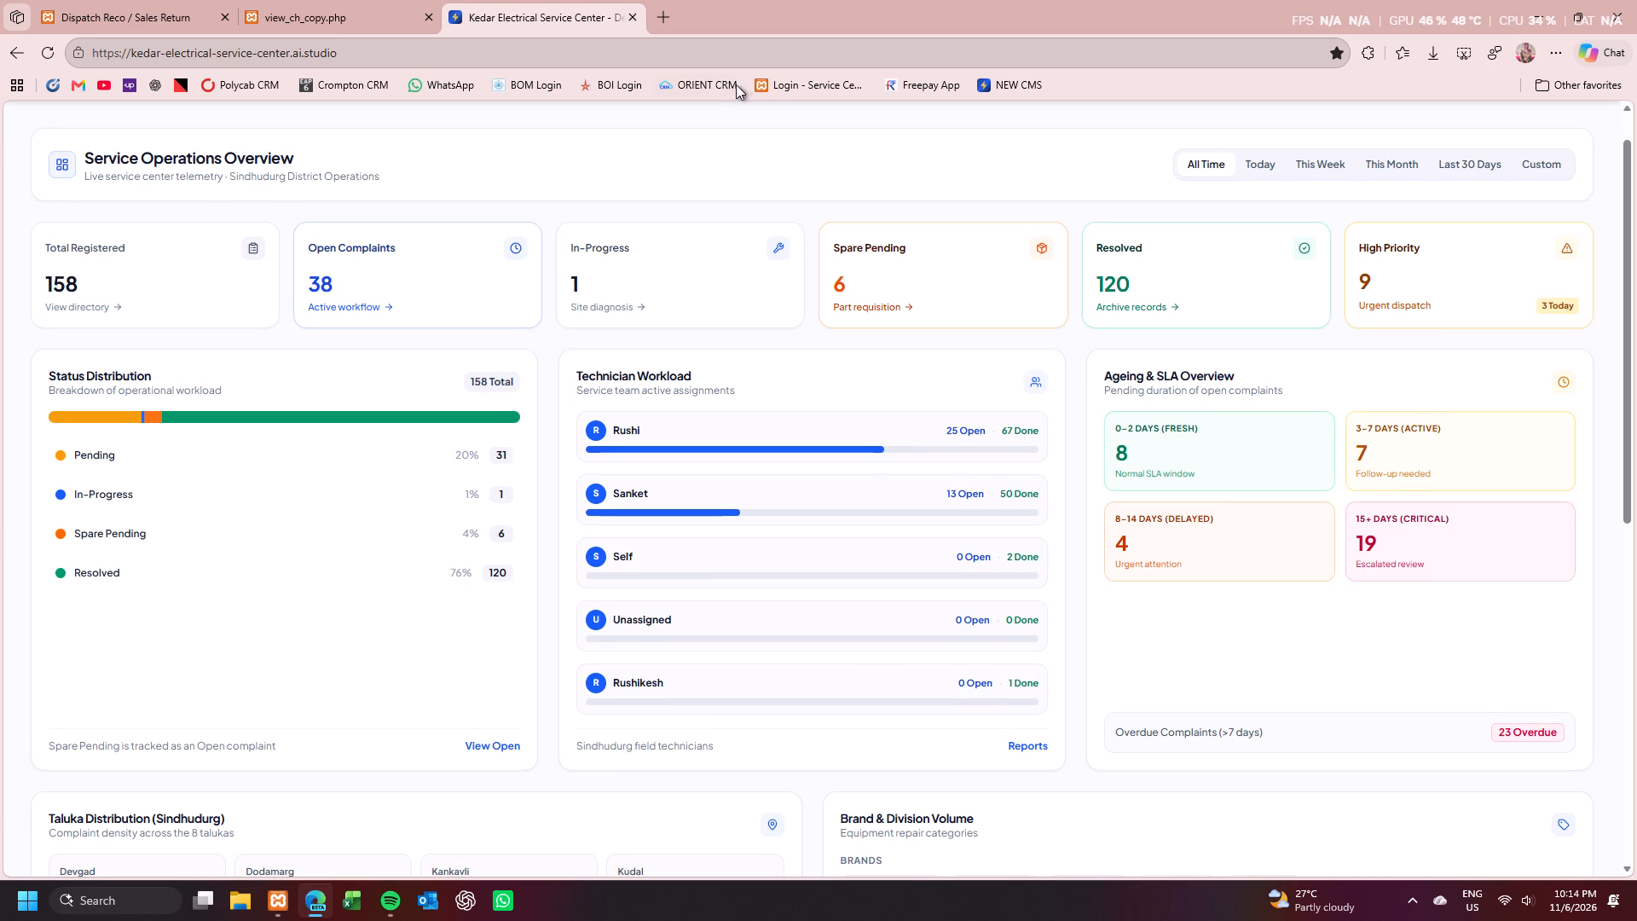
Return from the portal dashboard to the Orient Return Material Register.
scroll(517, 319, "down", 1)
scroll(517, 319, "up", 6)
scroll(470, 248, "down", 2)
scroll(466, 243, "up", 1)
scroll(495, 152, "up", 3)
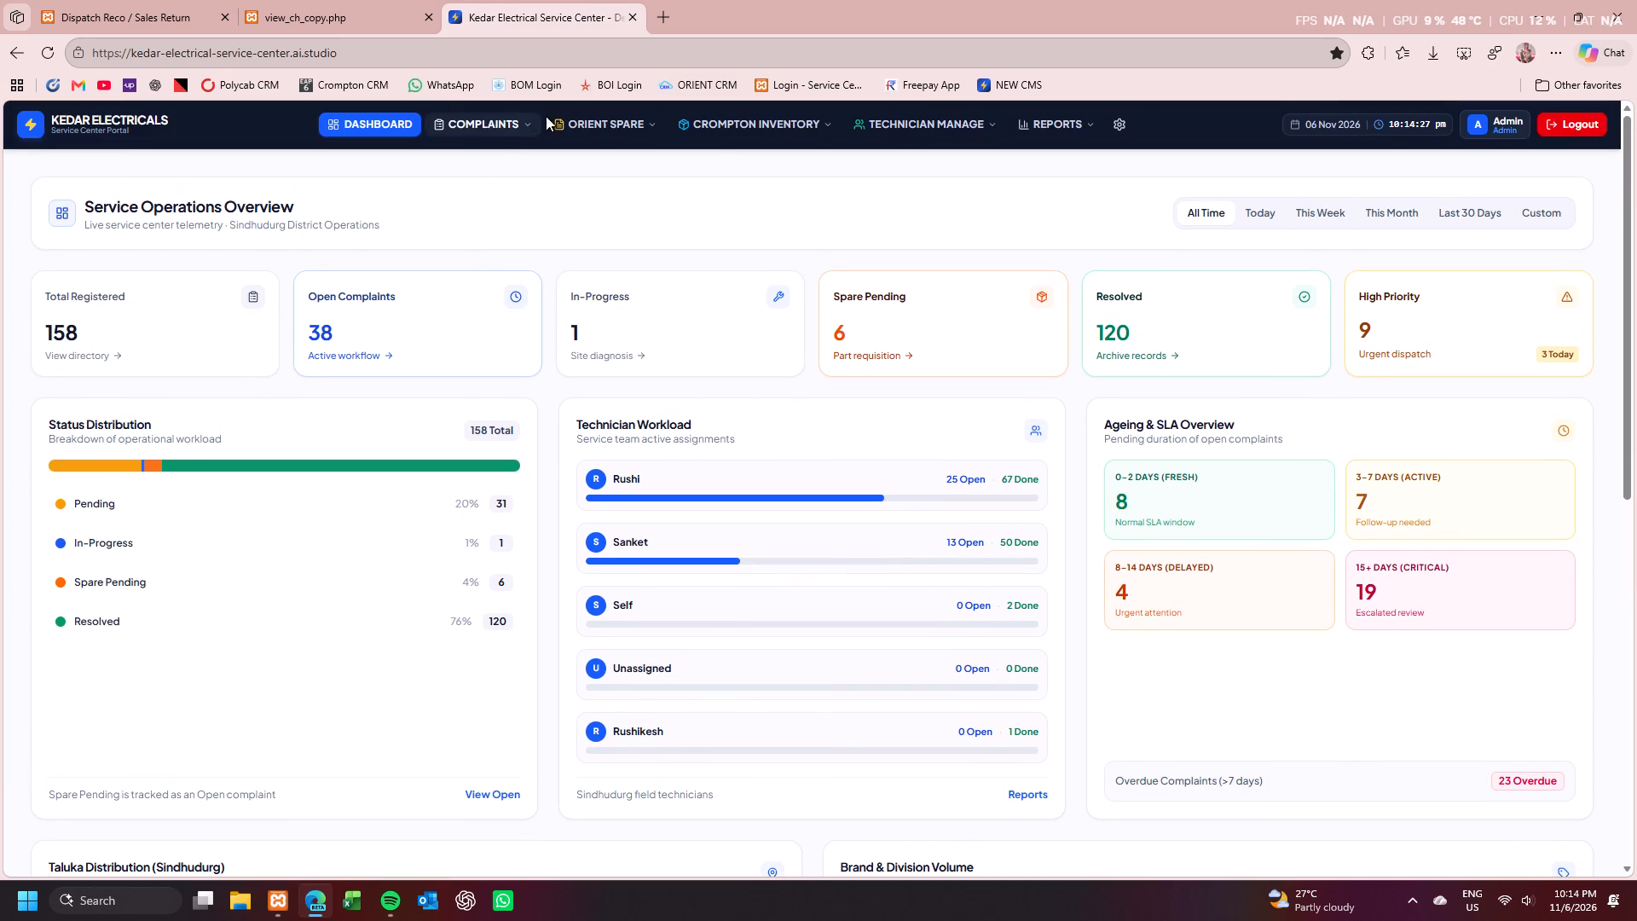
left_click(589, 119)
left_click(633, 263)
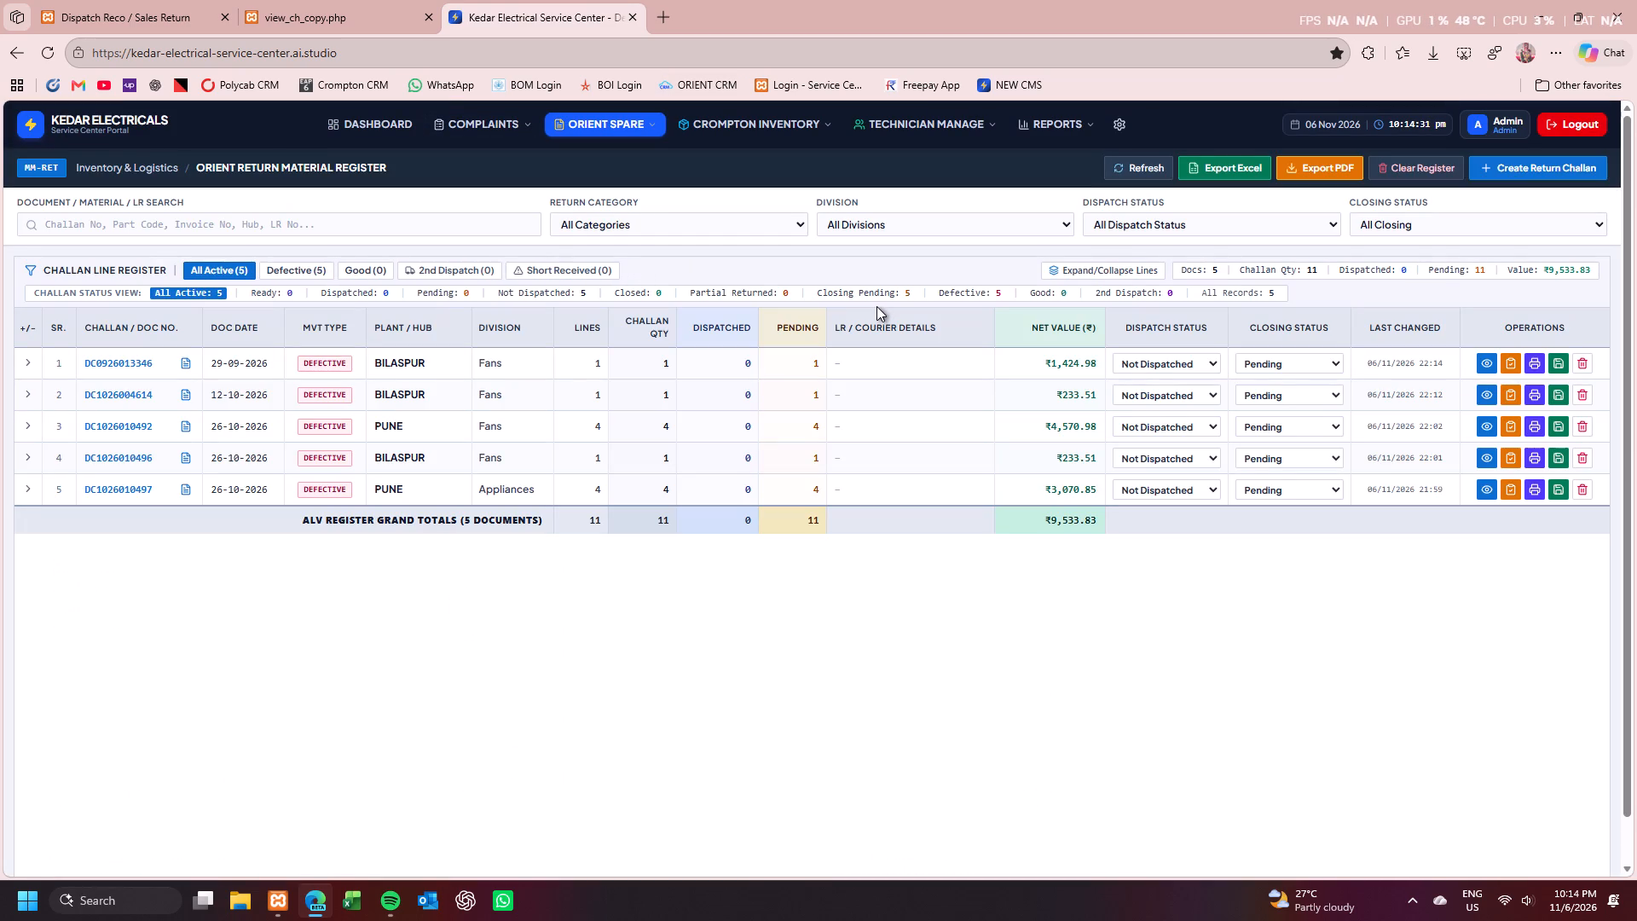
left_click(1489, 361)
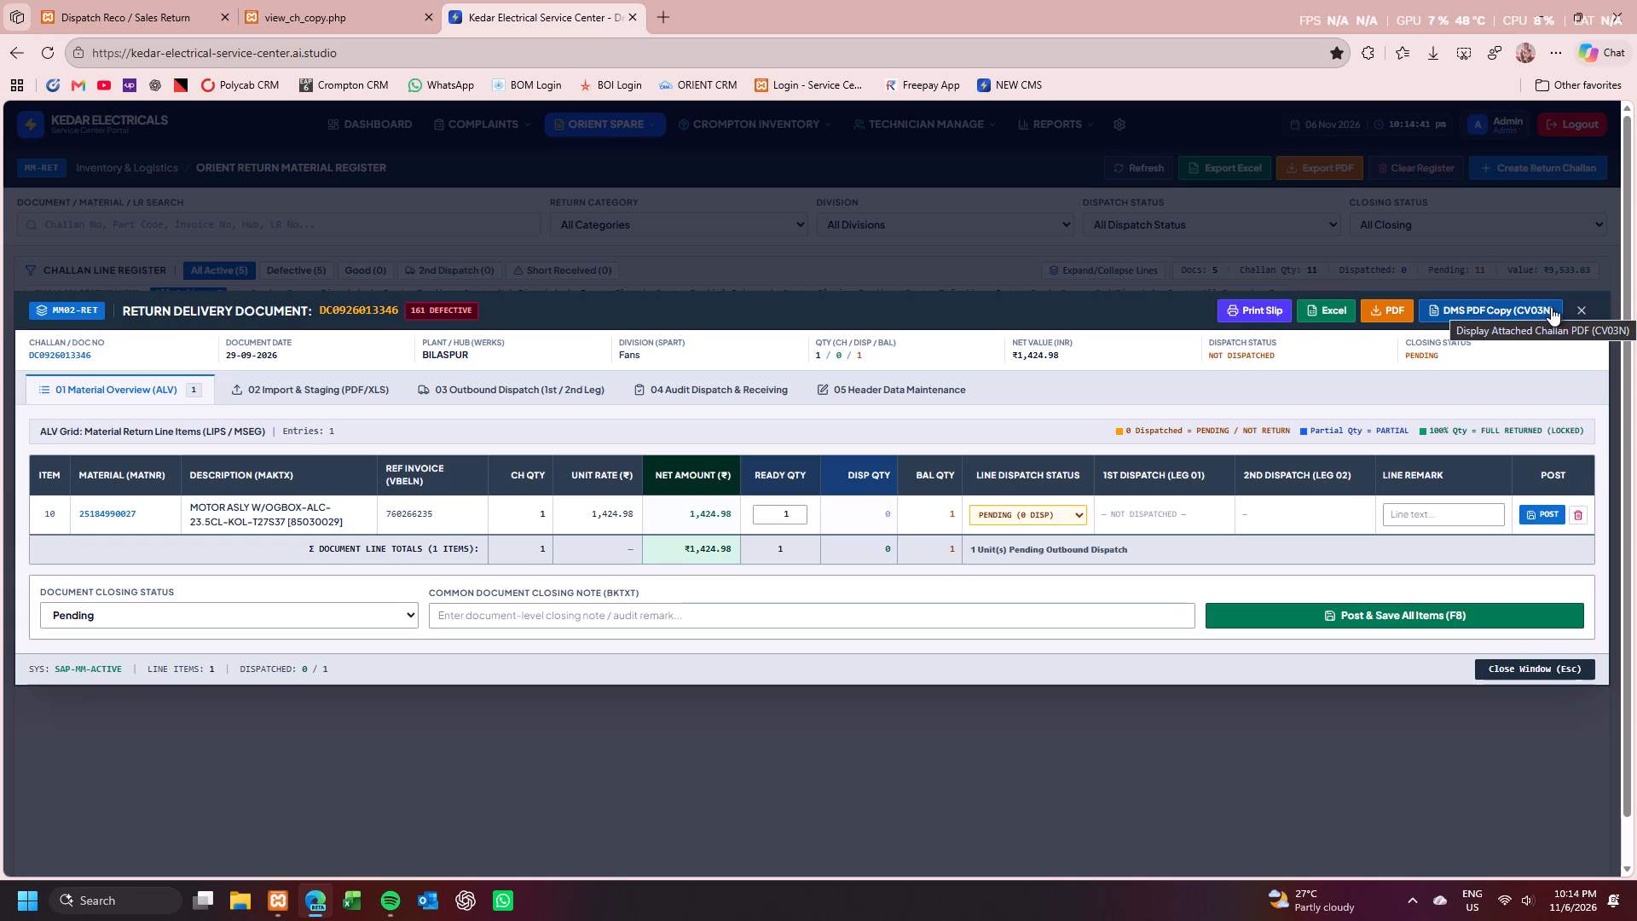
left_click(1250, 310)
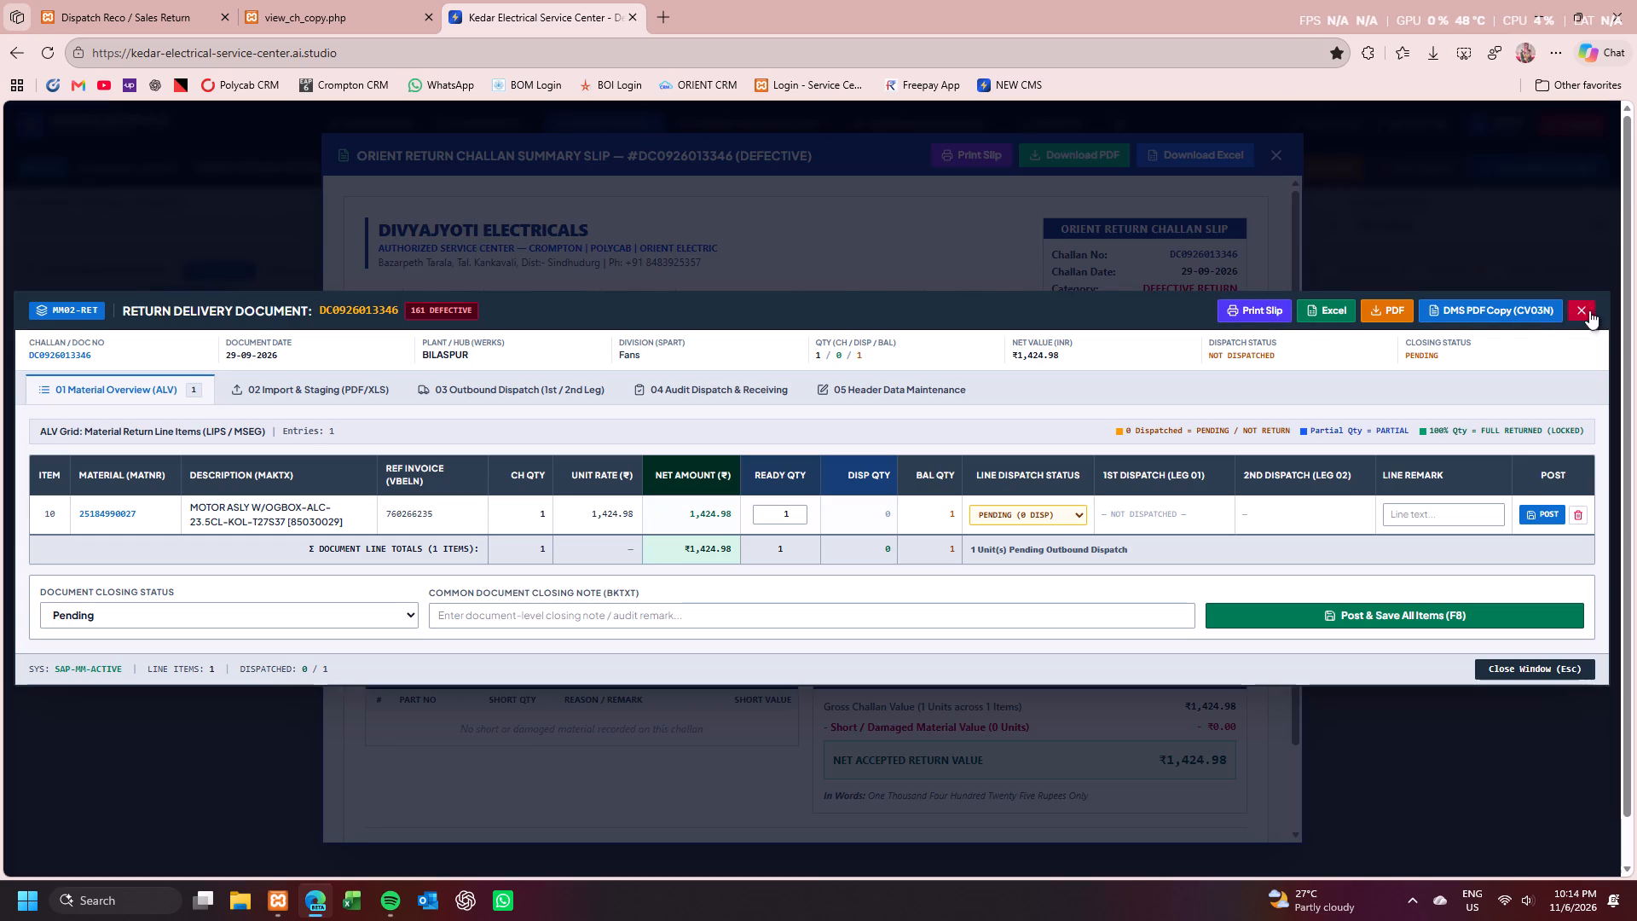
left_click(1388, 319)
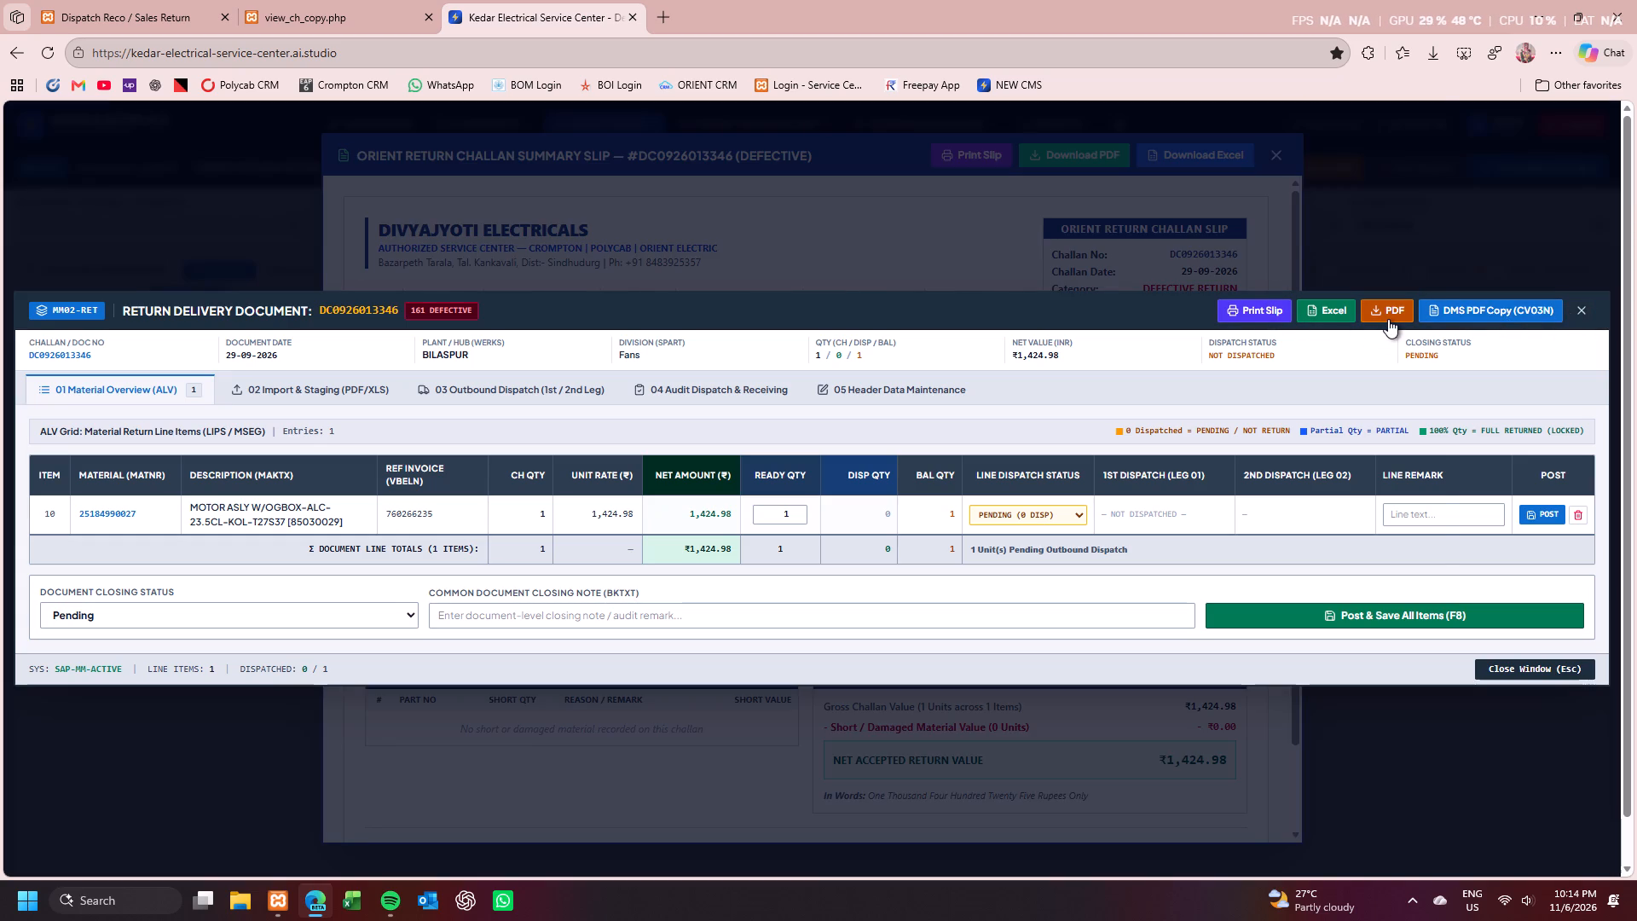
left_click(1297, 142)
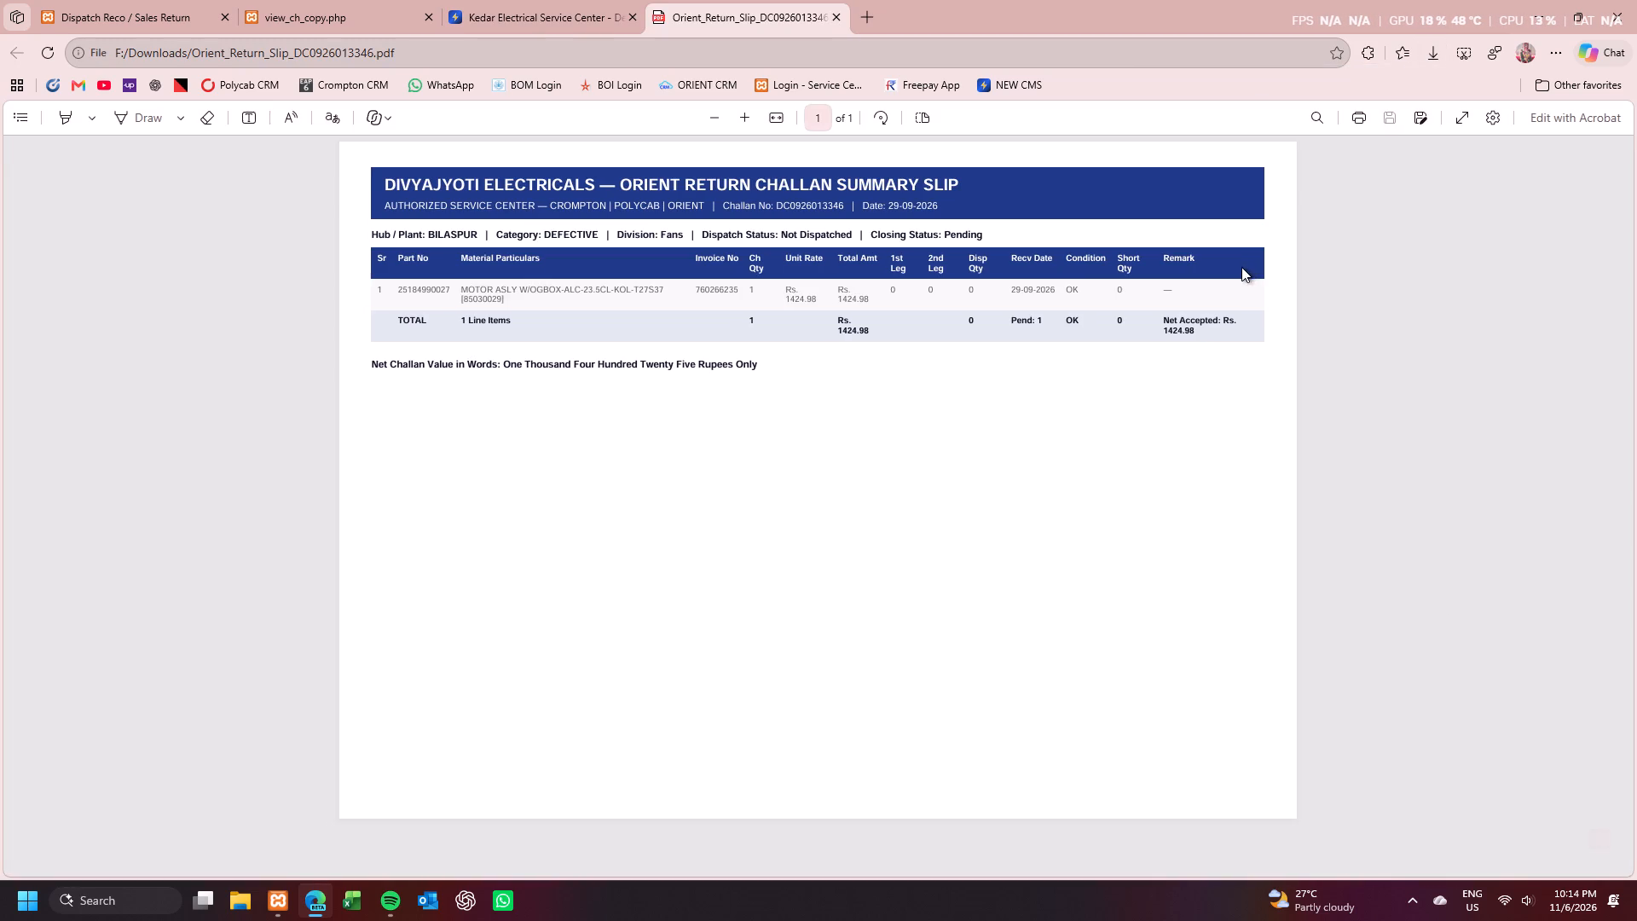
left_click(831, 15)
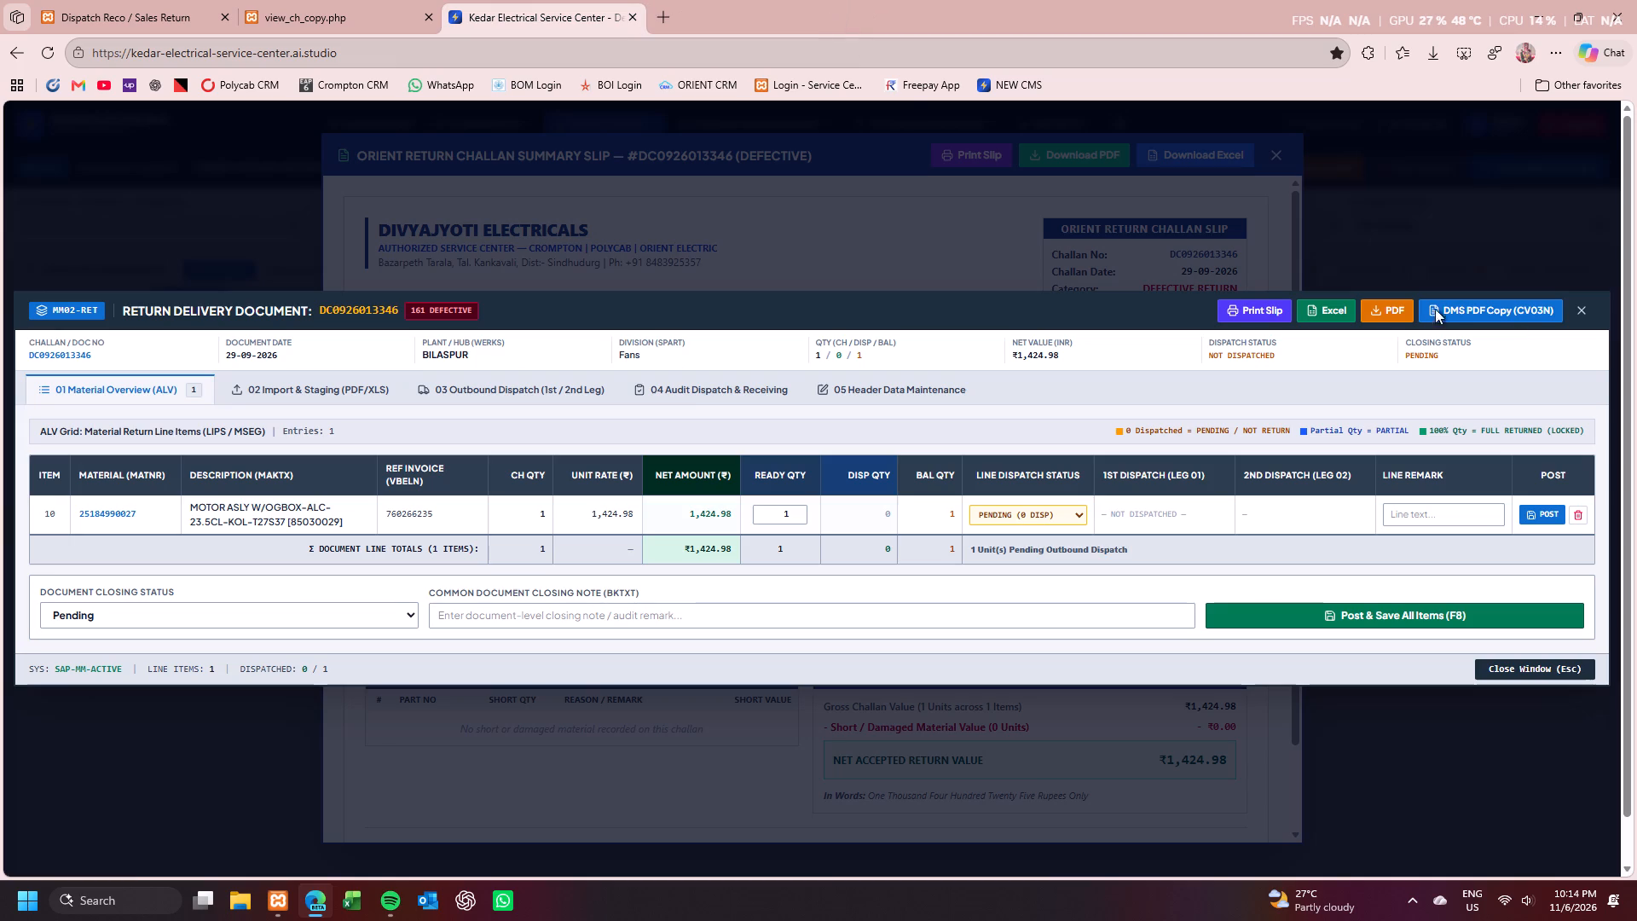
left_click(1582, 309)
left_click(1287, 146)
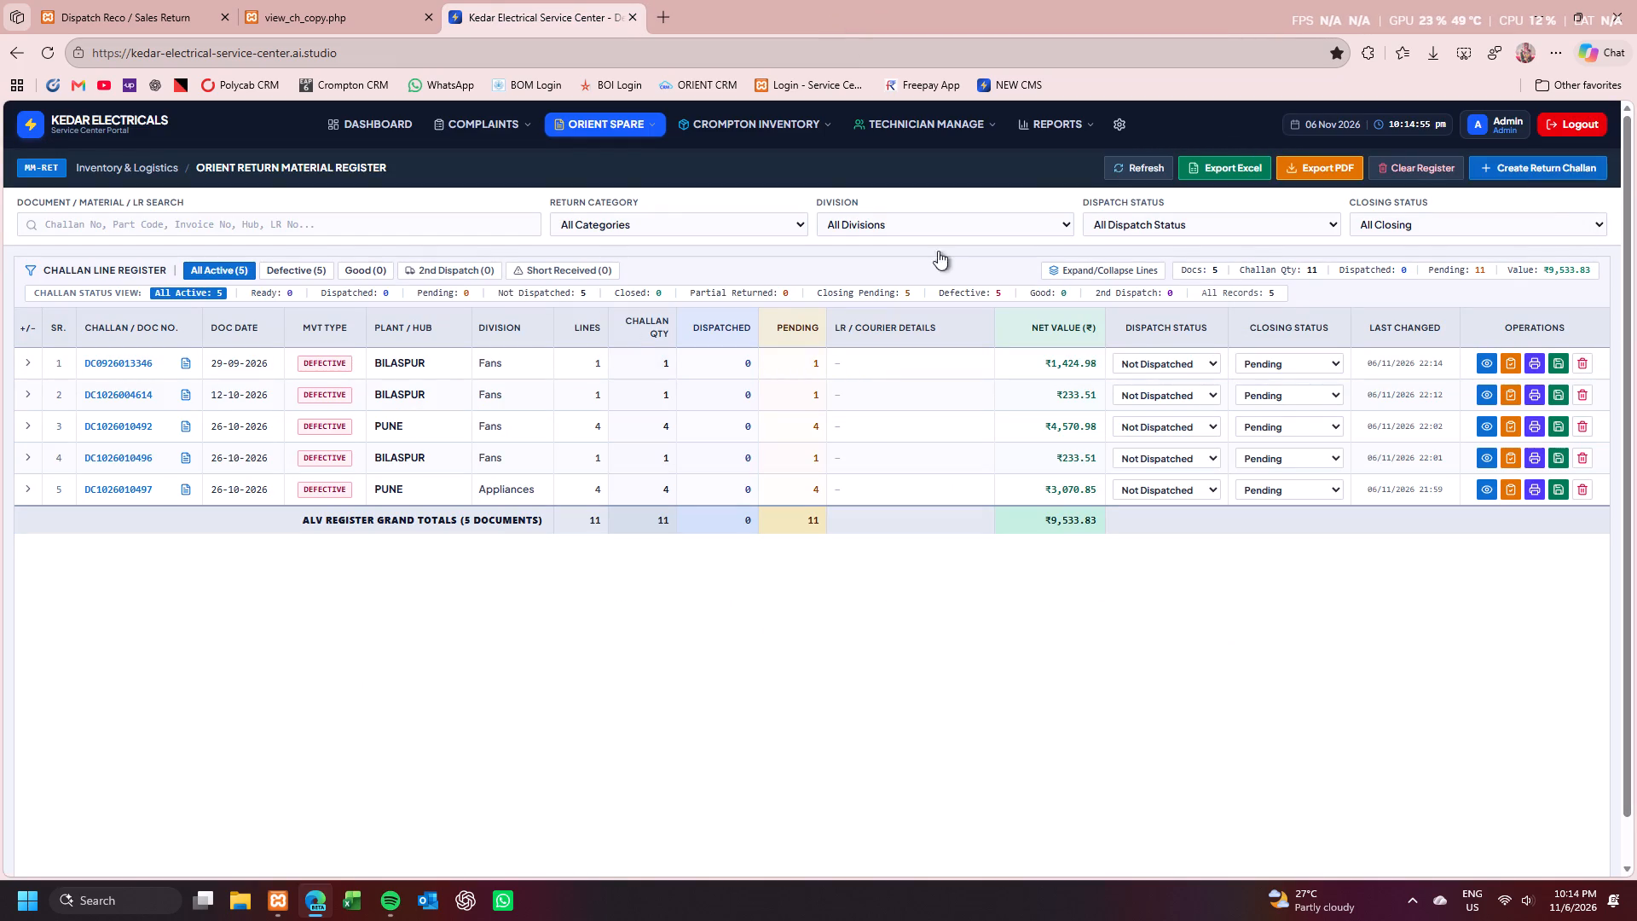
left_click(309, 0)
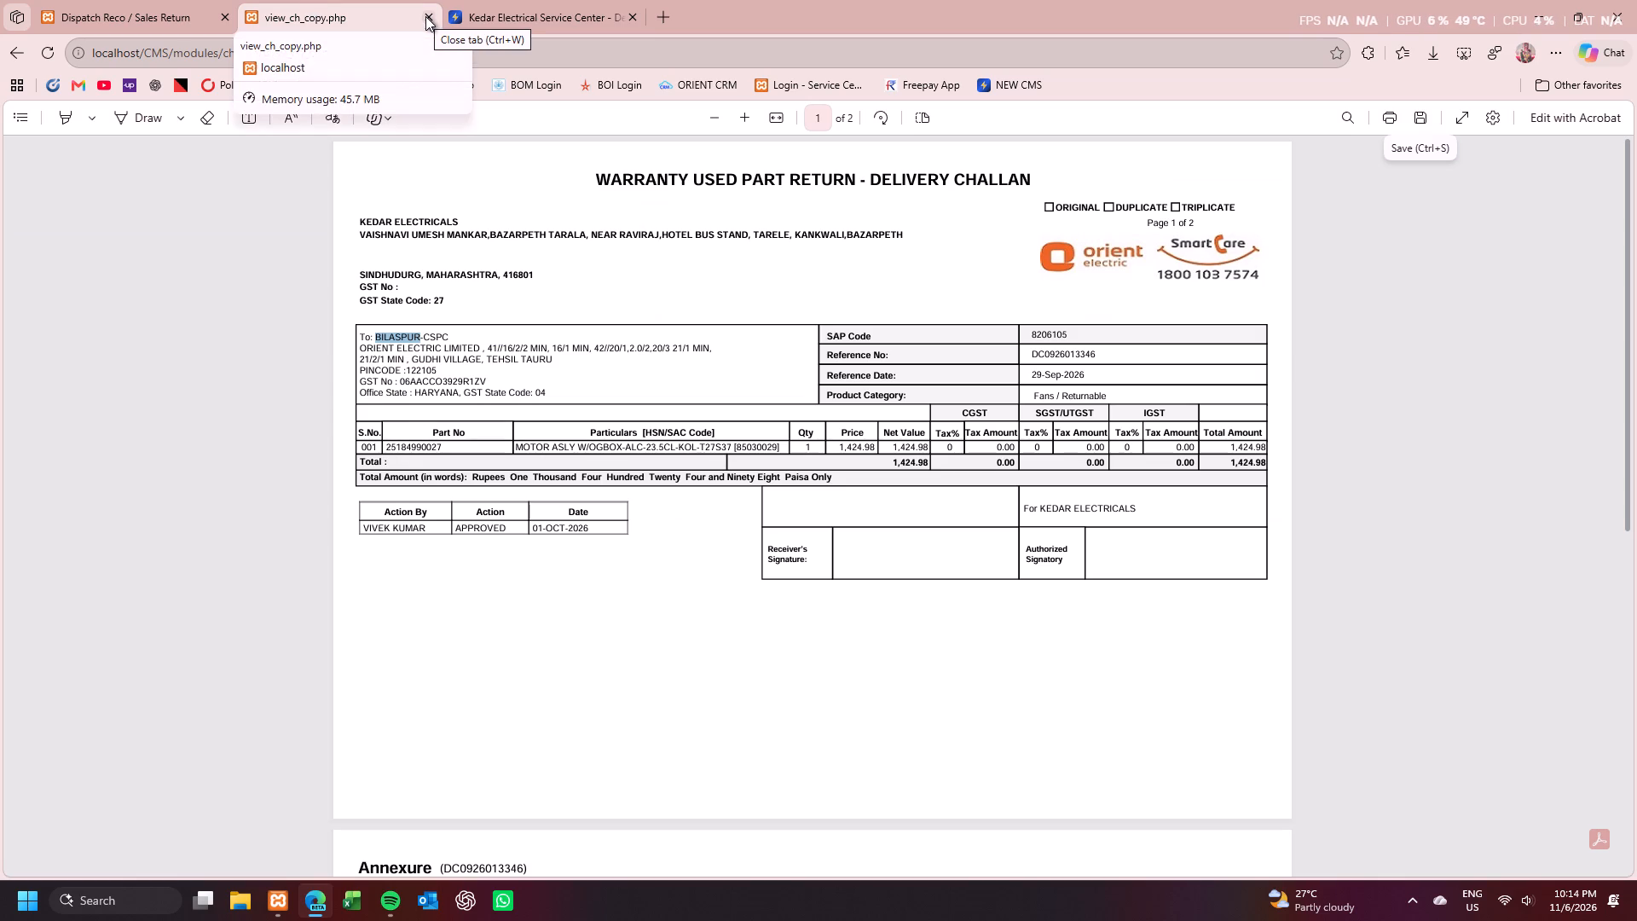
left_click(425, 16)
left_click(64, 0)
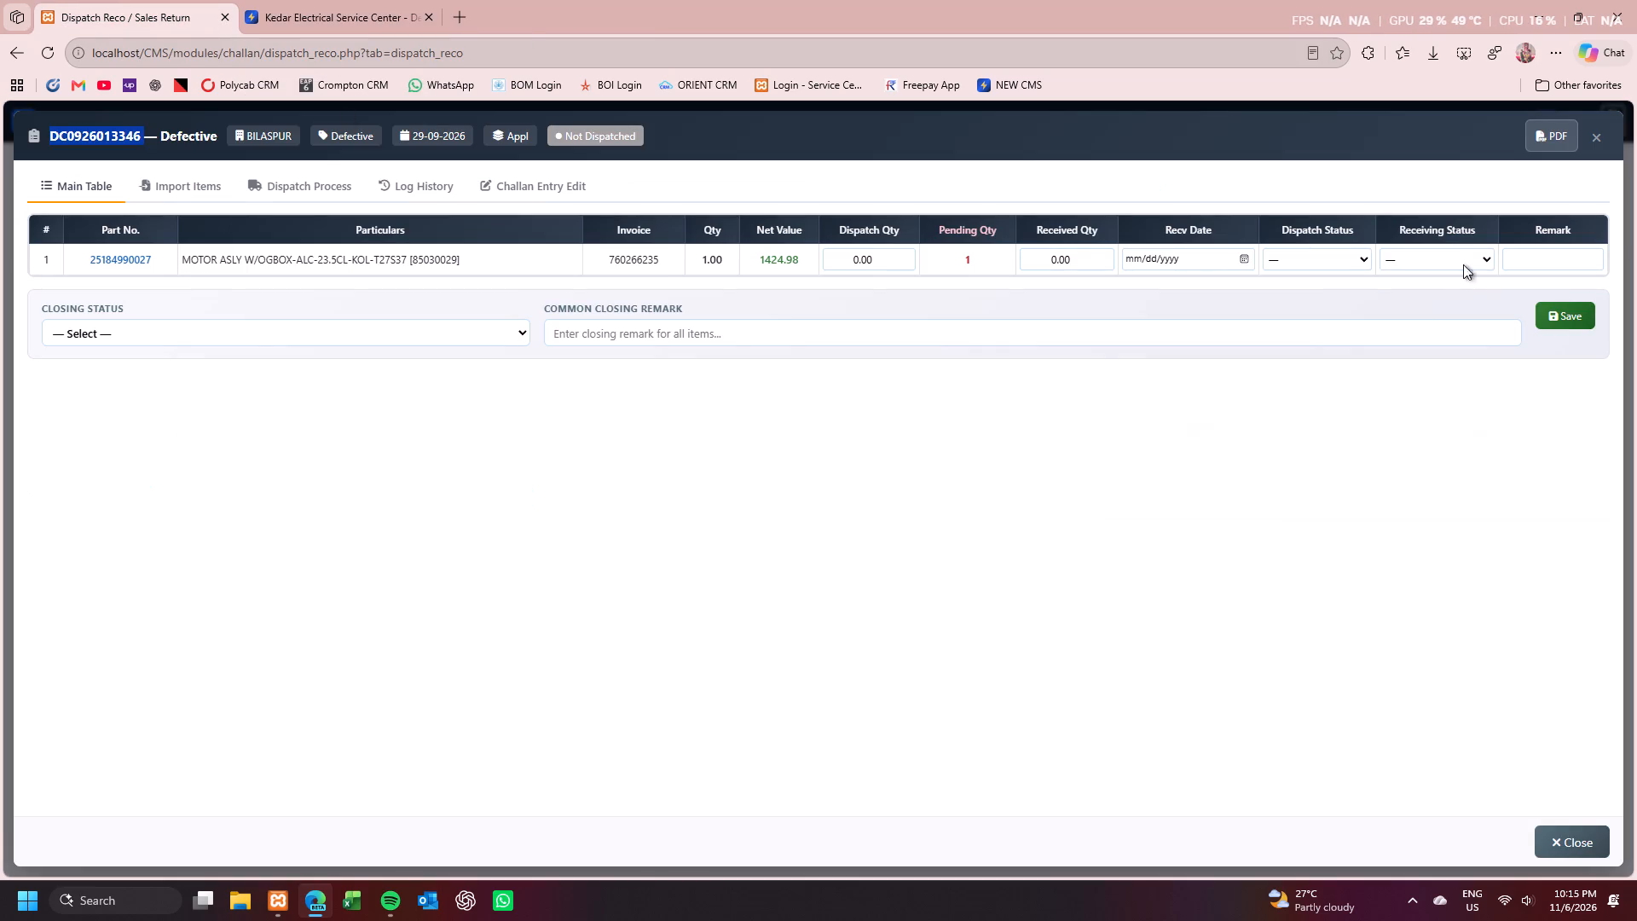
left_click(1594, 131)
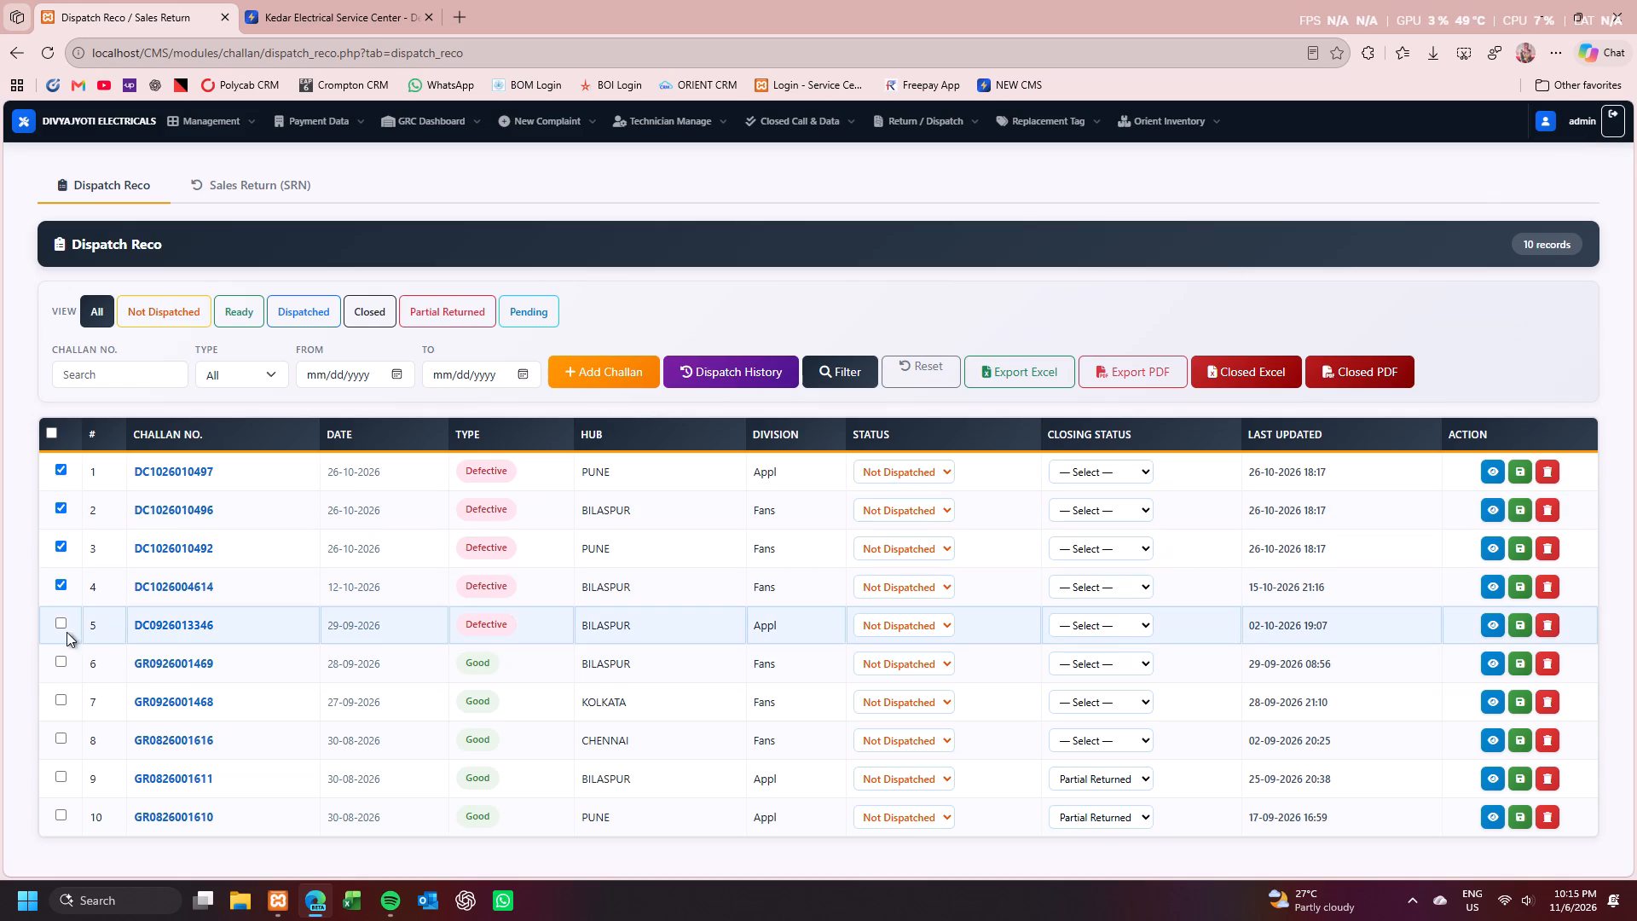
left_click(54, 623)
left_click(57, 624)
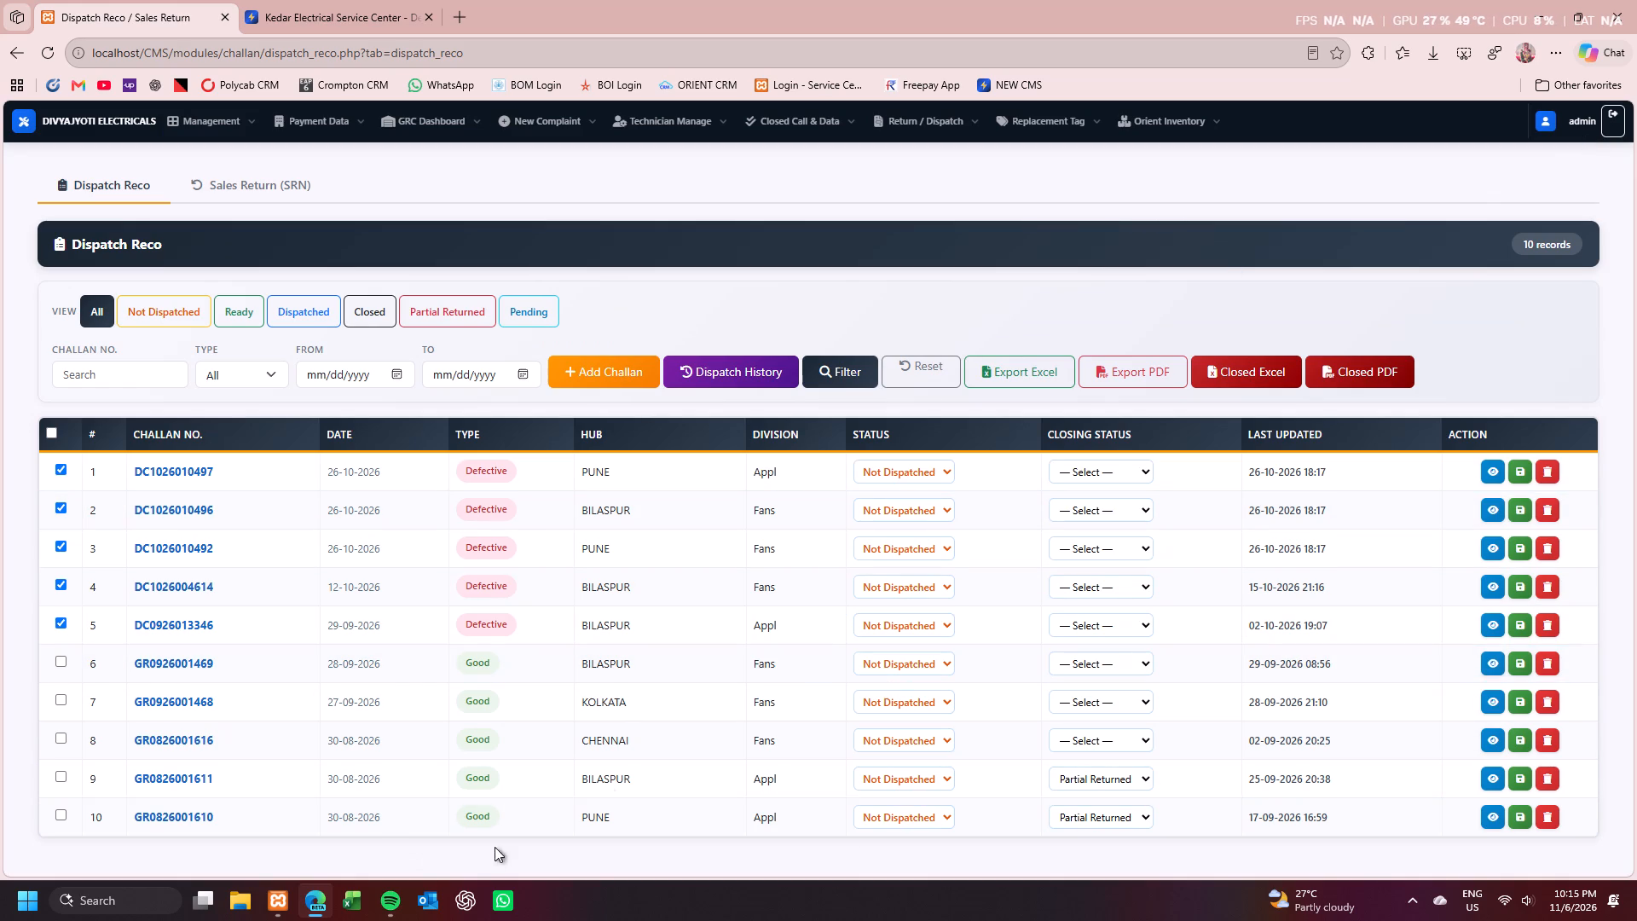
Switch to Google Chrome and open the Crompton ServitiumCRM login page.
left_click(98, 904)
type("CH")
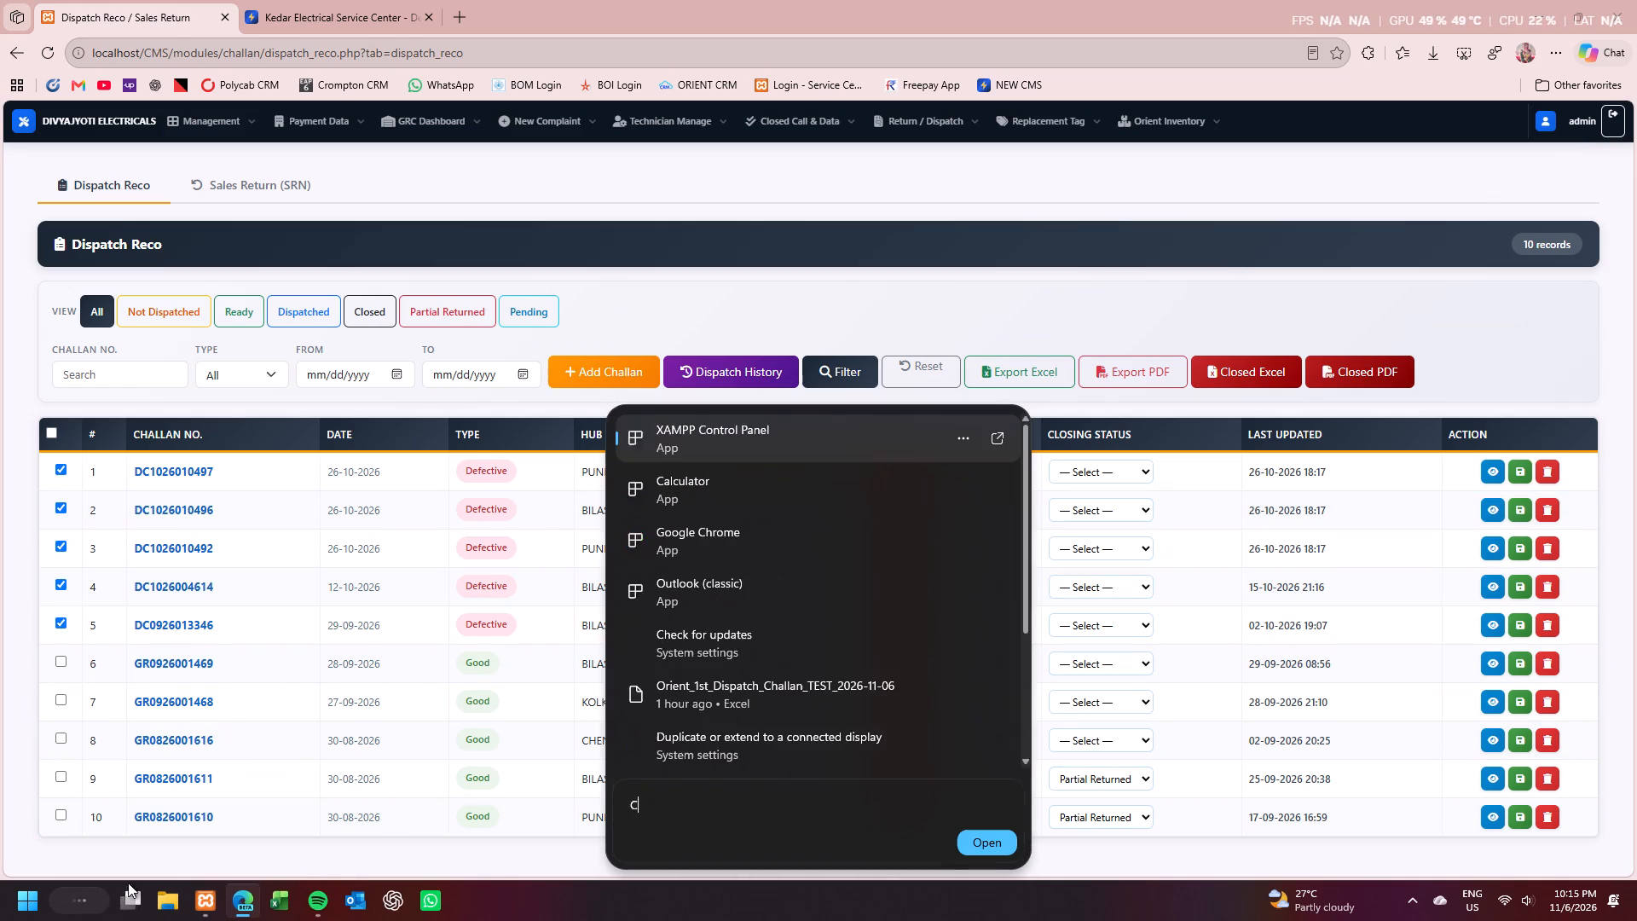
left_click(708, 453)
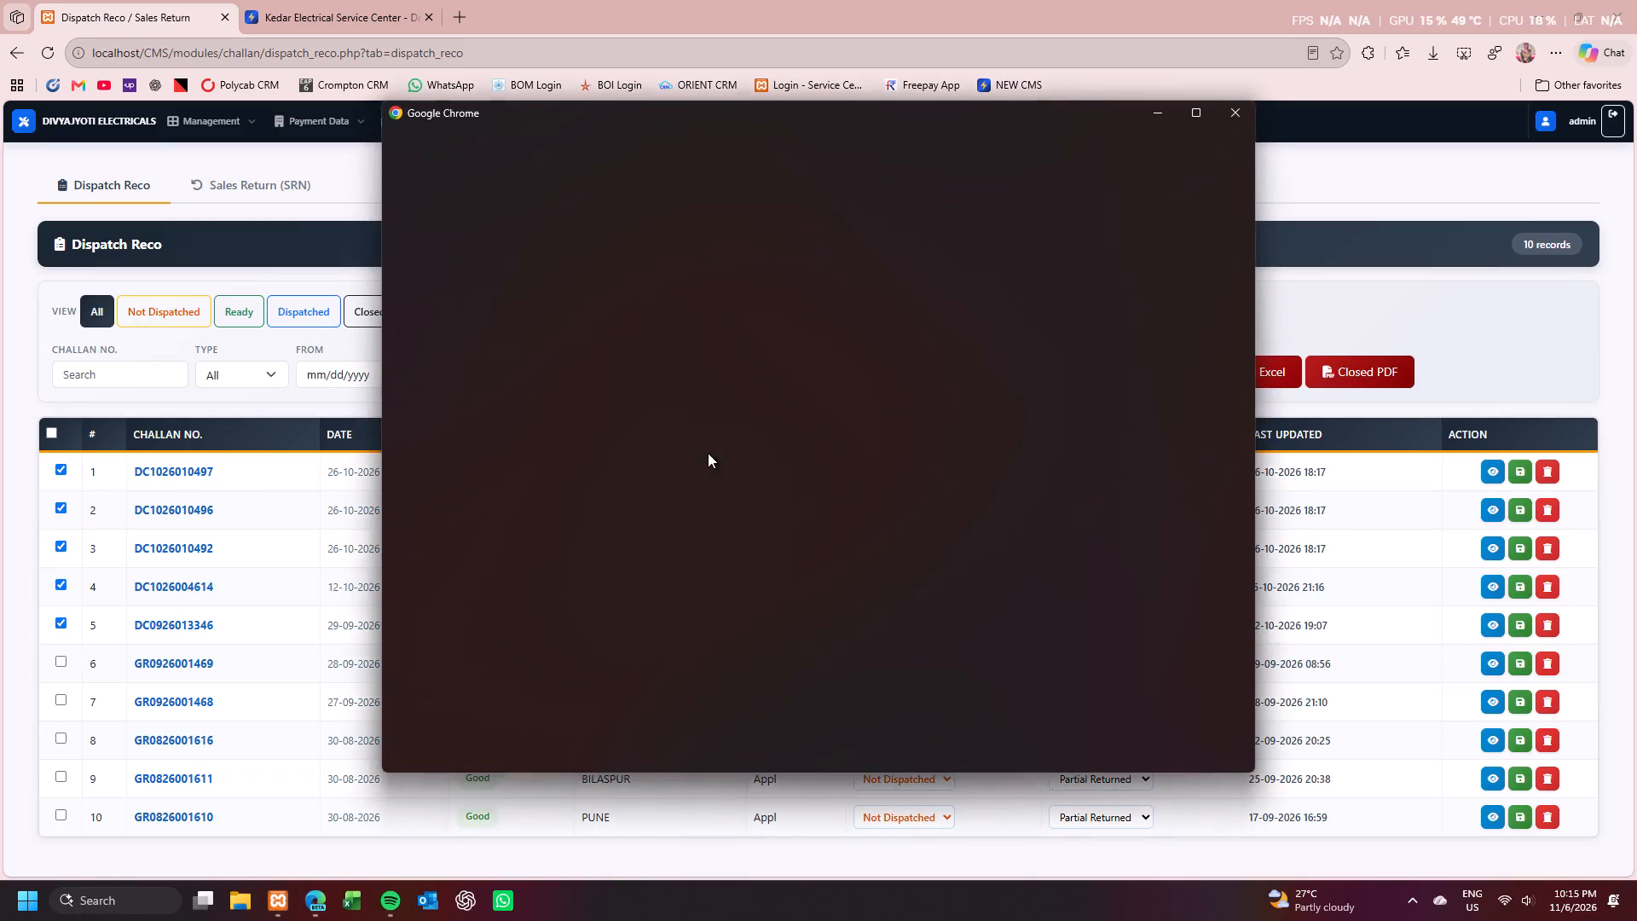
left_click(888, 548)
left_click(887, 590)
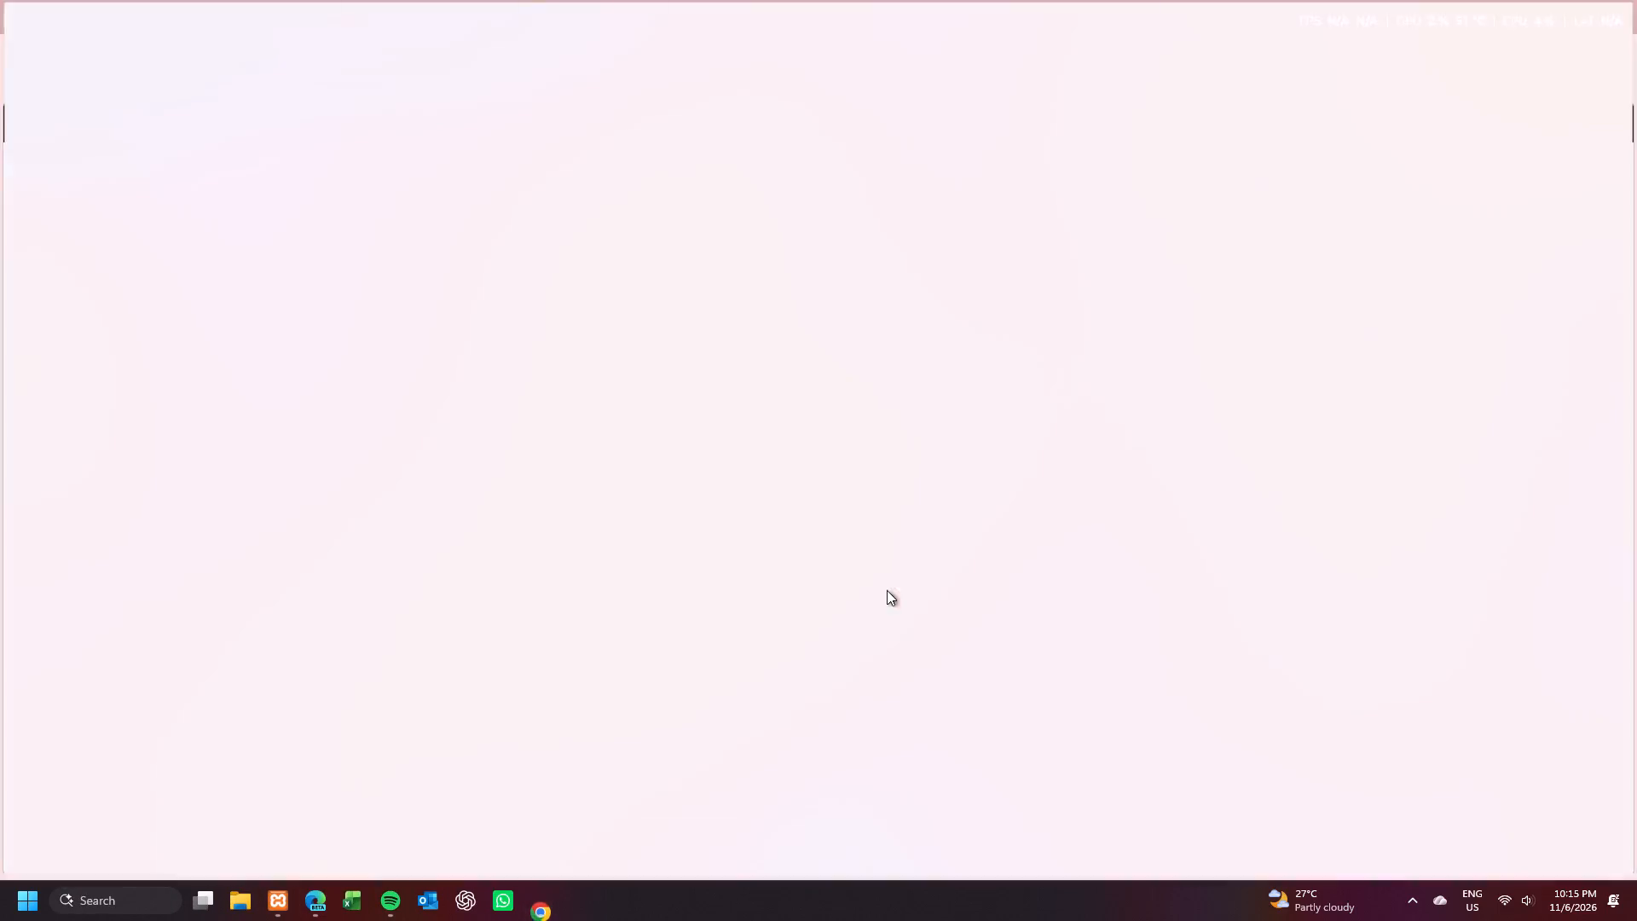
left_click(635, 555)
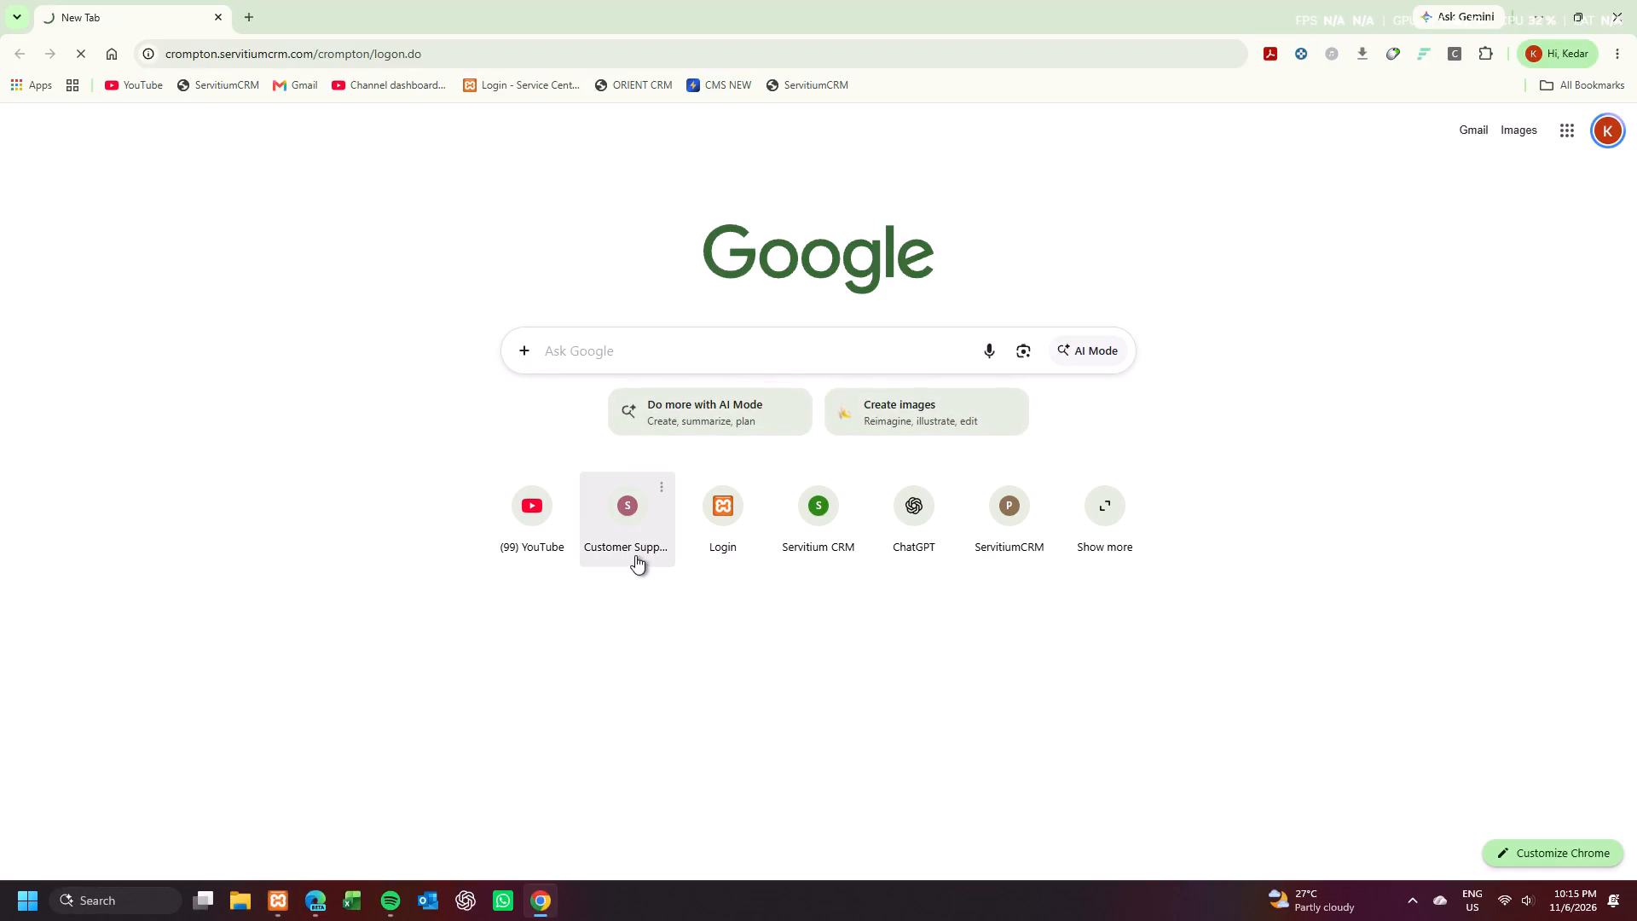
left_click(259, 14)
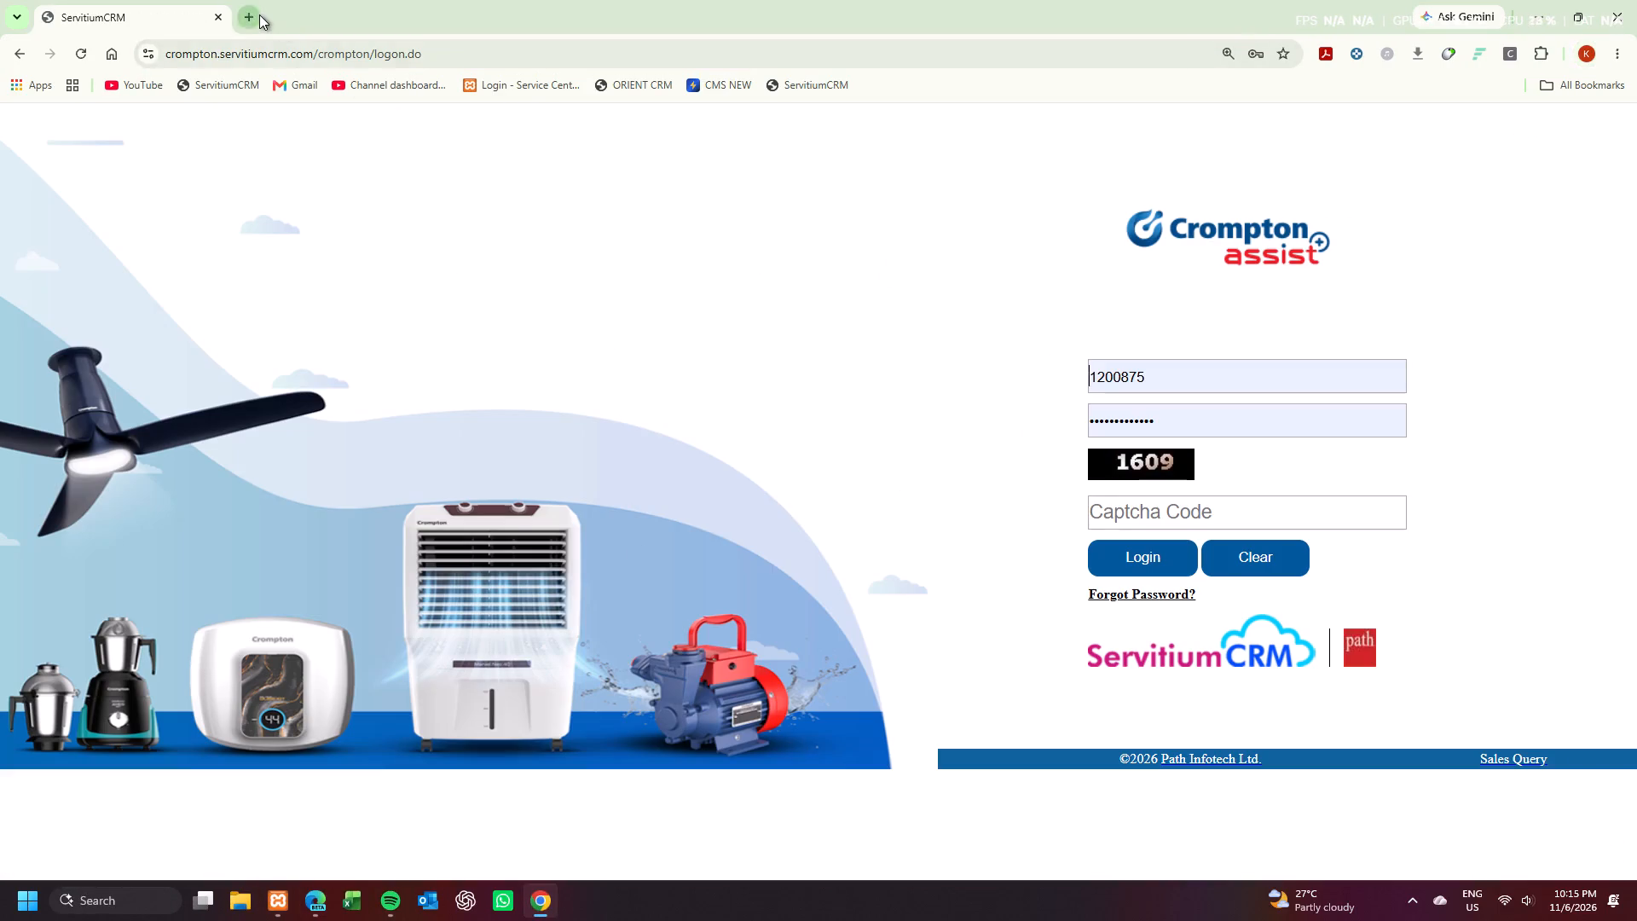
type("GOO")
key("Return")
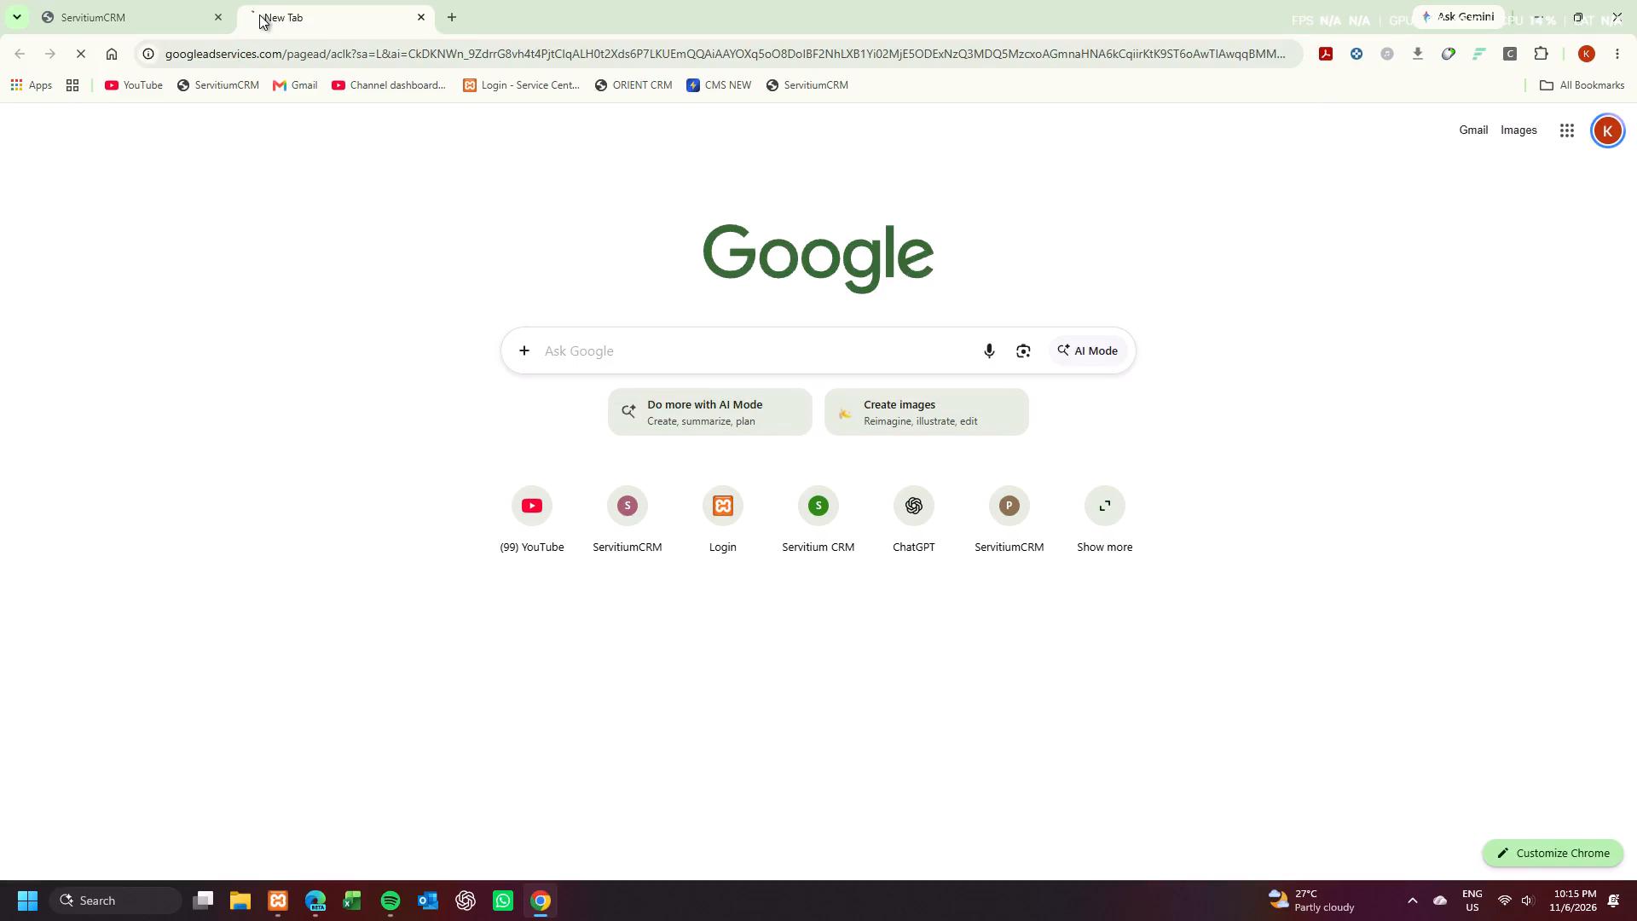
left_click(448, 0)
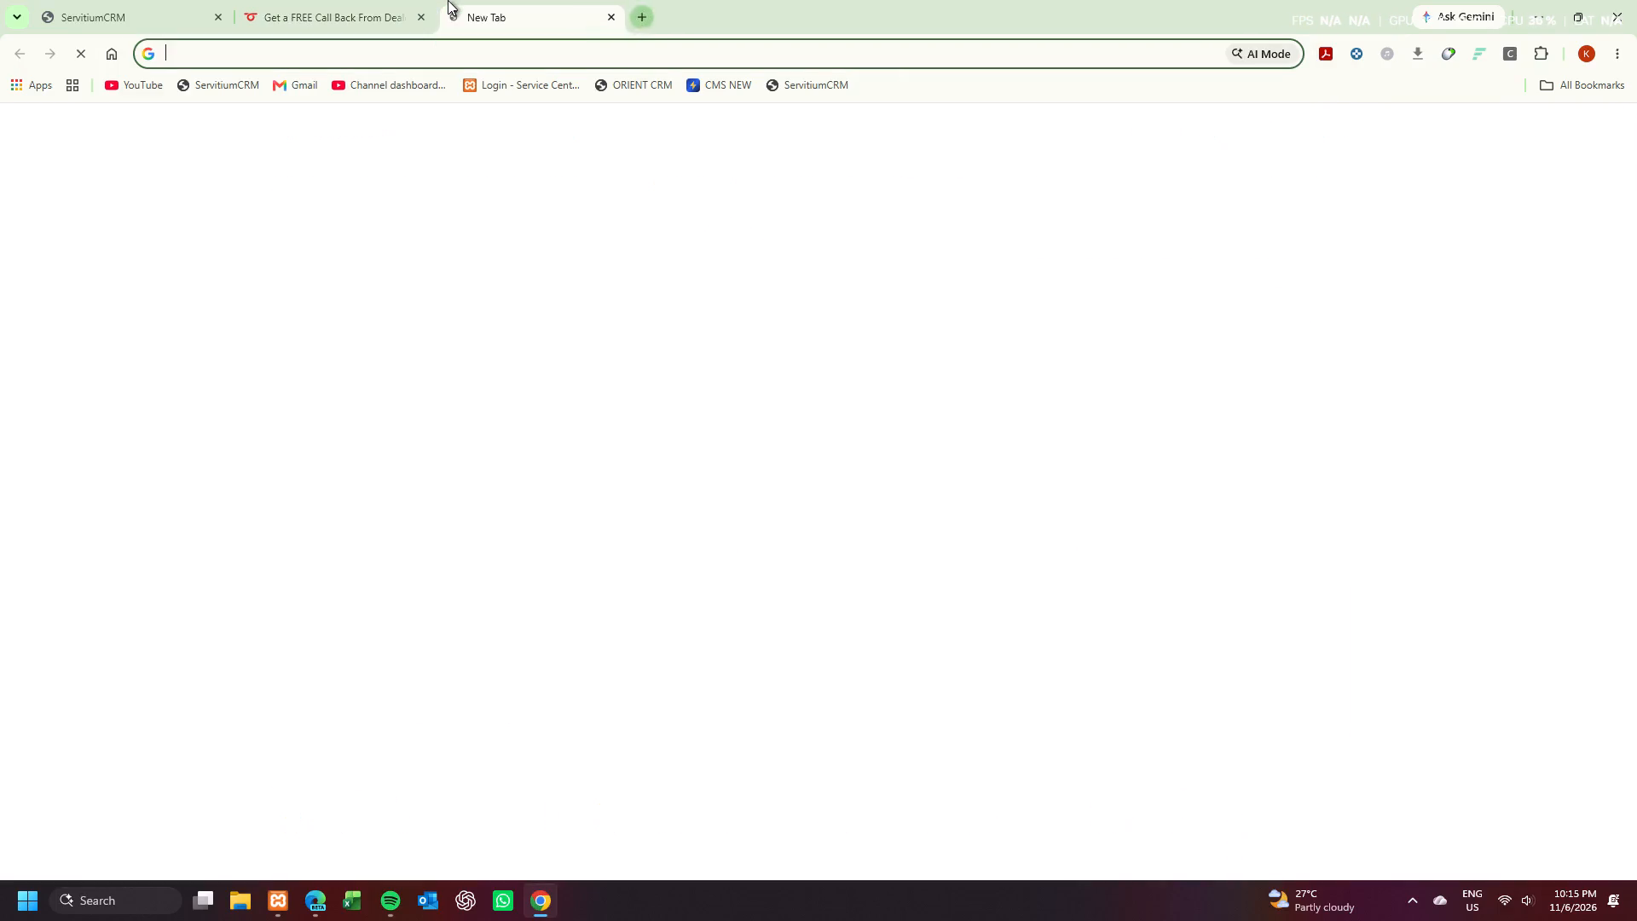
type("GOOG")
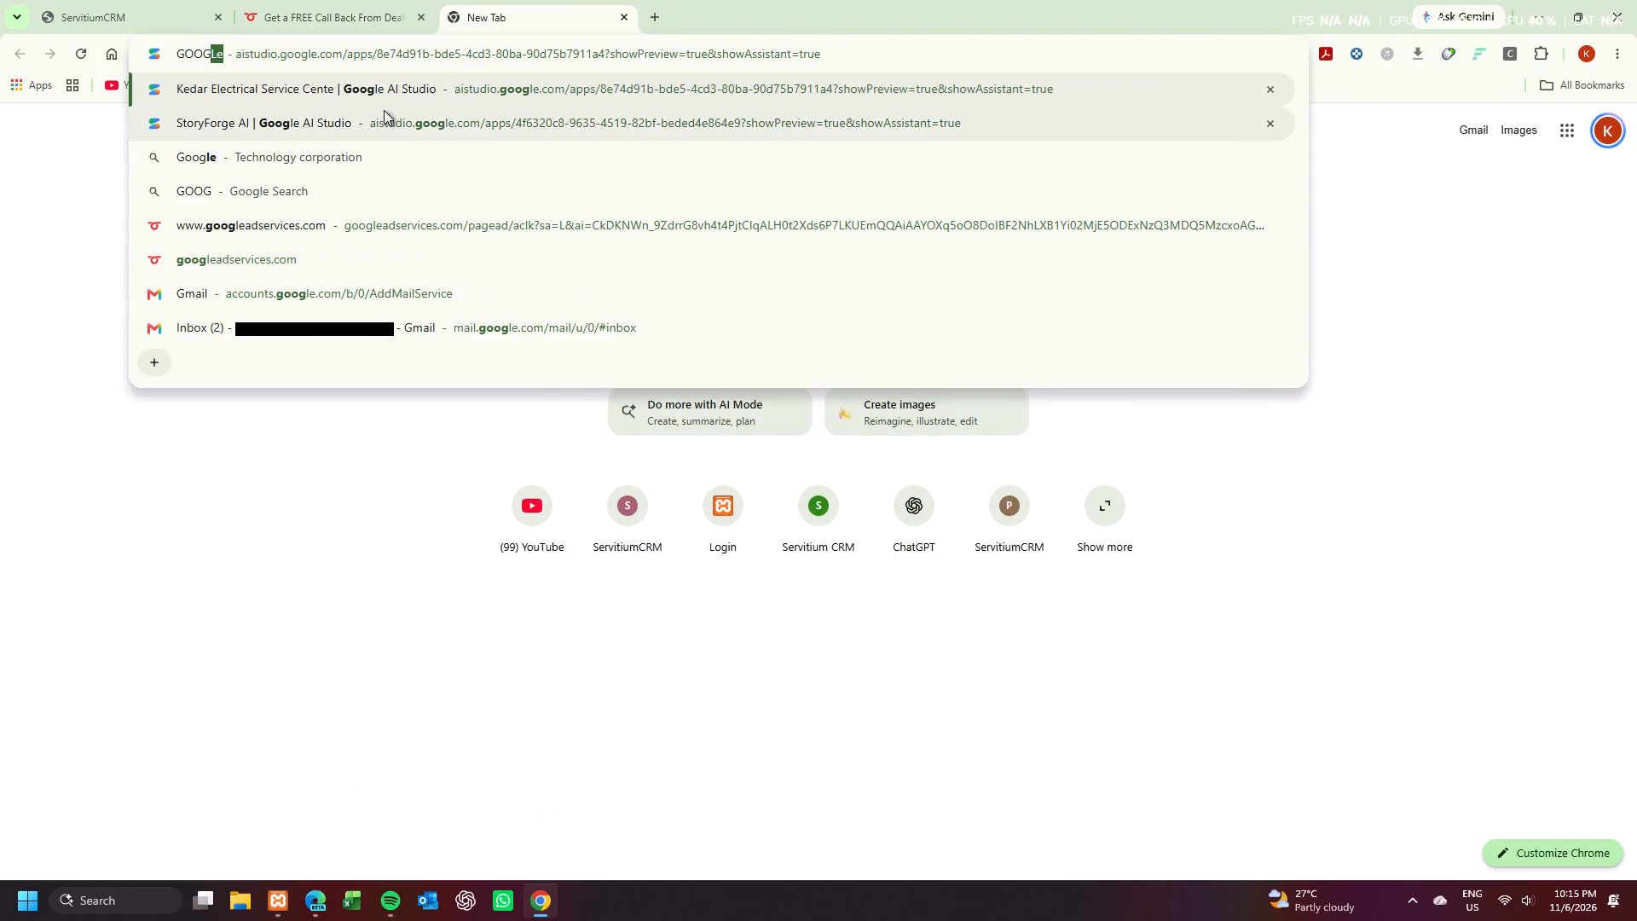
left_click(388, 96)
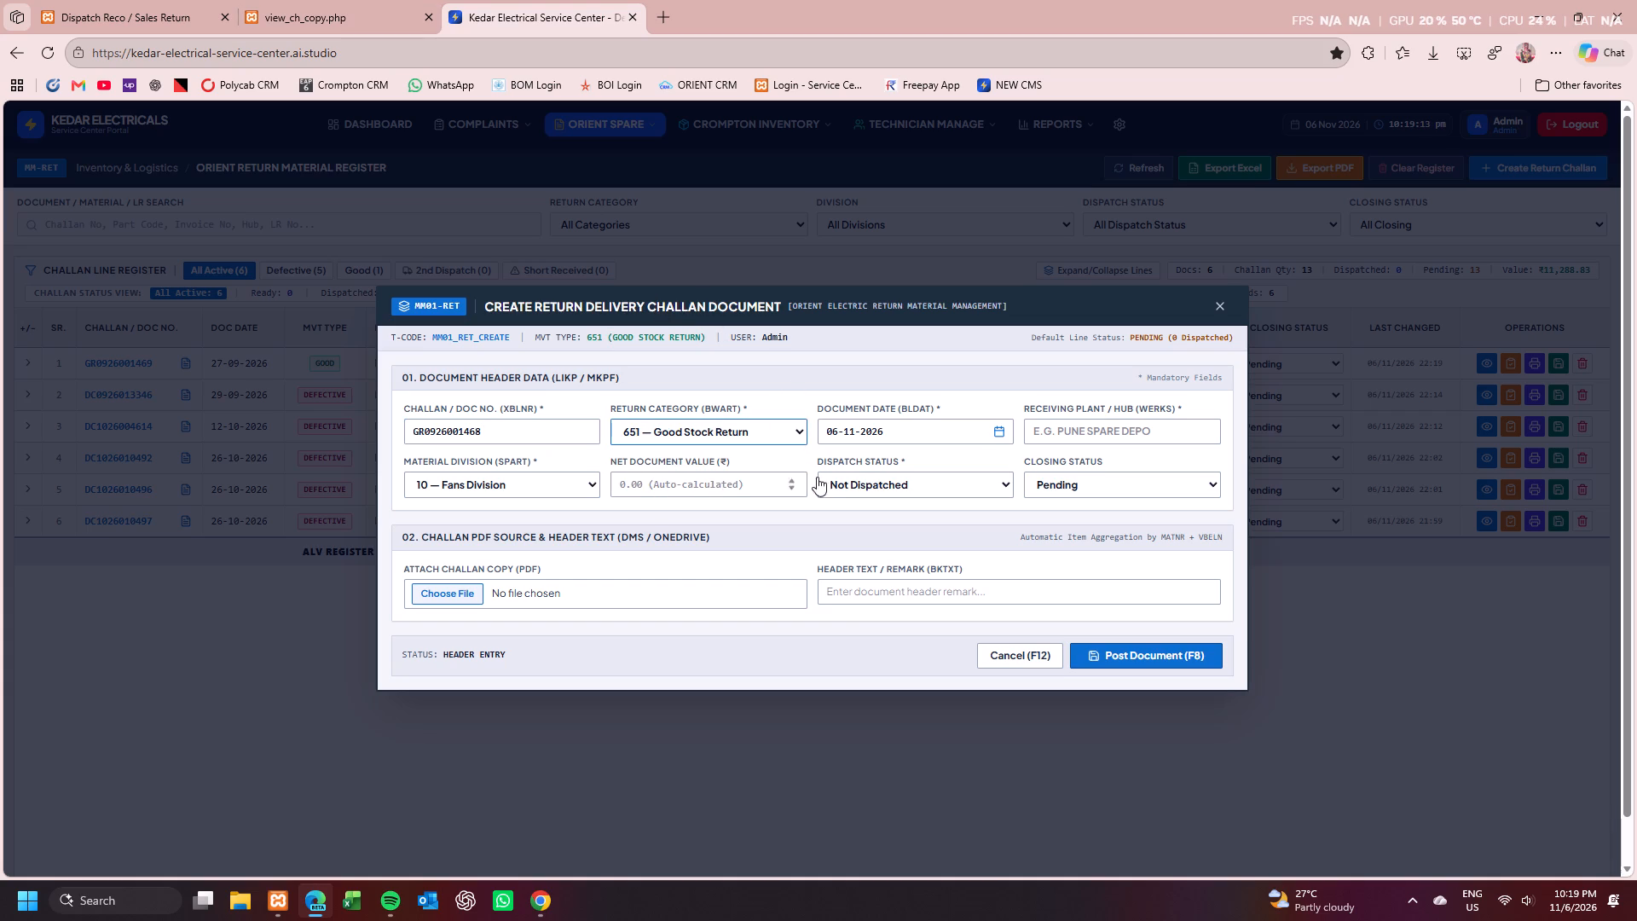
left_click(369, 0)
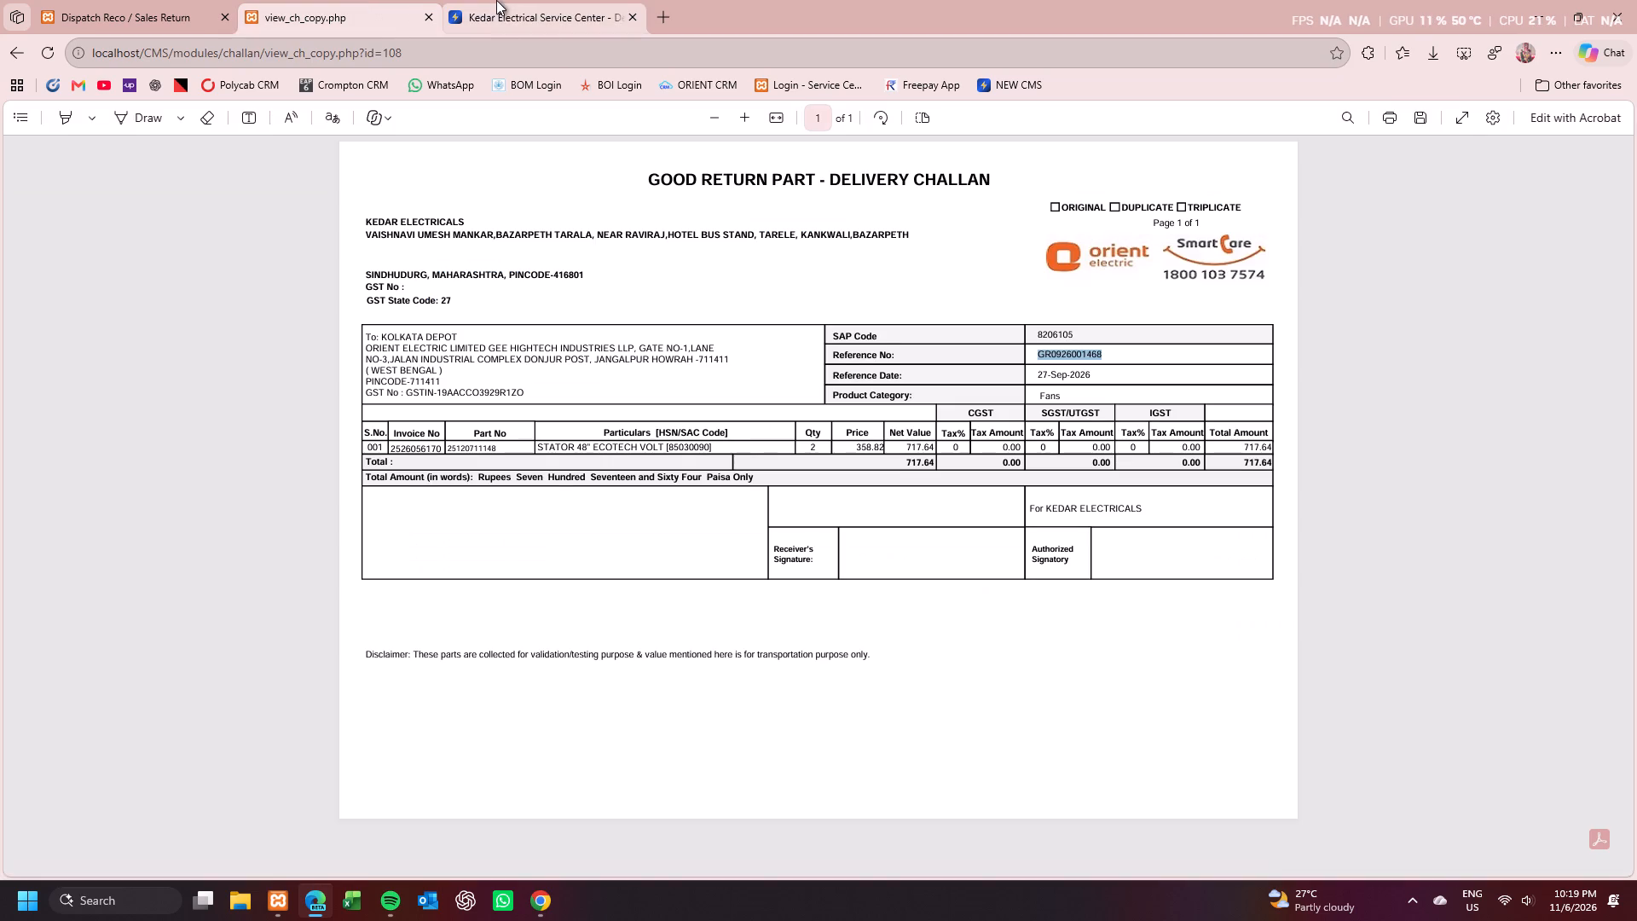
left_click(506, 0)
left_click(997, 429)
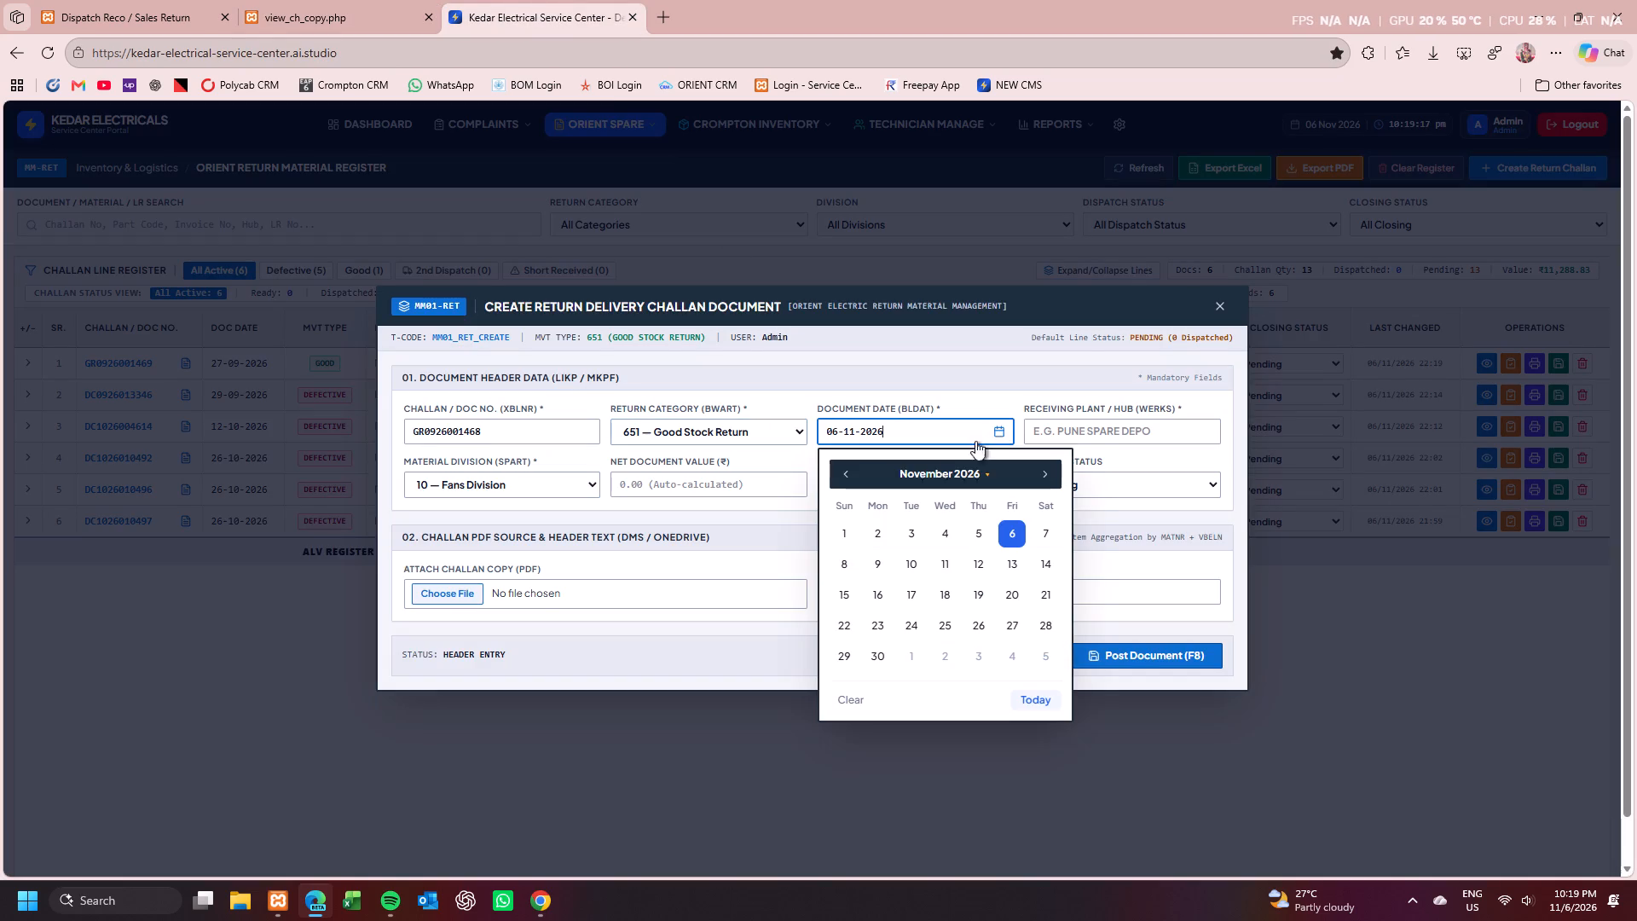
left_click(846, 479)
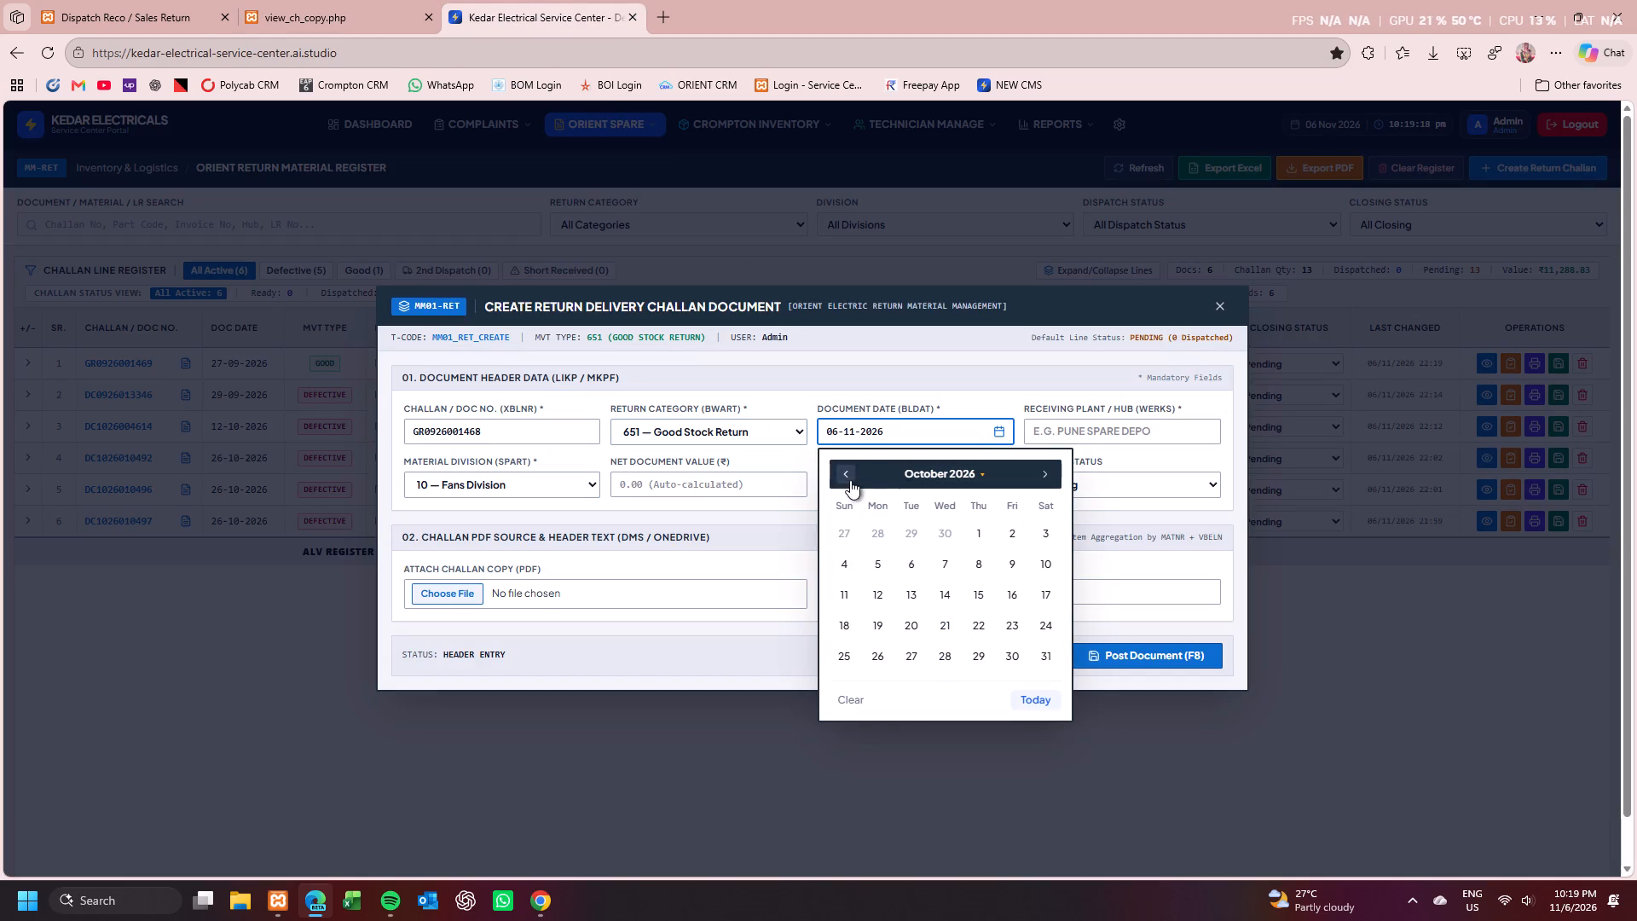
left_click(850, 480)
left_click(848, 657)
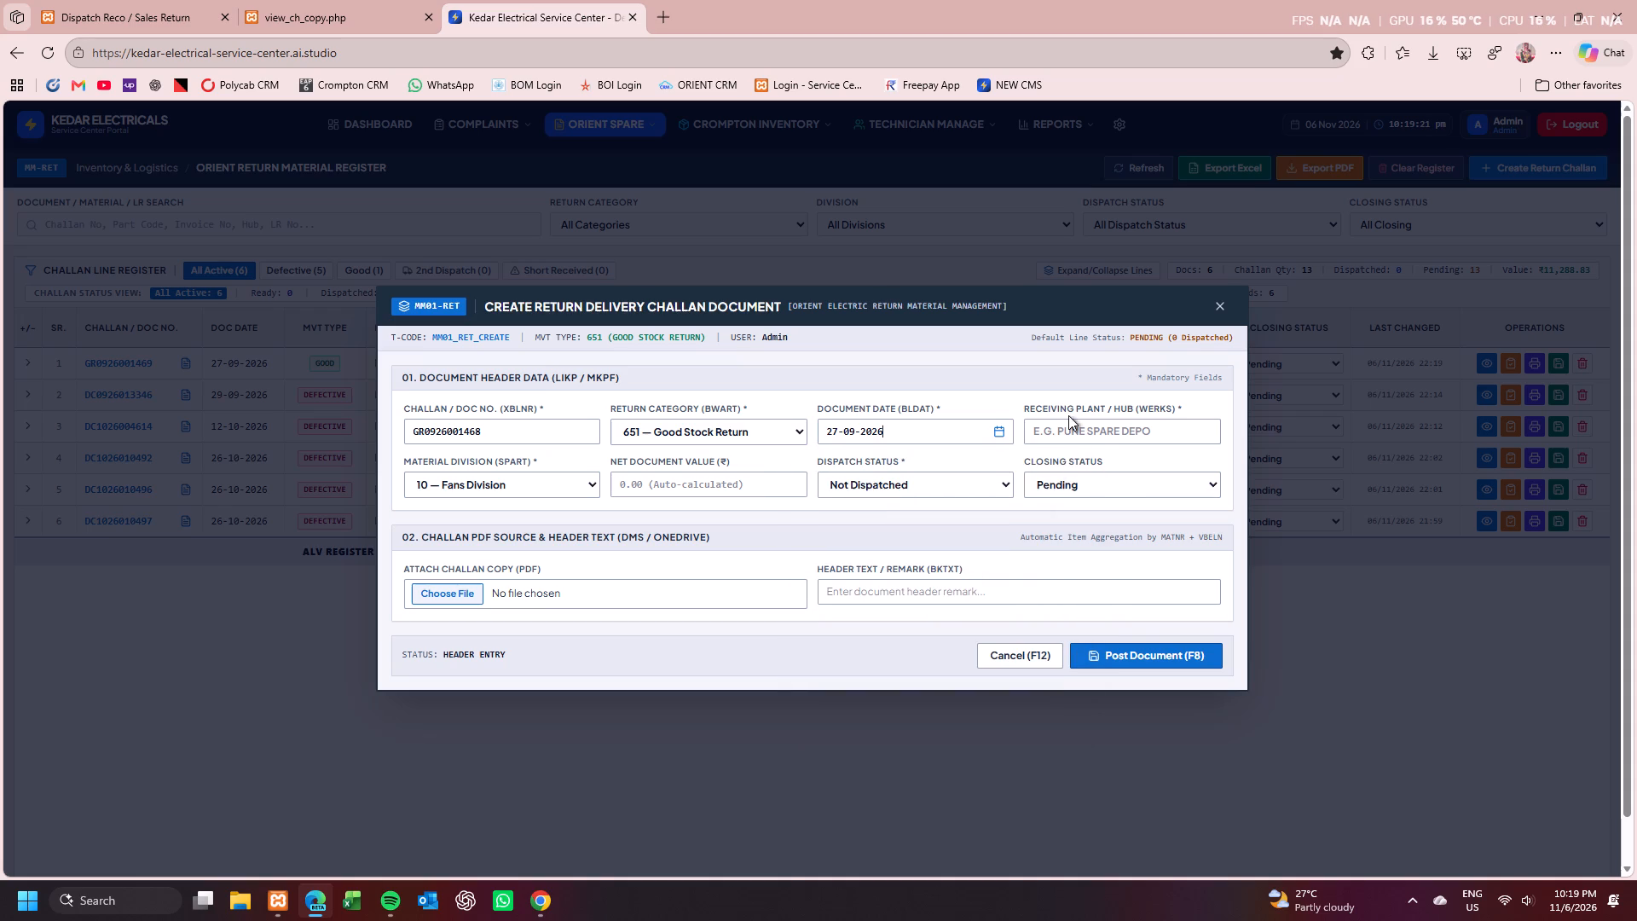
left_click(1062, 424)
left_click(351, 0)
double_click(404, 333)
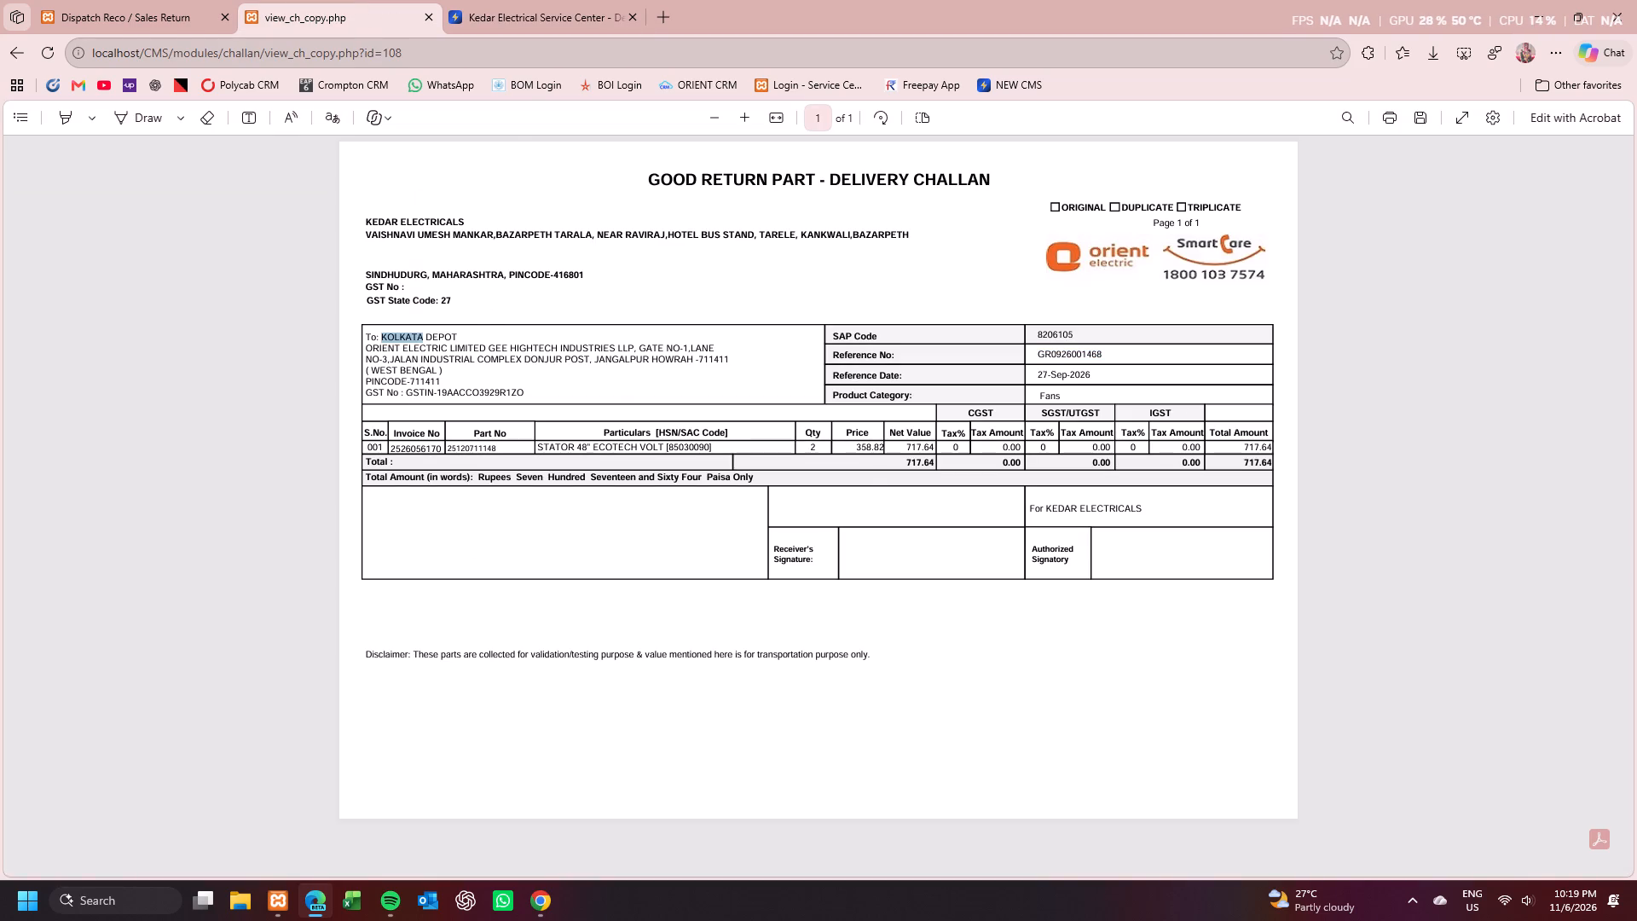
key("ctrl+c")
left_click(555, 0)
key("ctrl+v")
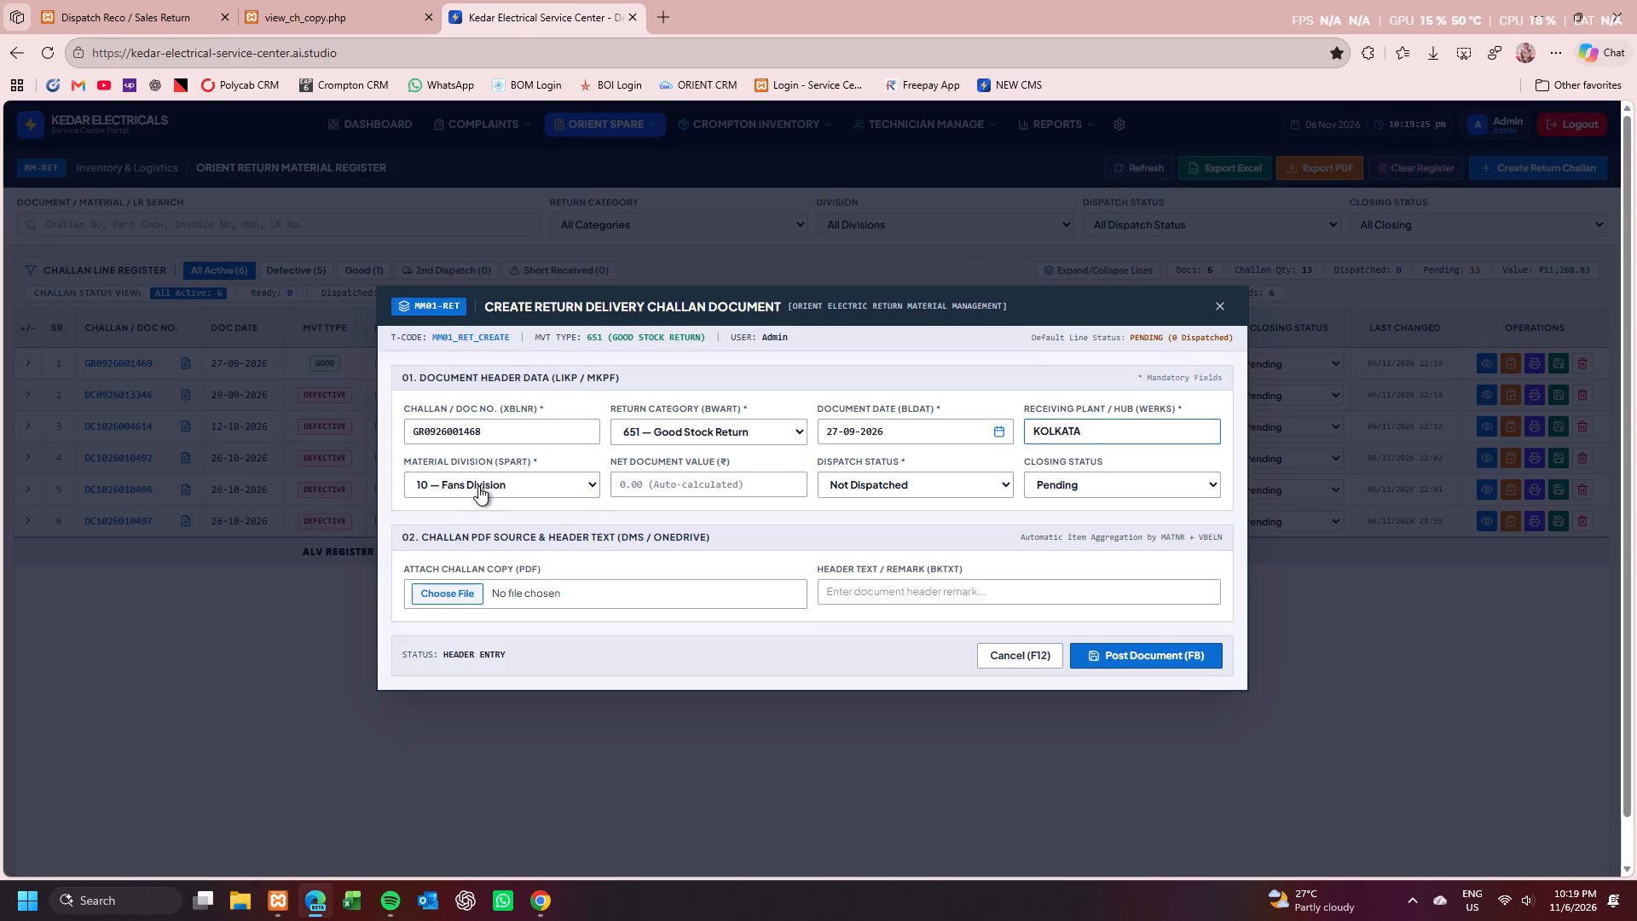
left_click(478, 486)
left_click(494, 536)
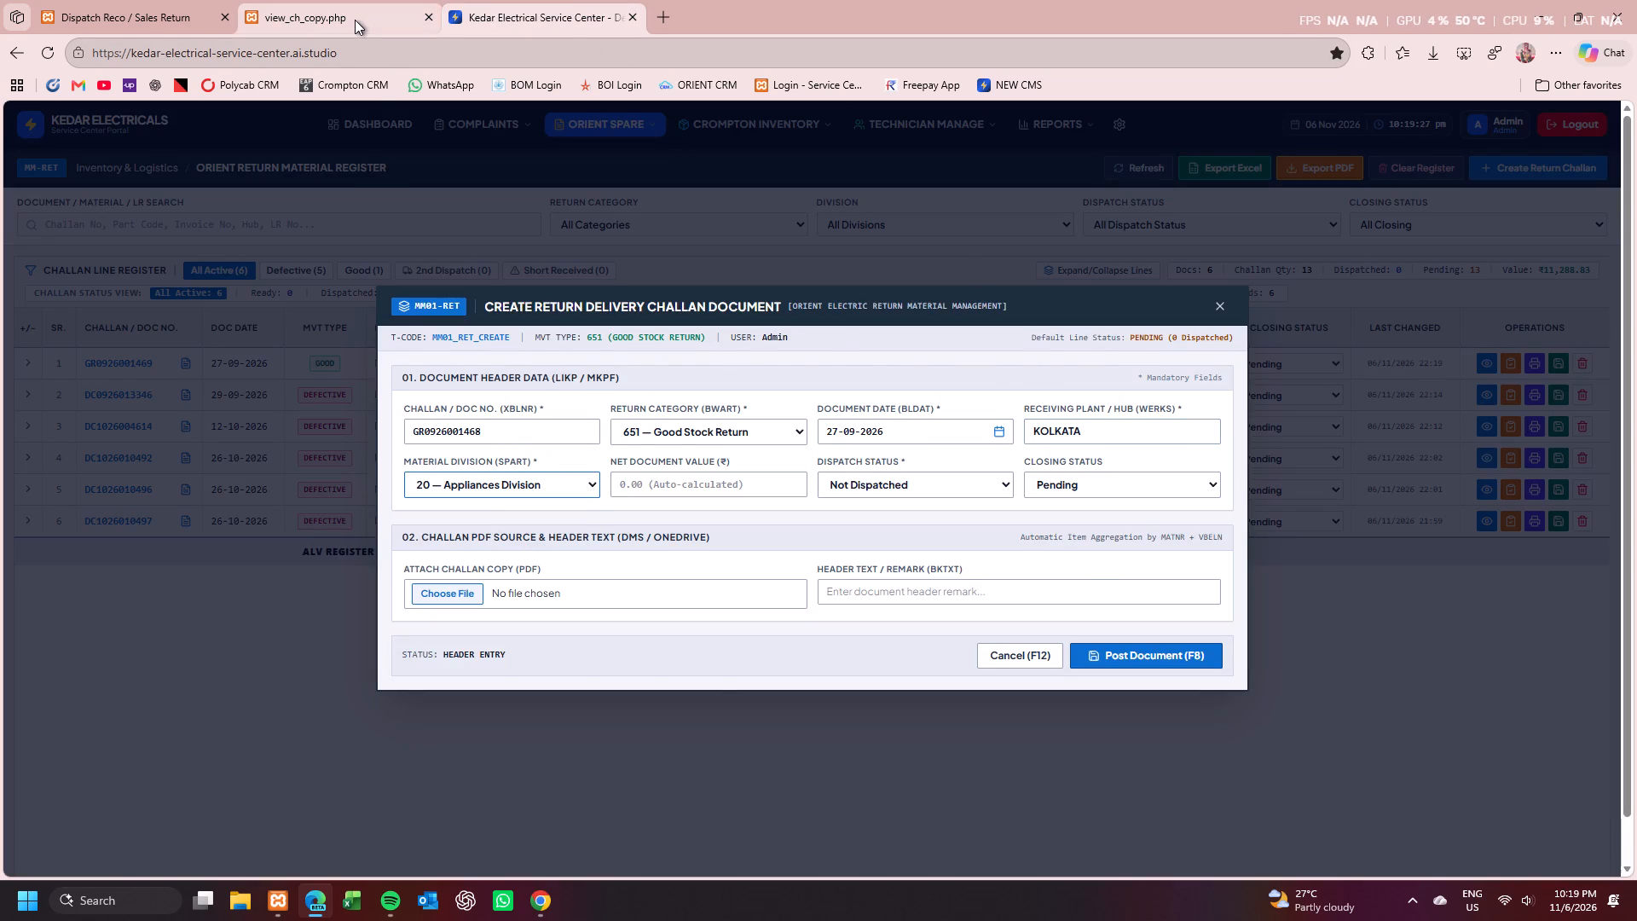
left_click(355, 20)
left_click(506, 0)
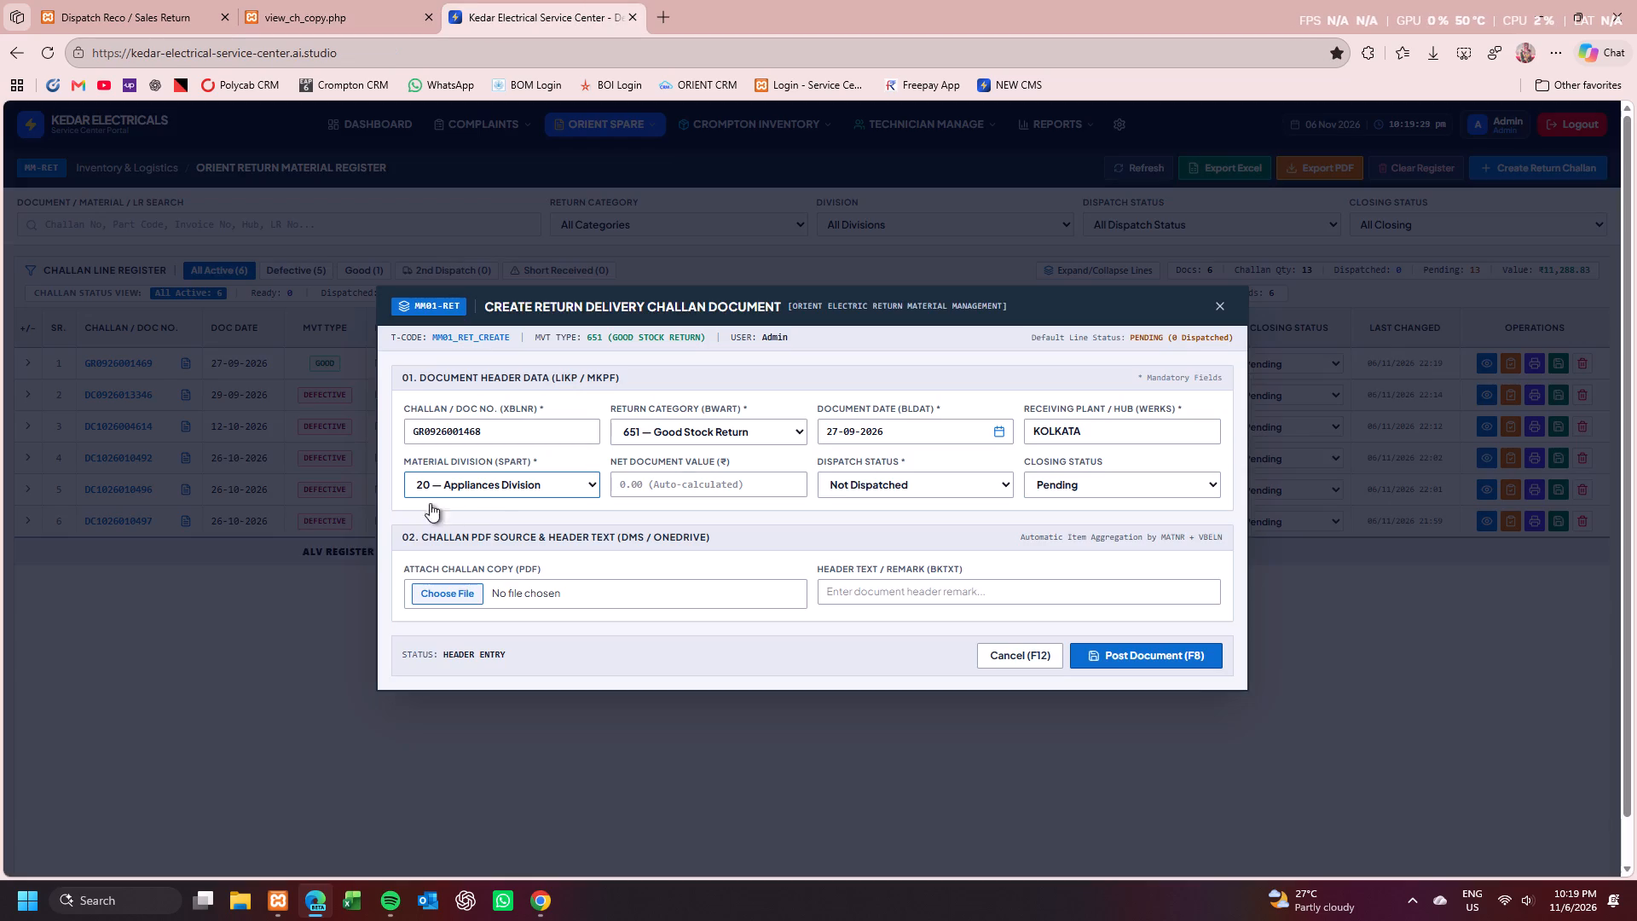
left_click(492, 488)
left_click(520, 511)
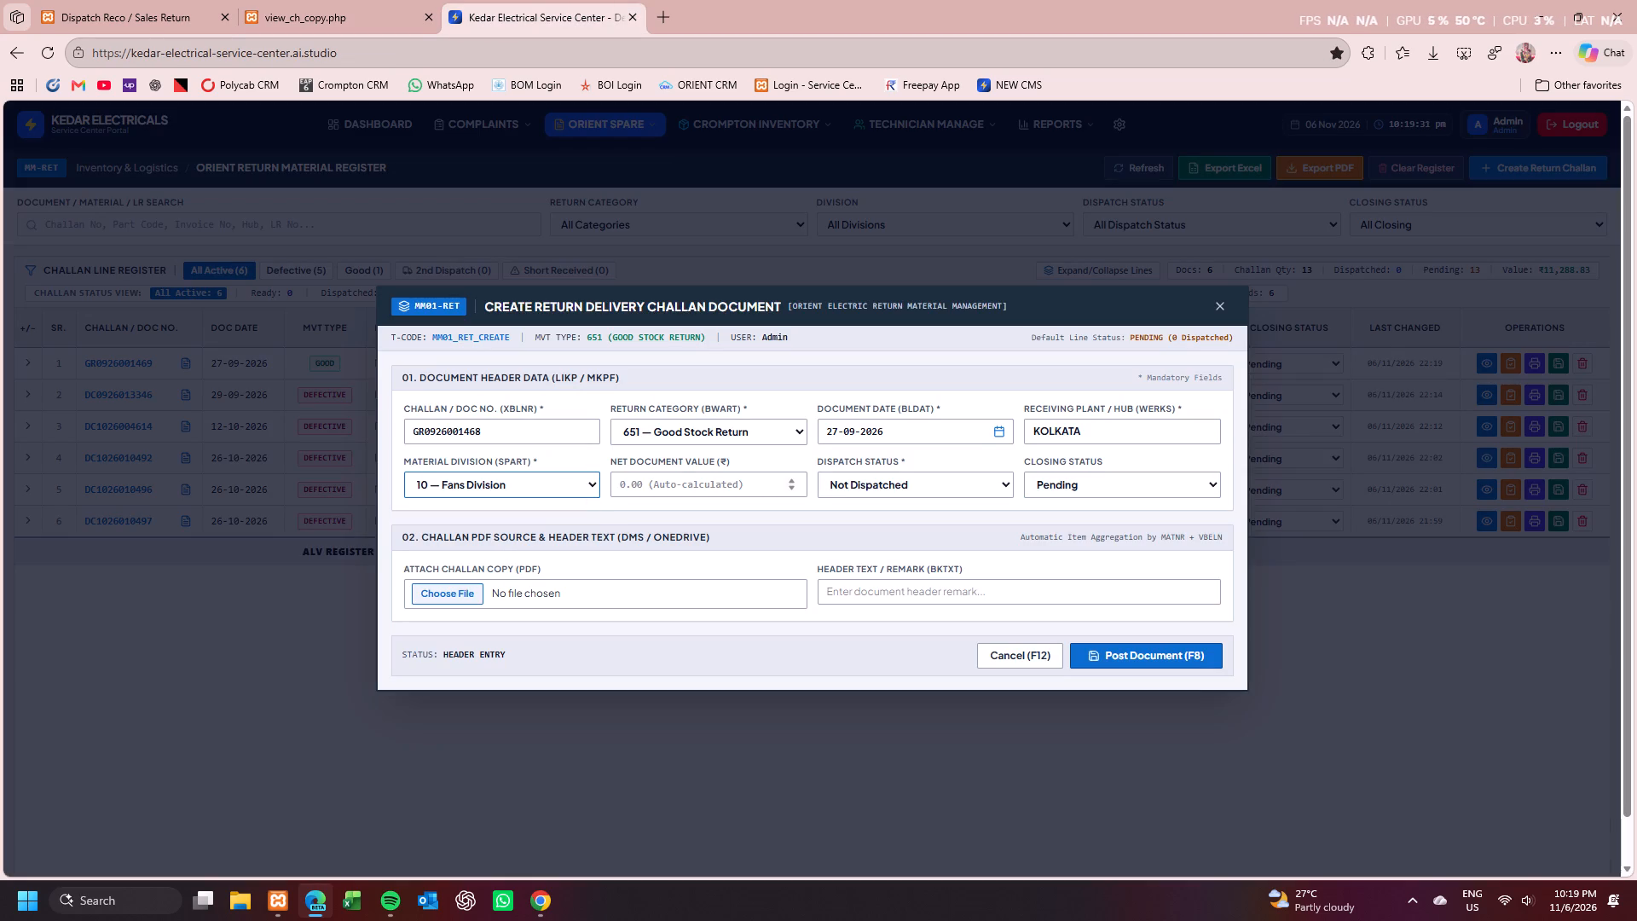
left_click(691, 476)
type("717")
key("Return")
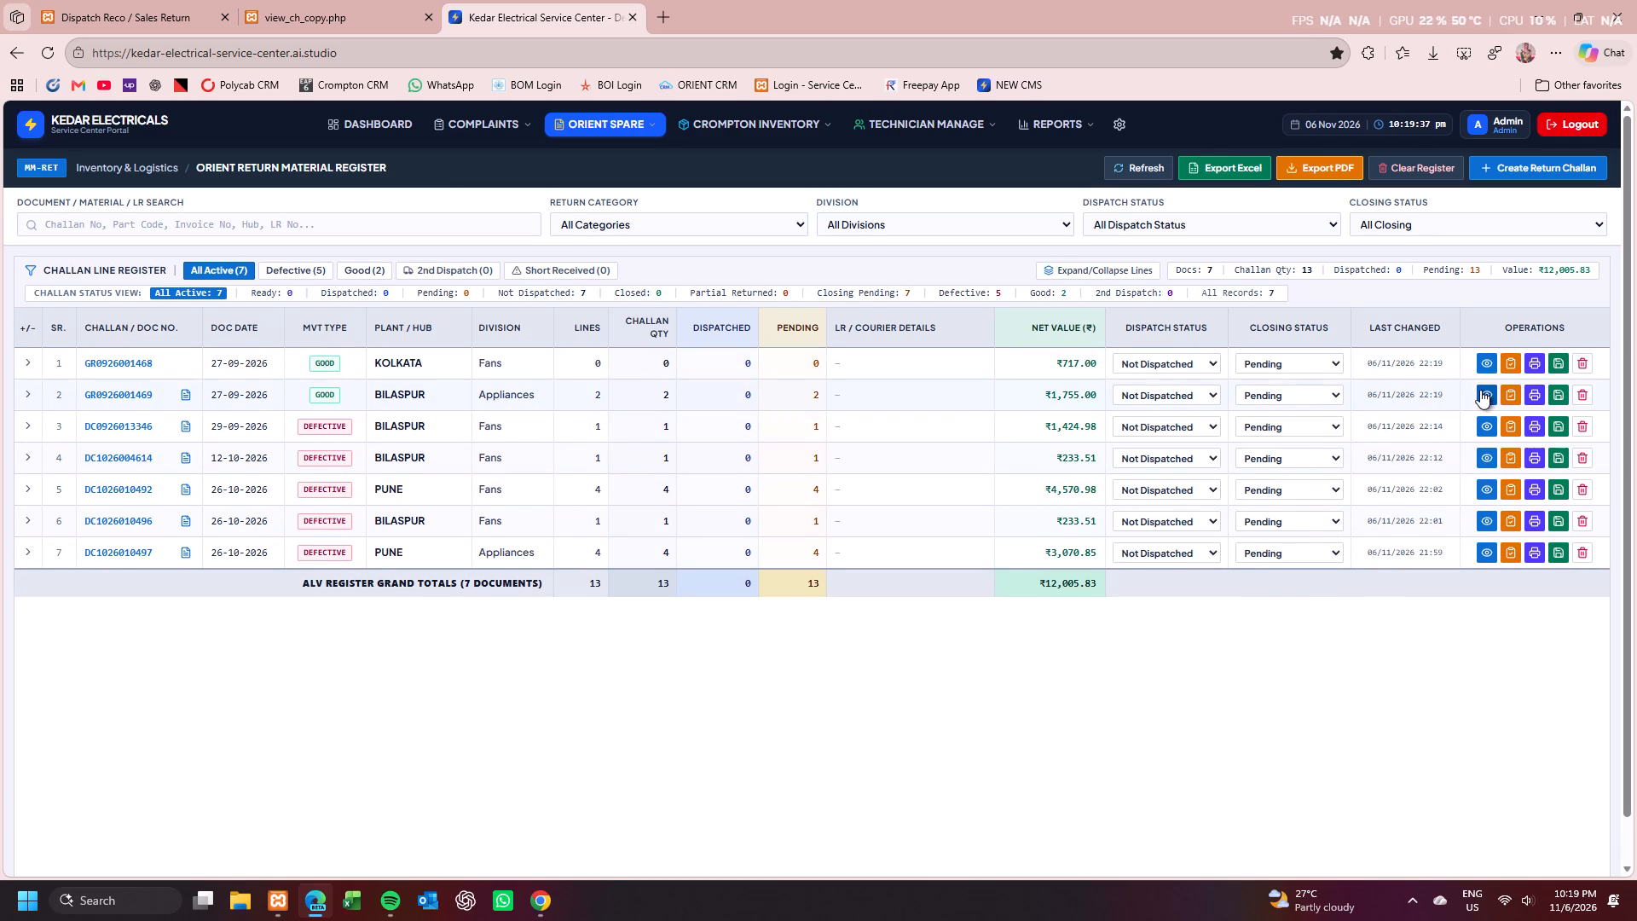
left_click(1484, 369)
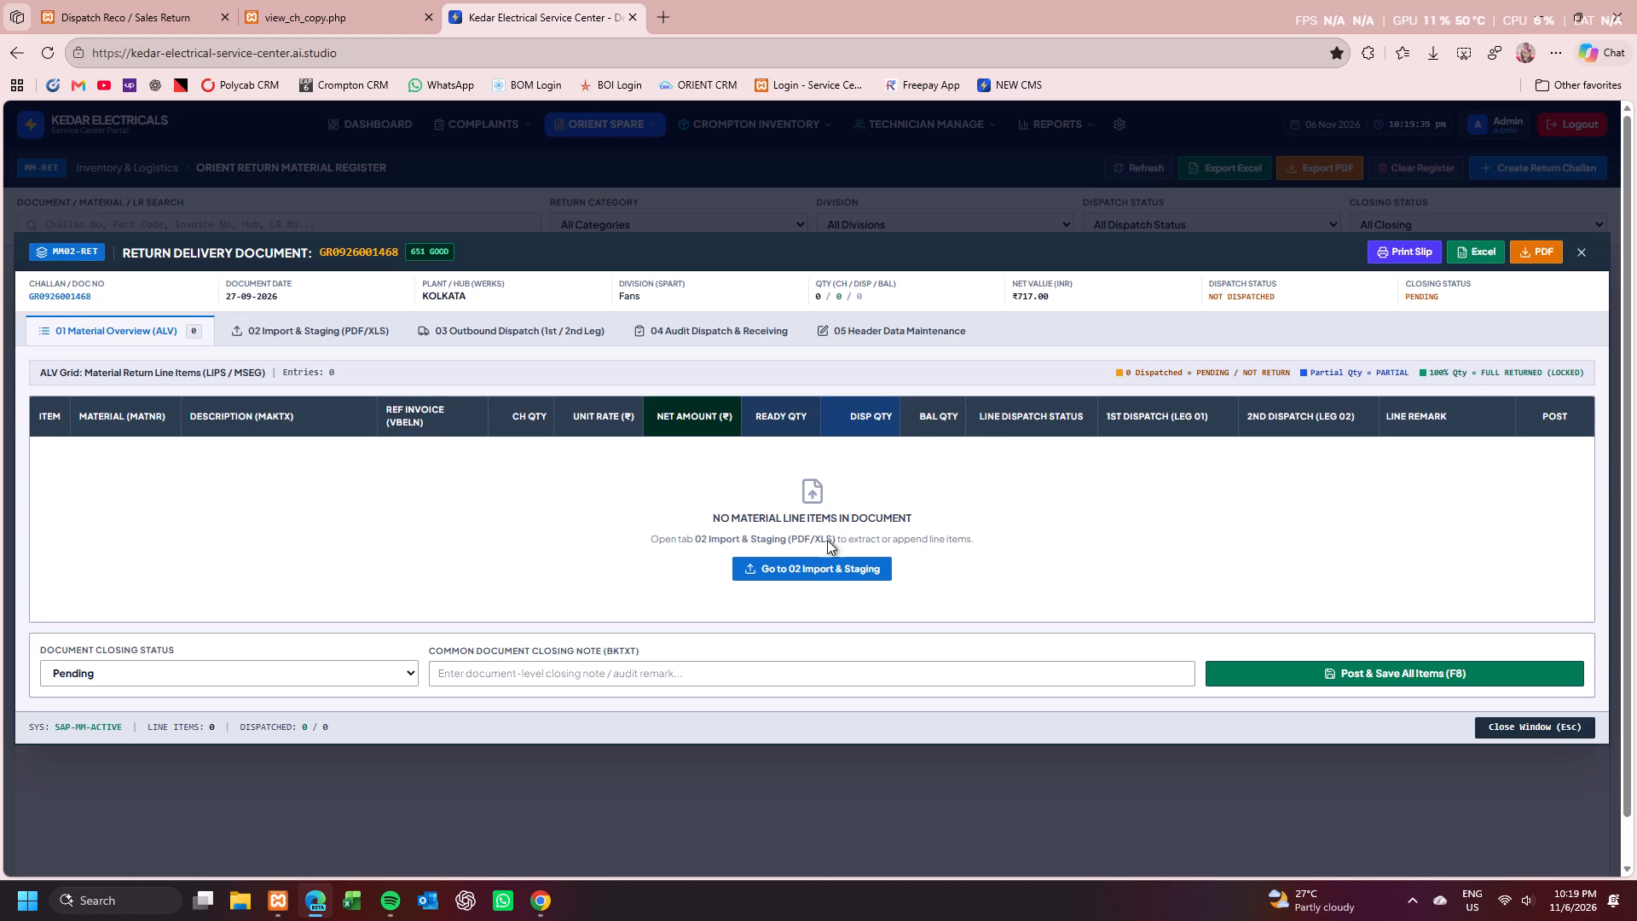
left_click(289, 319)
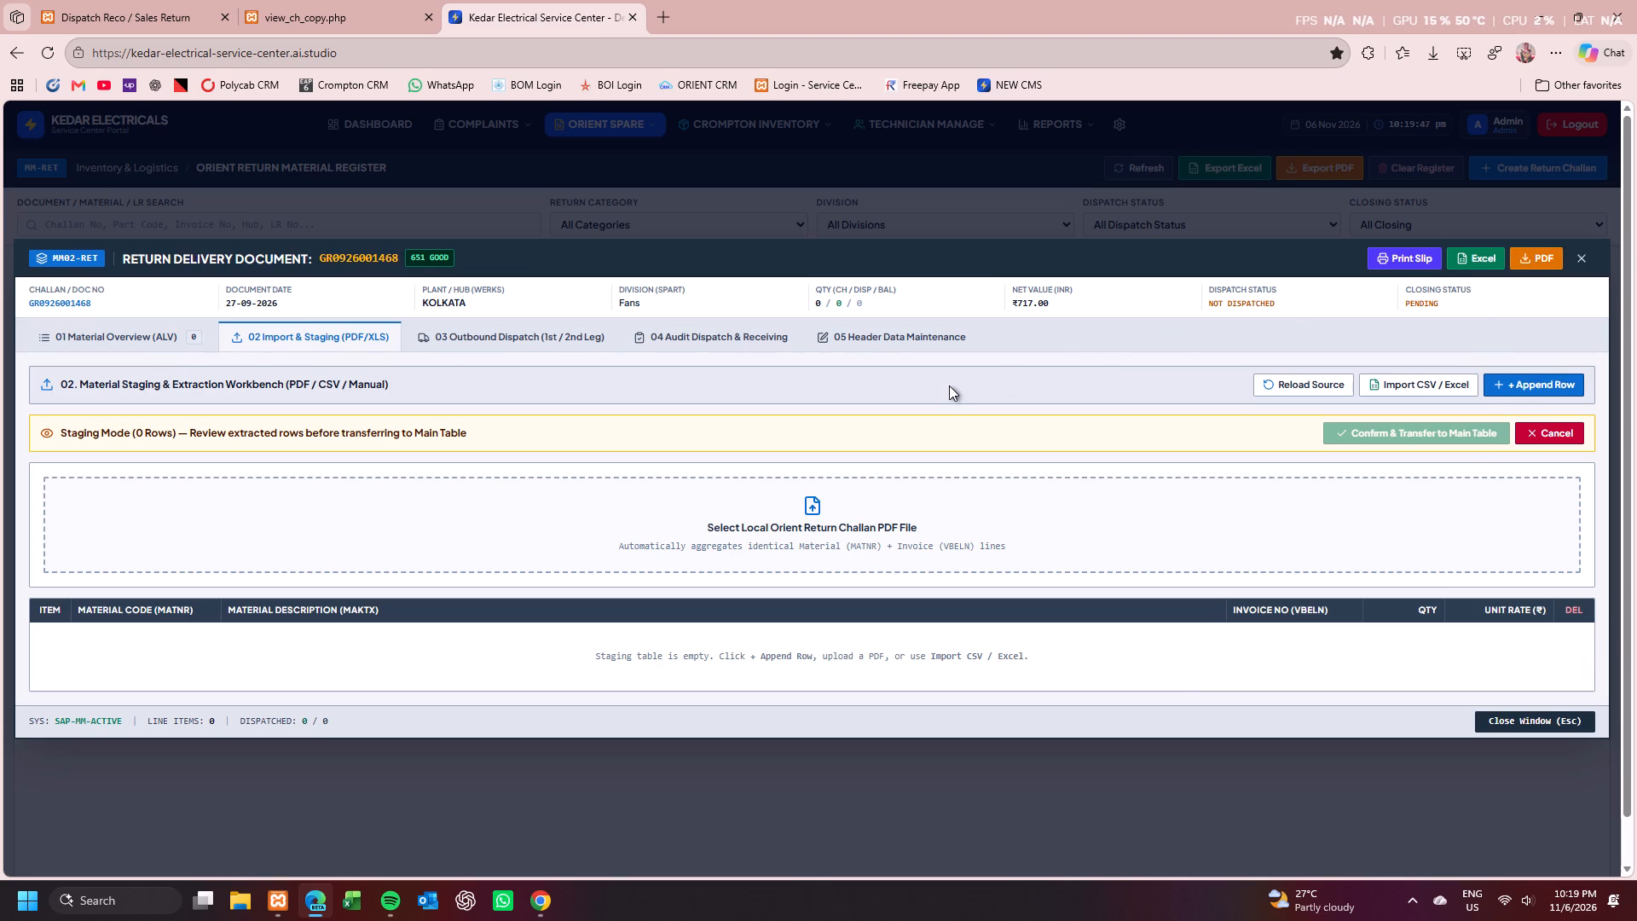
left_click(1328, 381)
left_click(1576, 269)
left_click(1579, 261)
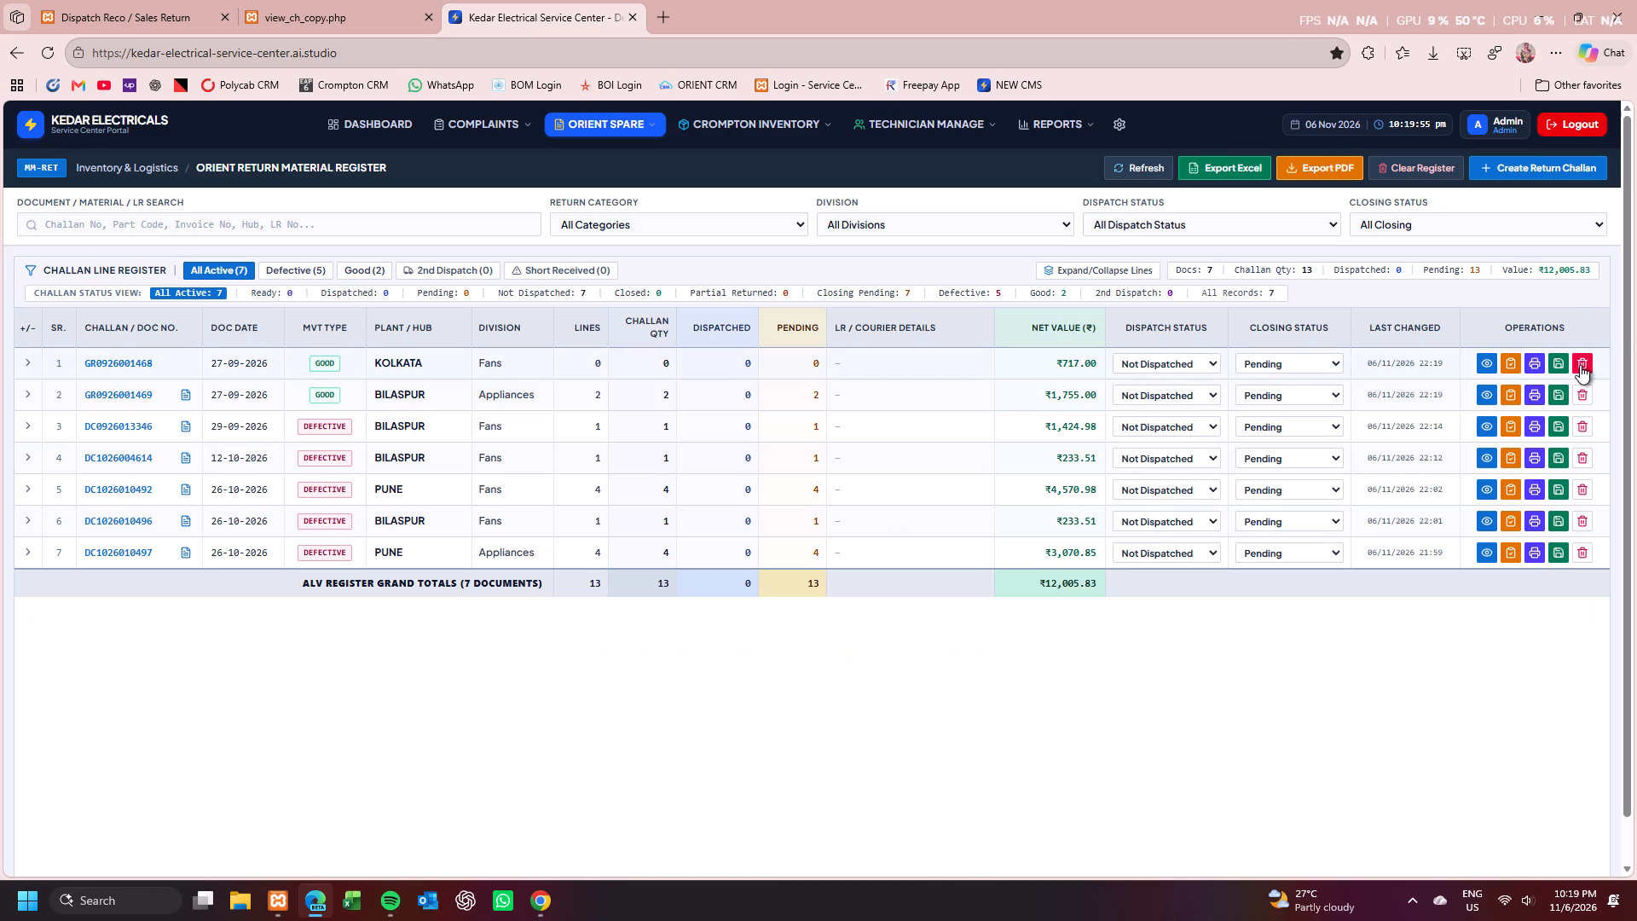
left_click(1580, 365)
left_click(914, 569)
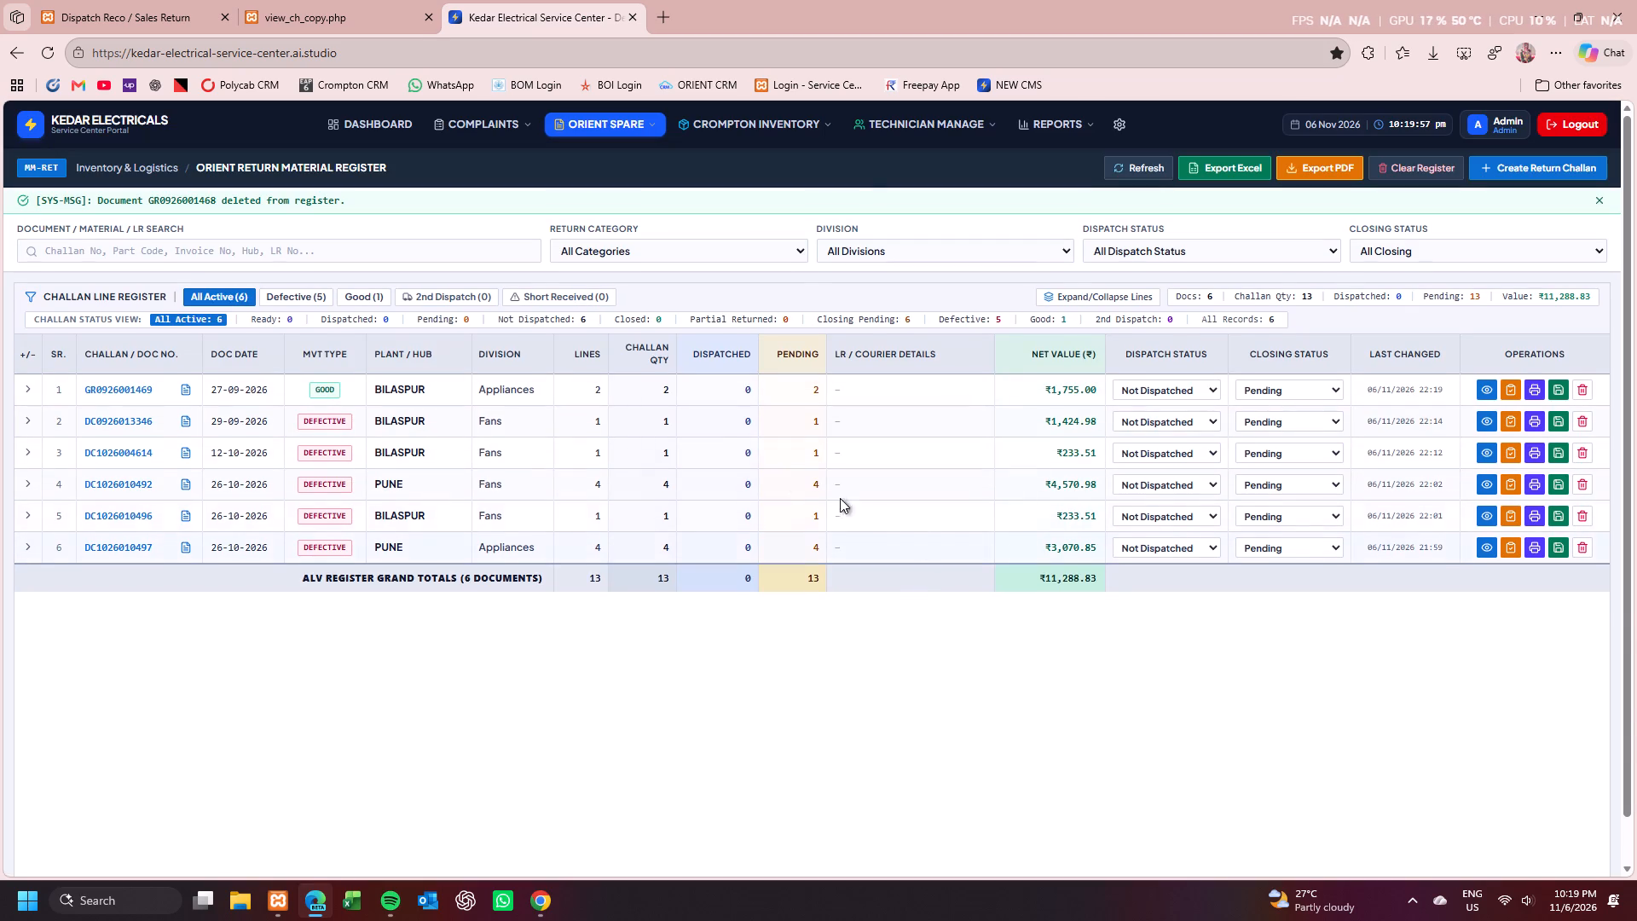
left_click(1488, 159)
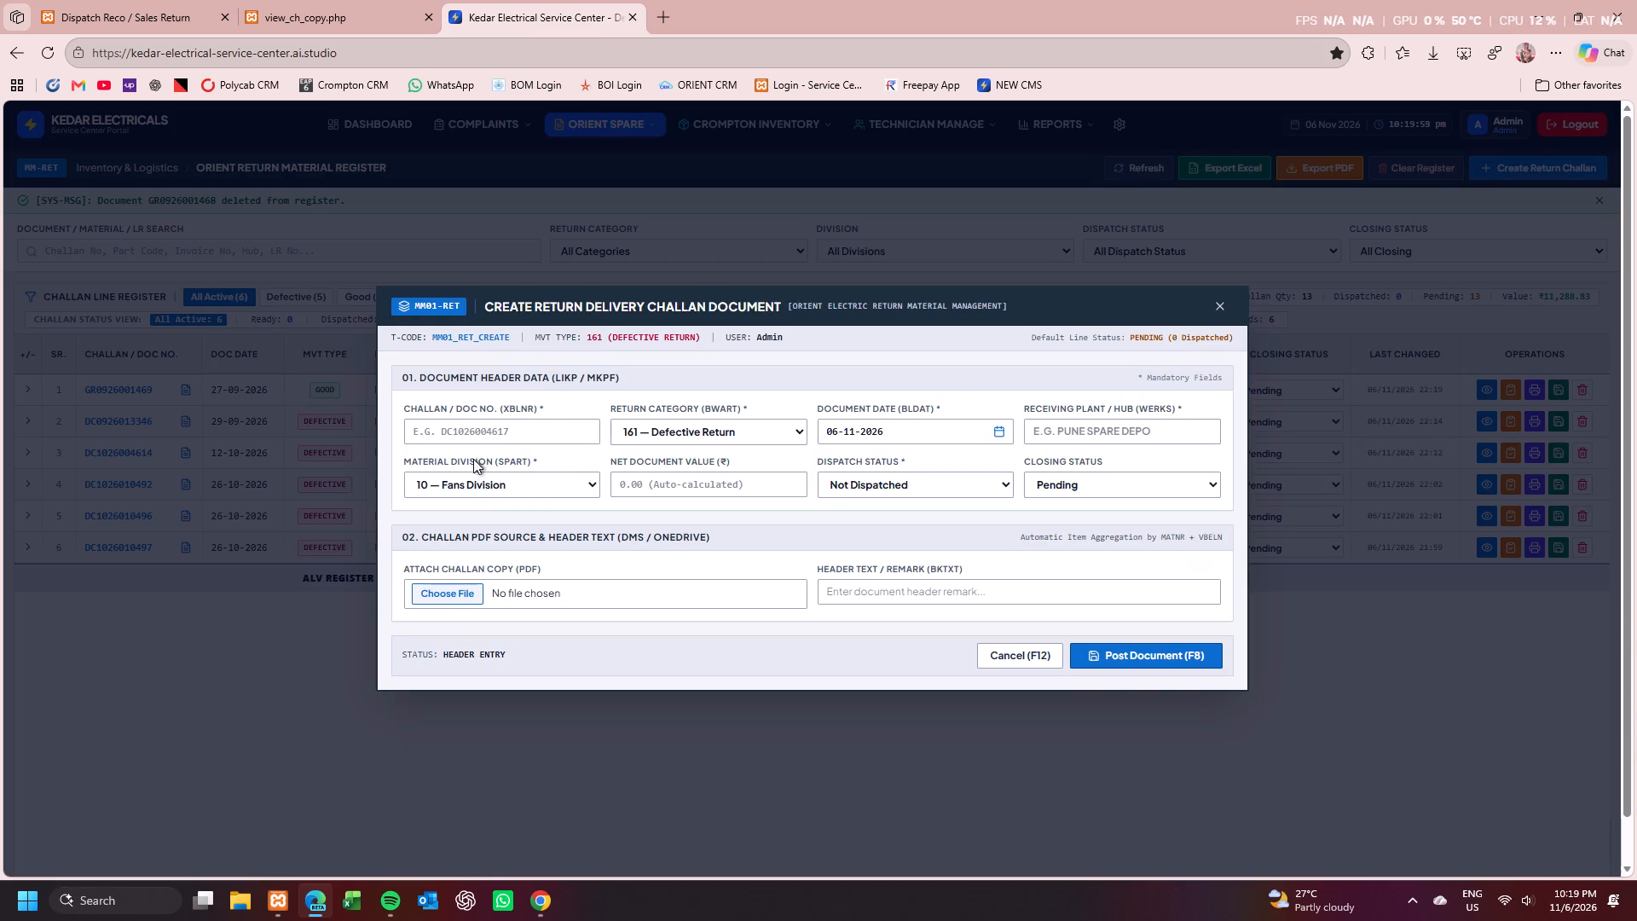
left_click(498, 441)
key("ctrl+v")
left_click_drag(488, 426, 331, 430)
key("BackSpace")
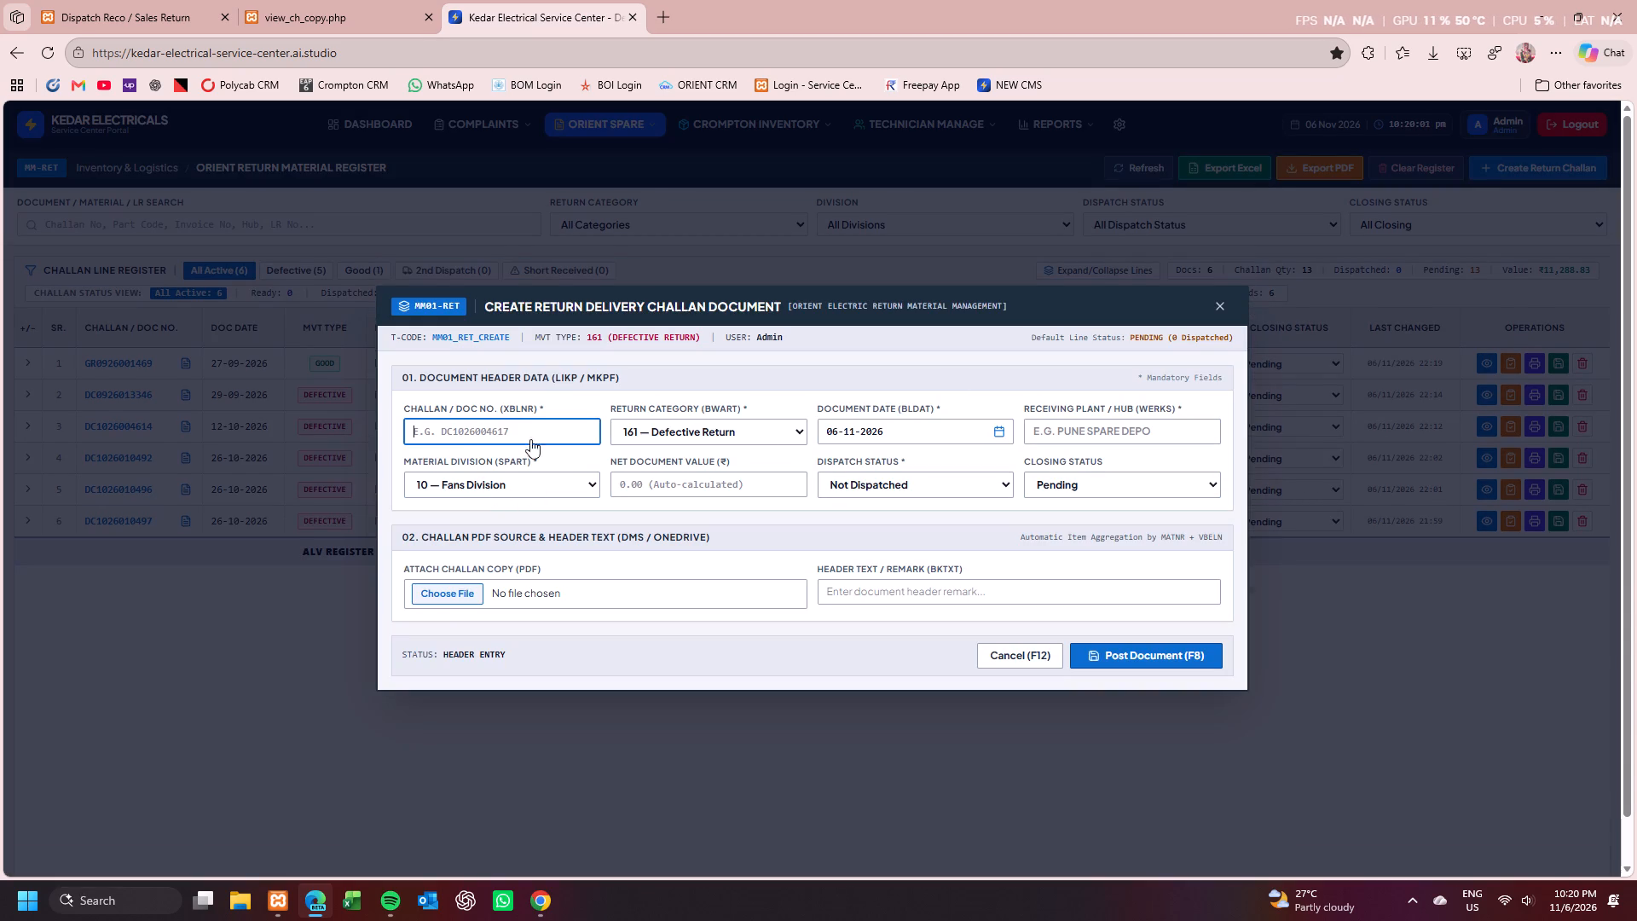
left_click(1065, 432)
key("ctrl+v")
left_click(431, 424)
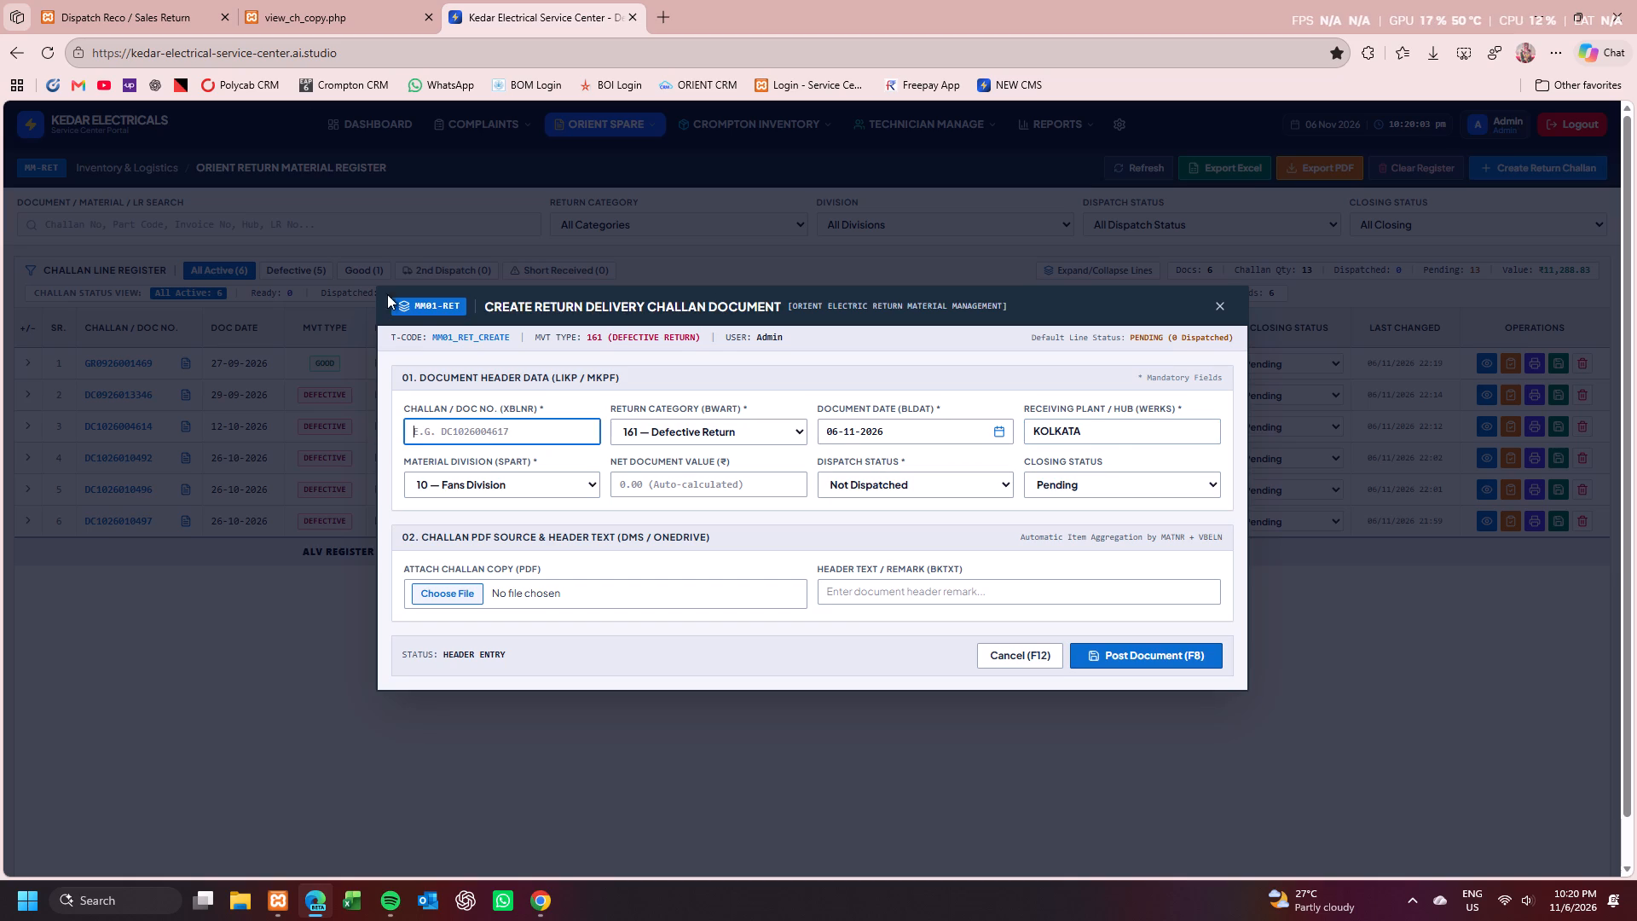
left_click(307, 0)
double_click(1058, 353)
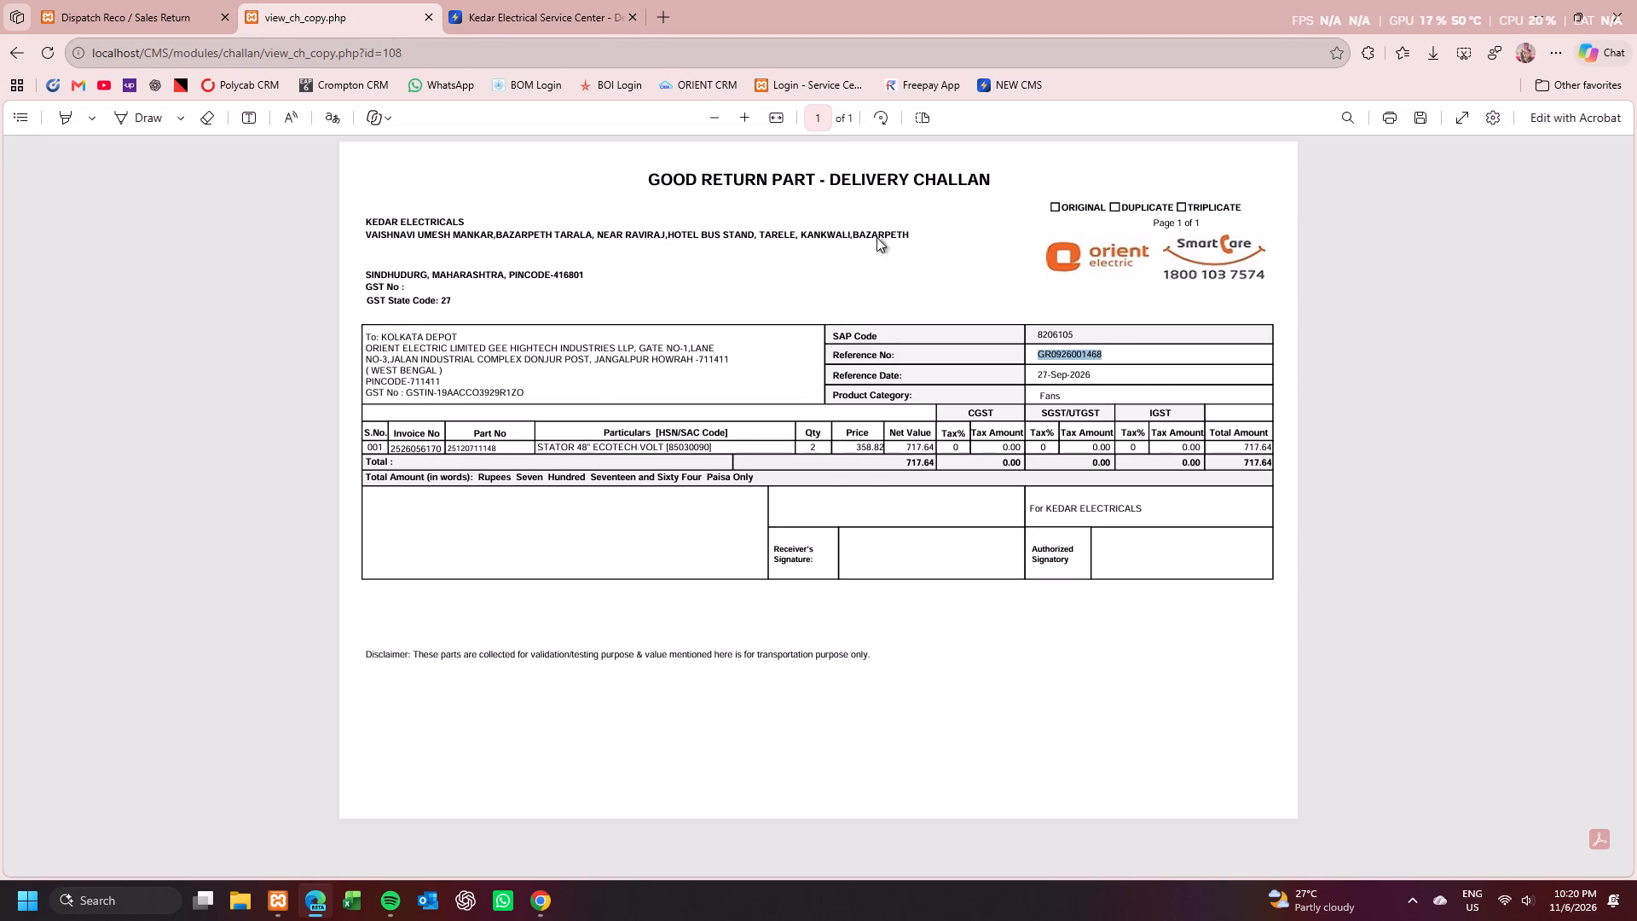
key("ctrl+c")
left_click(574, 0)
key("ctrl+v")
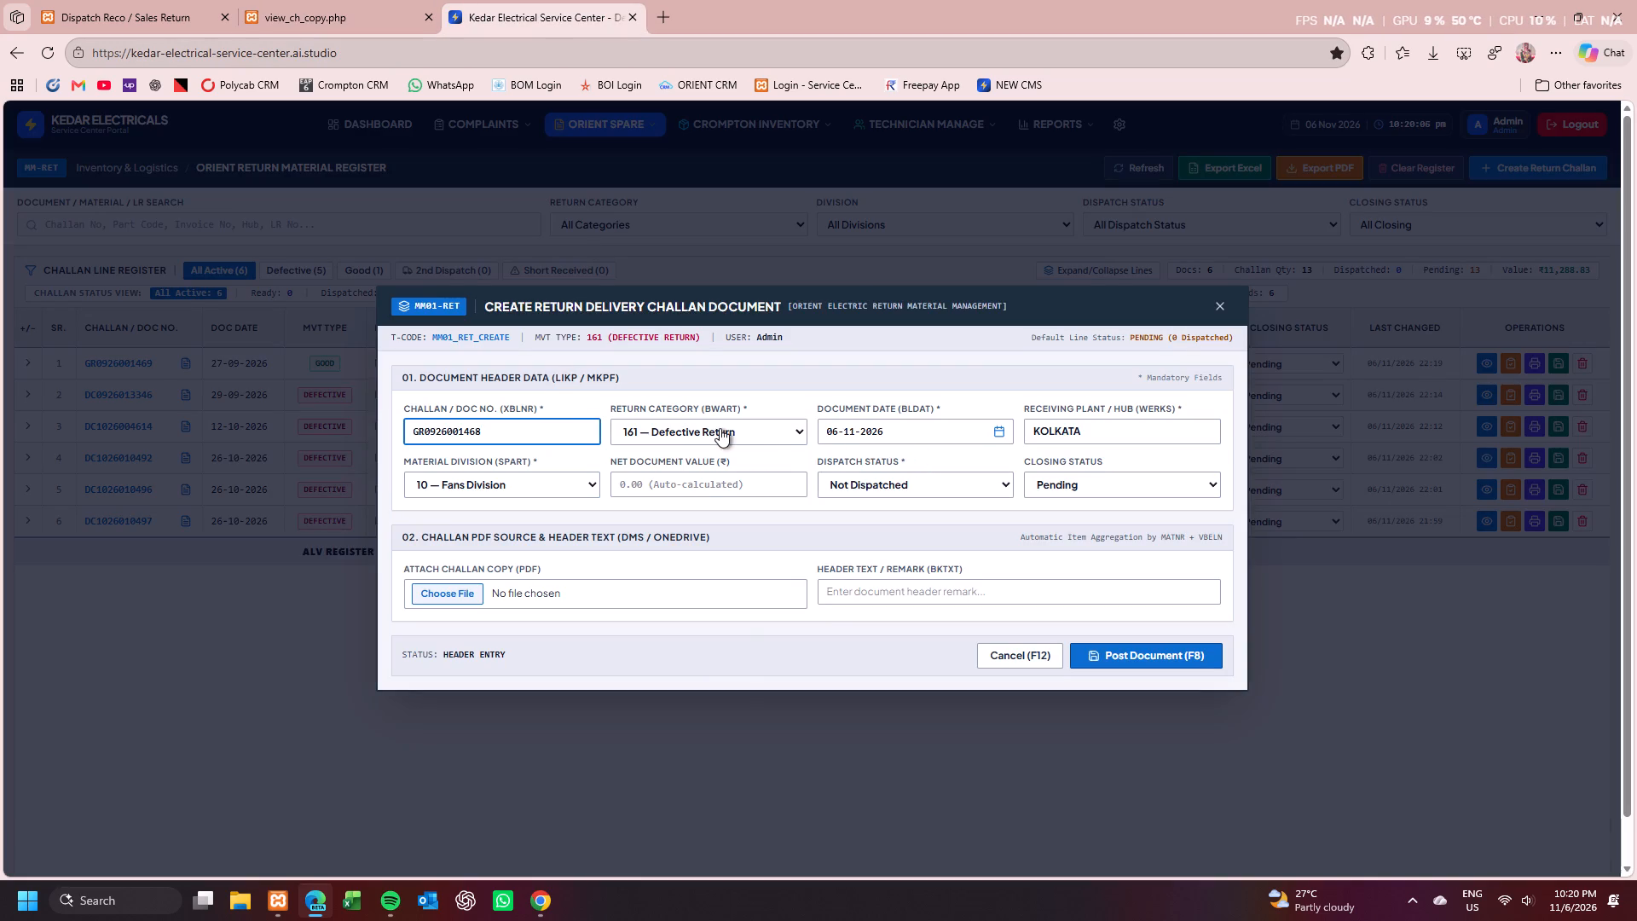
Set the challan's category to 651 — Good Stock Return, document date to 27-09-2026 and net document value to 717.64.
left_click(720, 428)
left_click(699, 476)
double_click(998, 429)
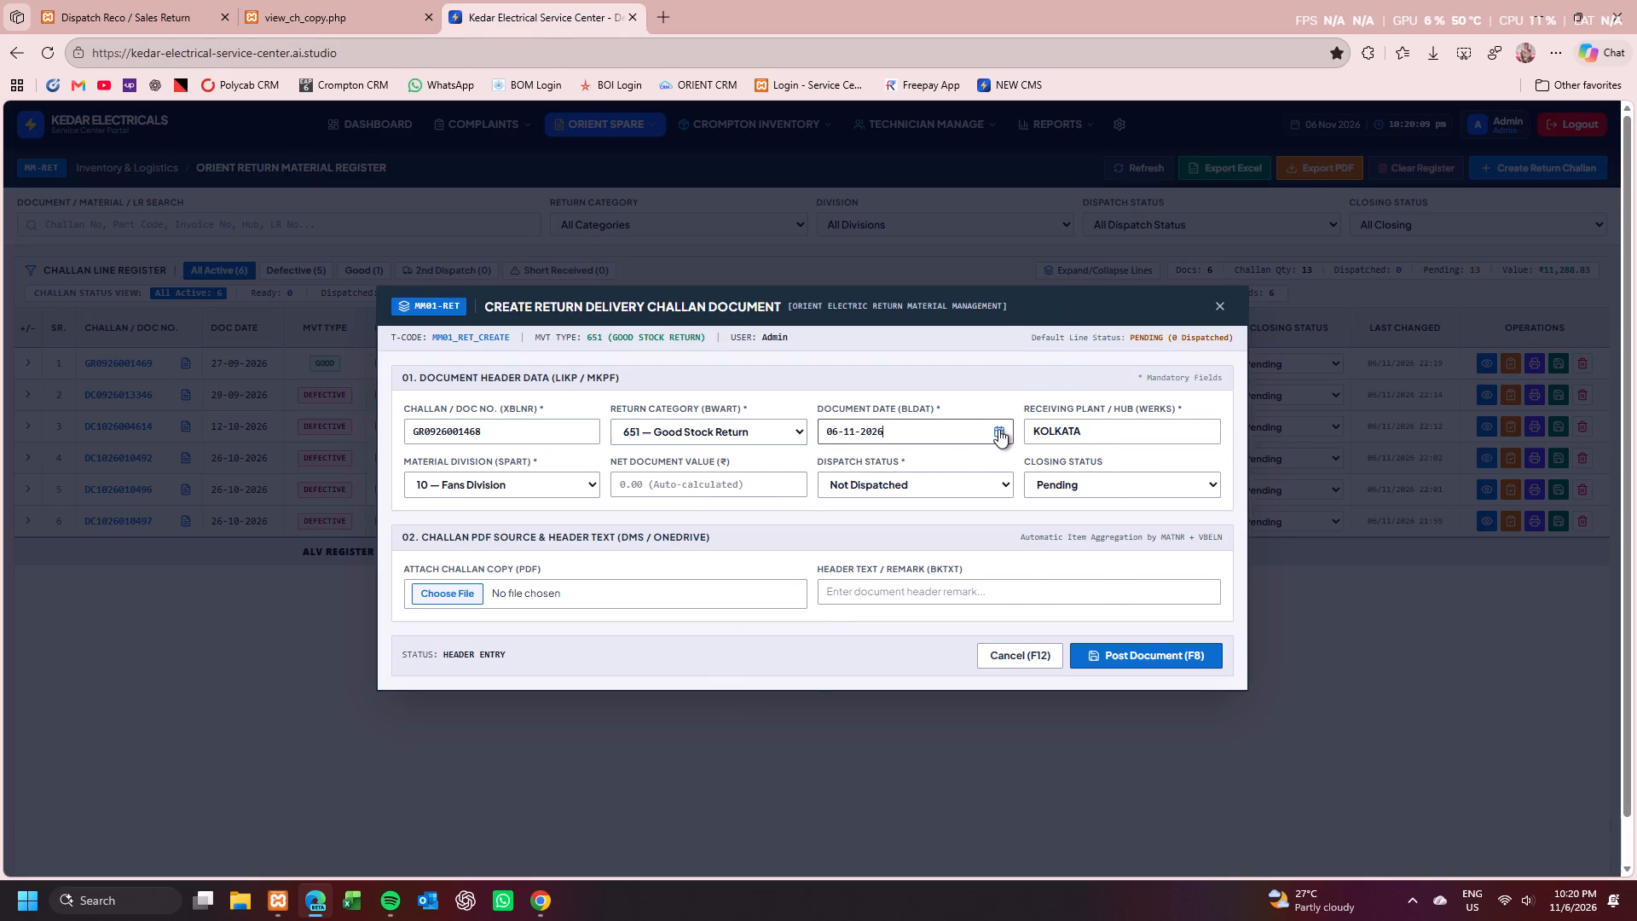
left_click(998, 429)
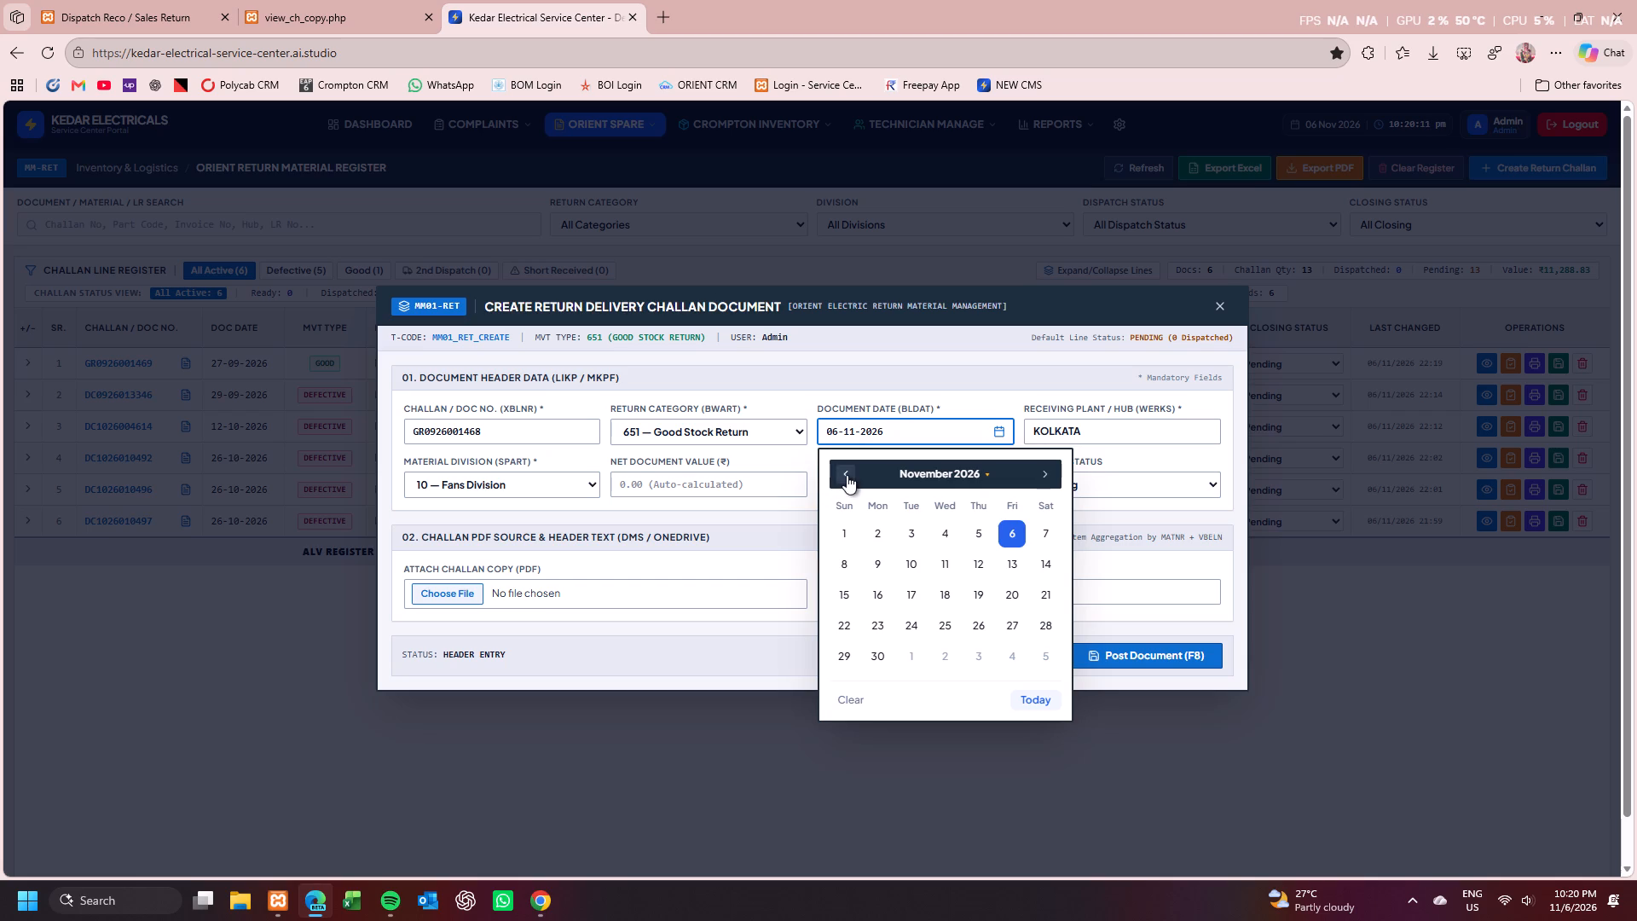
double_click(847, 475)
left_click(837, 662)
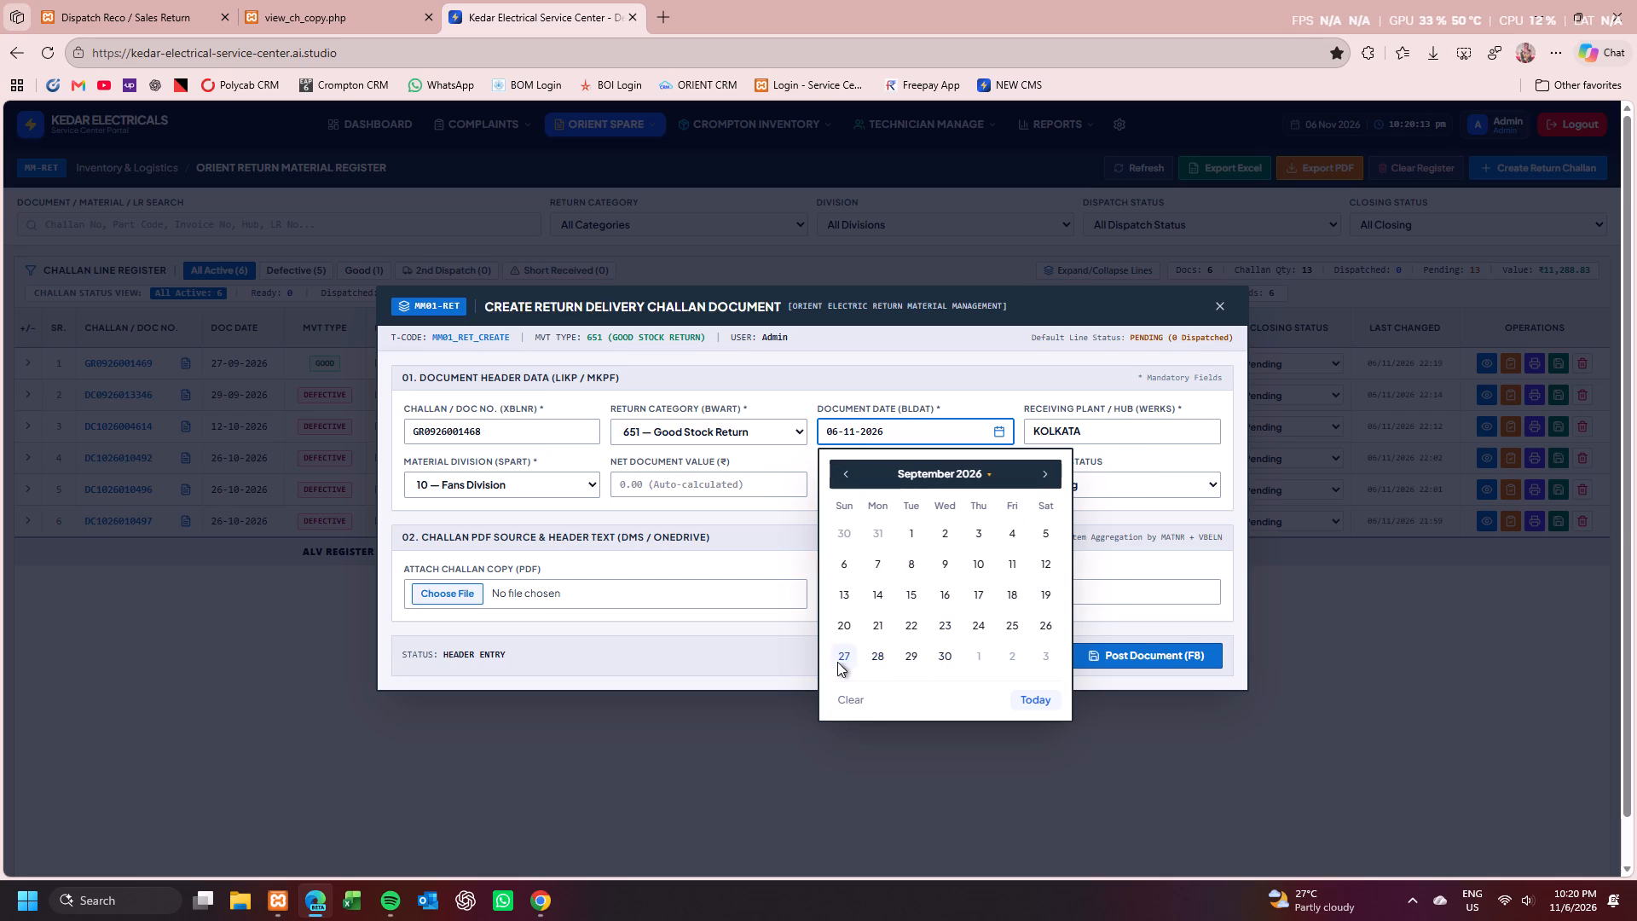
left_click(299, 6)
left_click(584, 0)
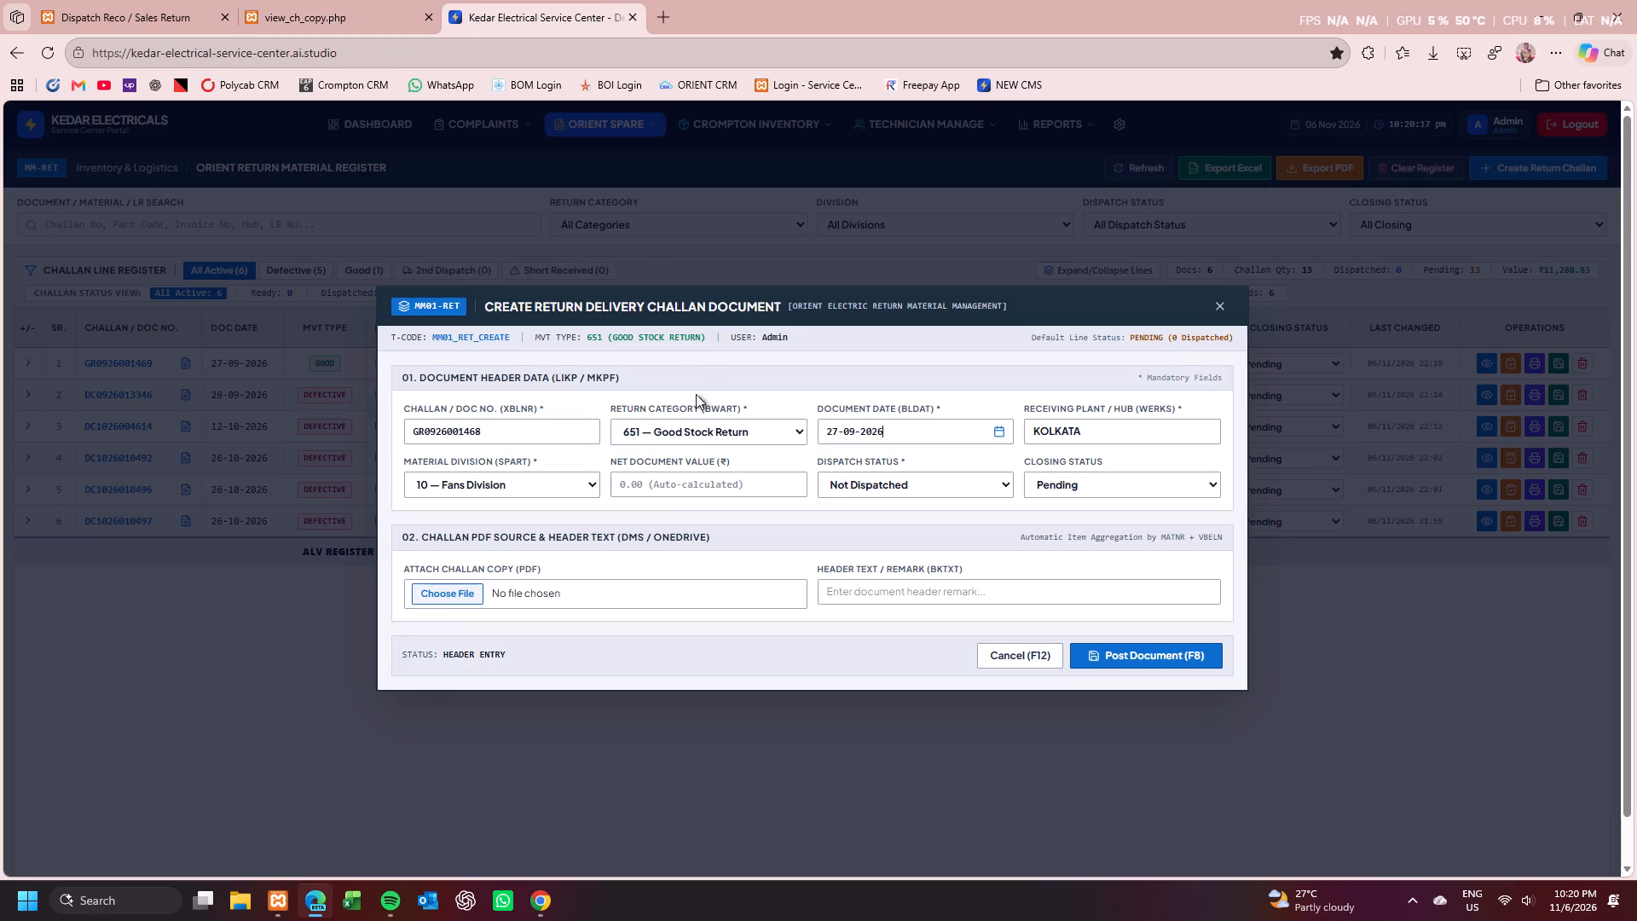
left_click(659, 484)
type("717")
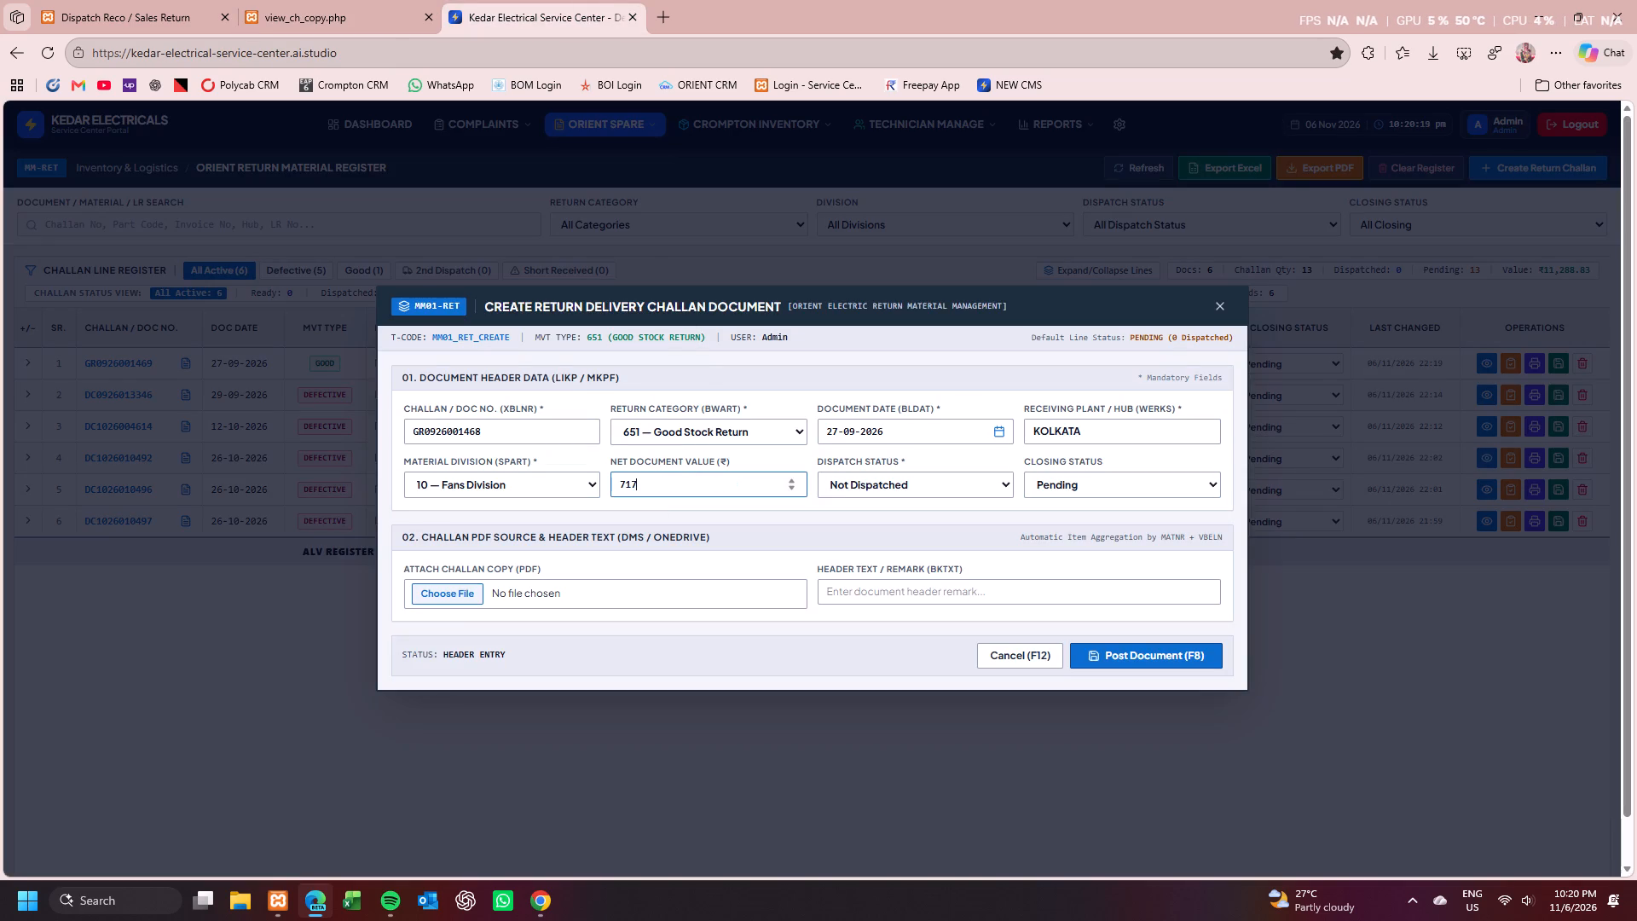
type(".64")
left_click(330, 0)
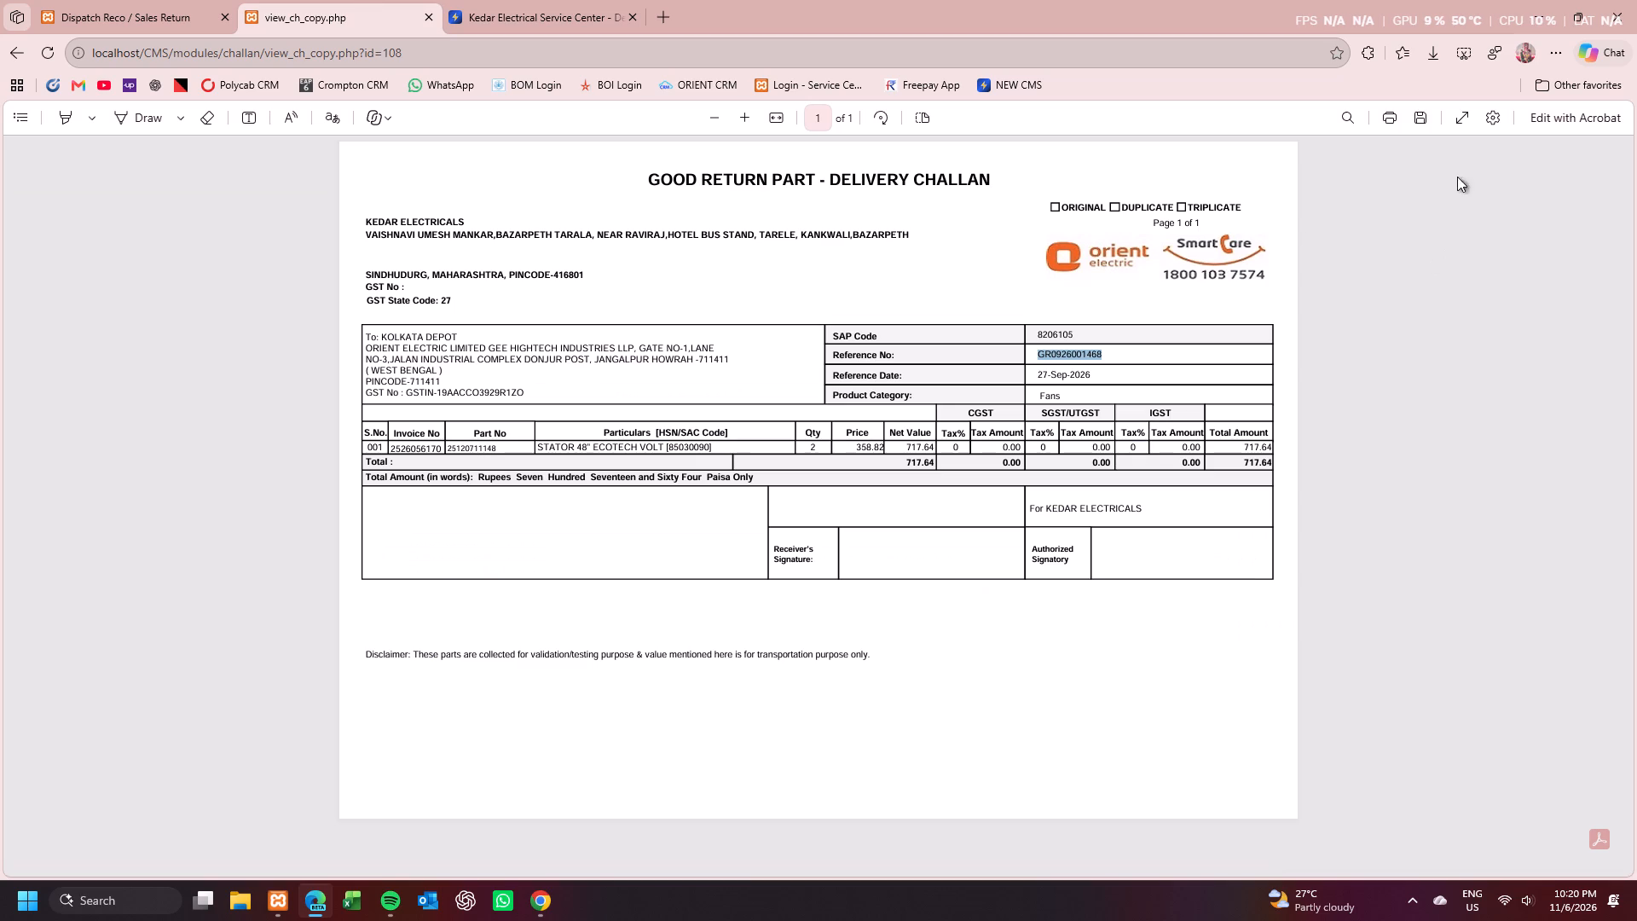
left_click(1428, 103)
left_click(1411, 123)
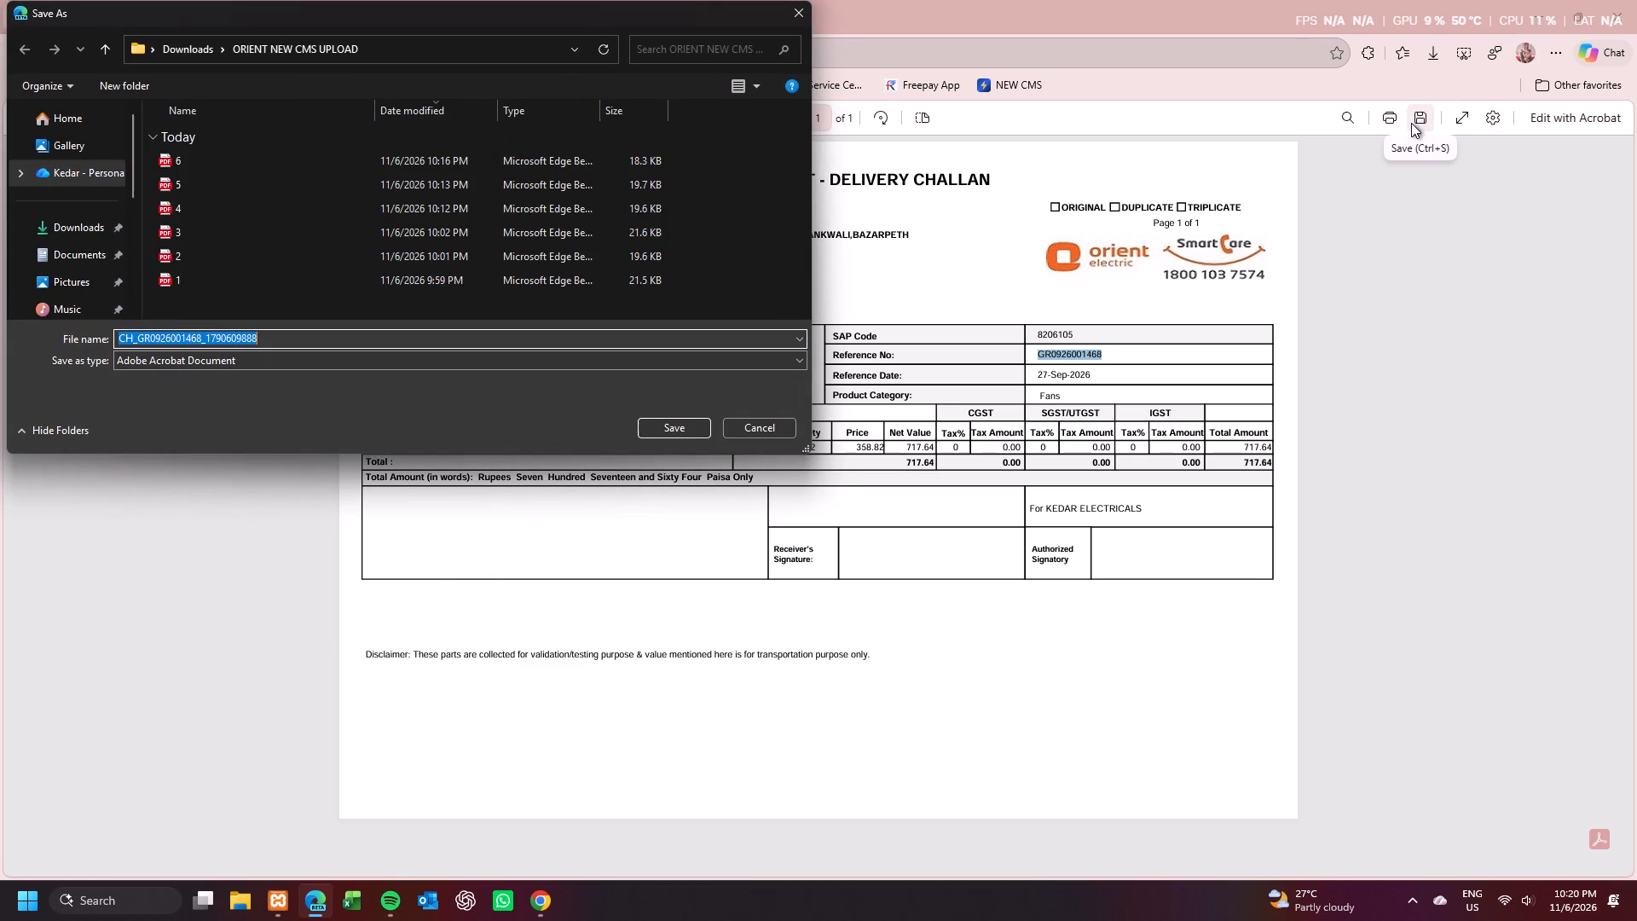
key("BackSpace")
key("7")
key("Return")
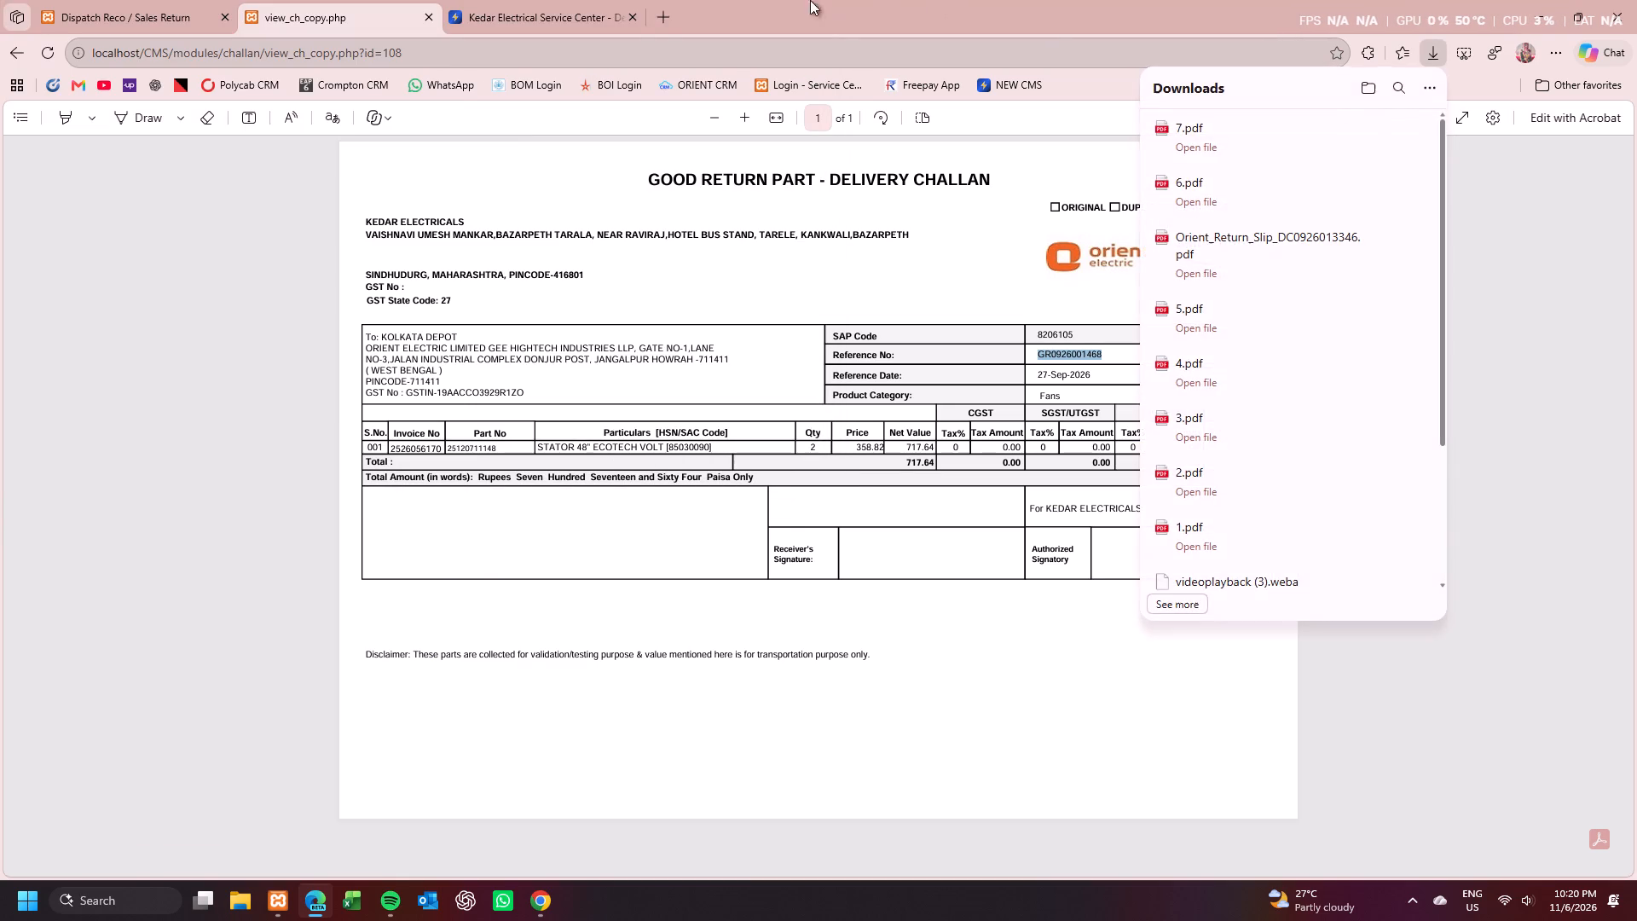
Attach 7.pdf as the challan copy, verify the extracted line item, and post the document.
left_click(599, 0)
left_click(453, 593)
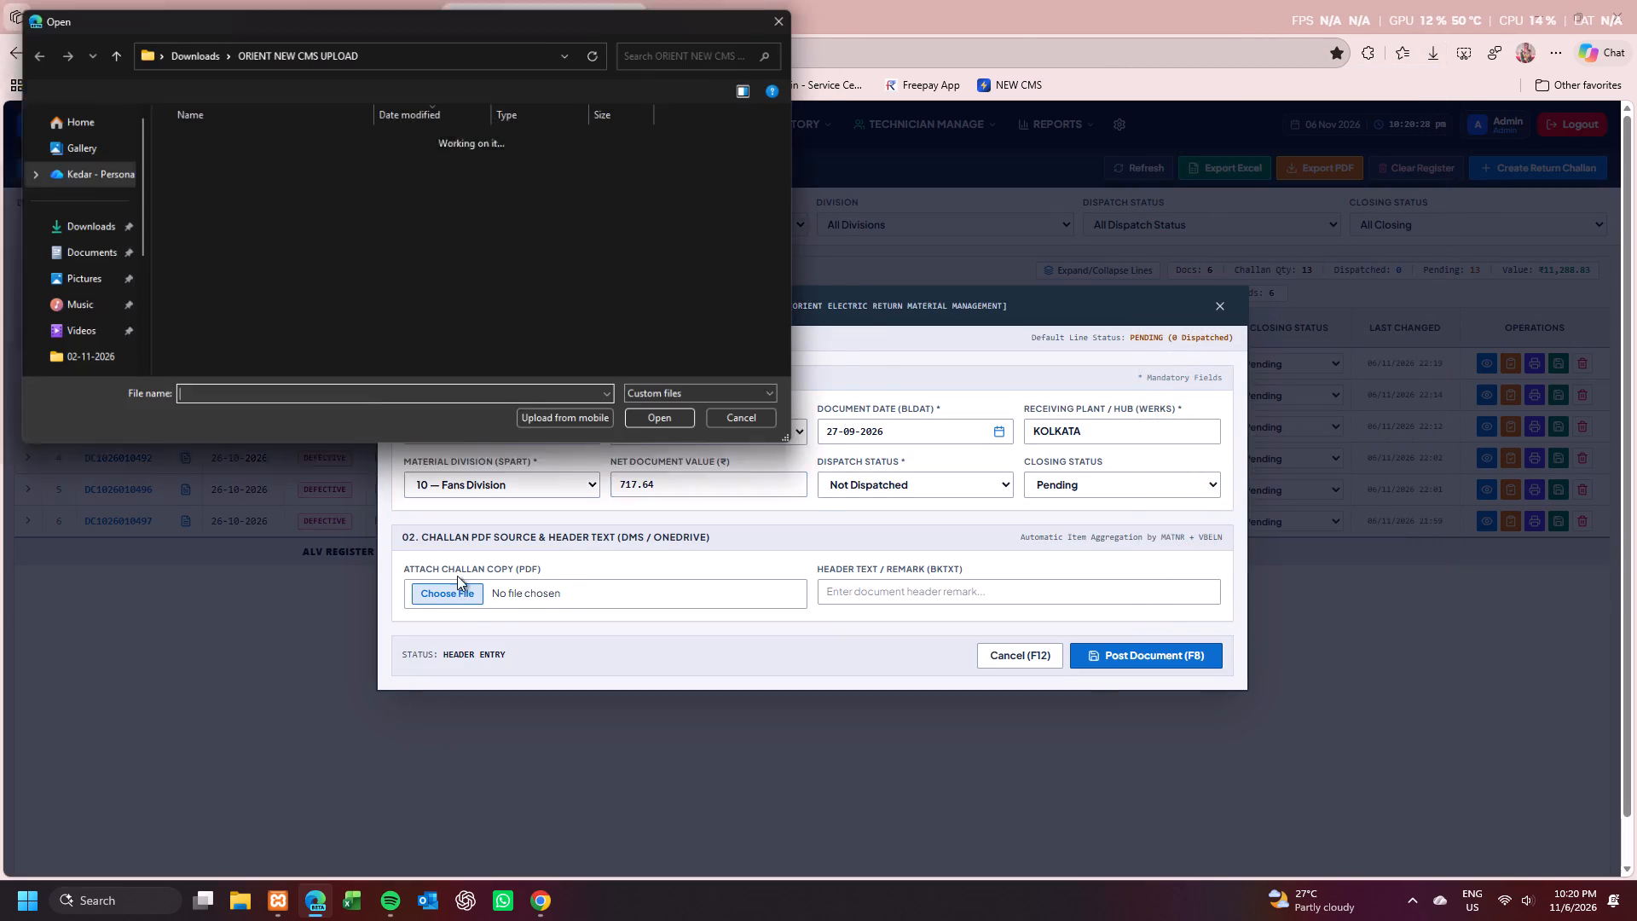
left_click(209, 164)
left_click(682, 429)
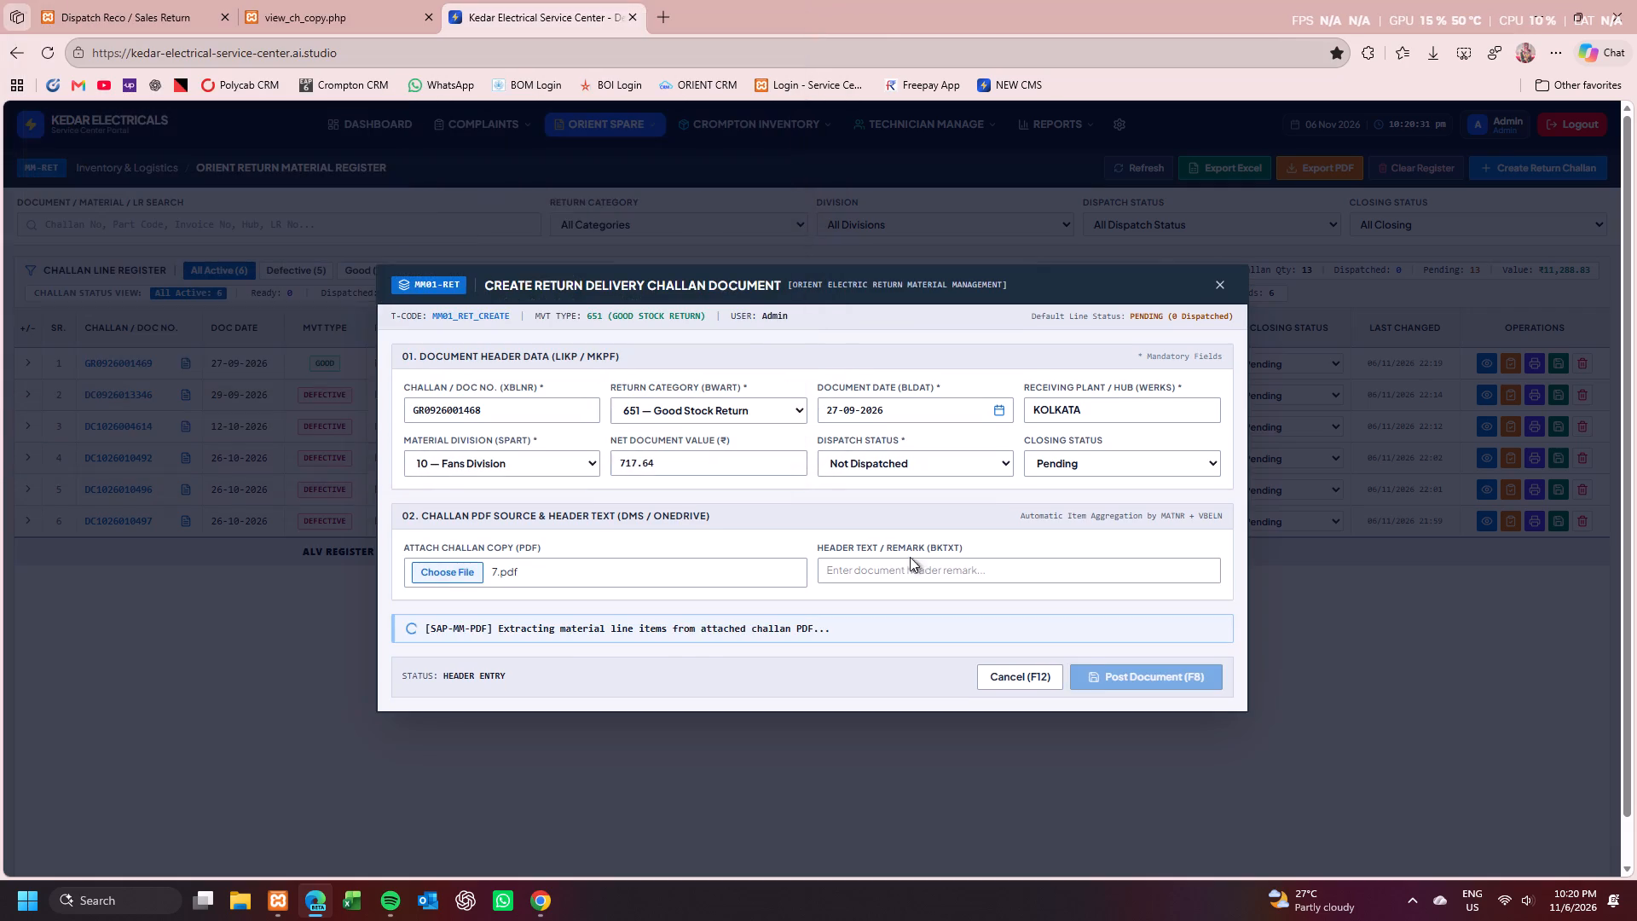
left_click(1079, 611)
left_click(1120, 750)
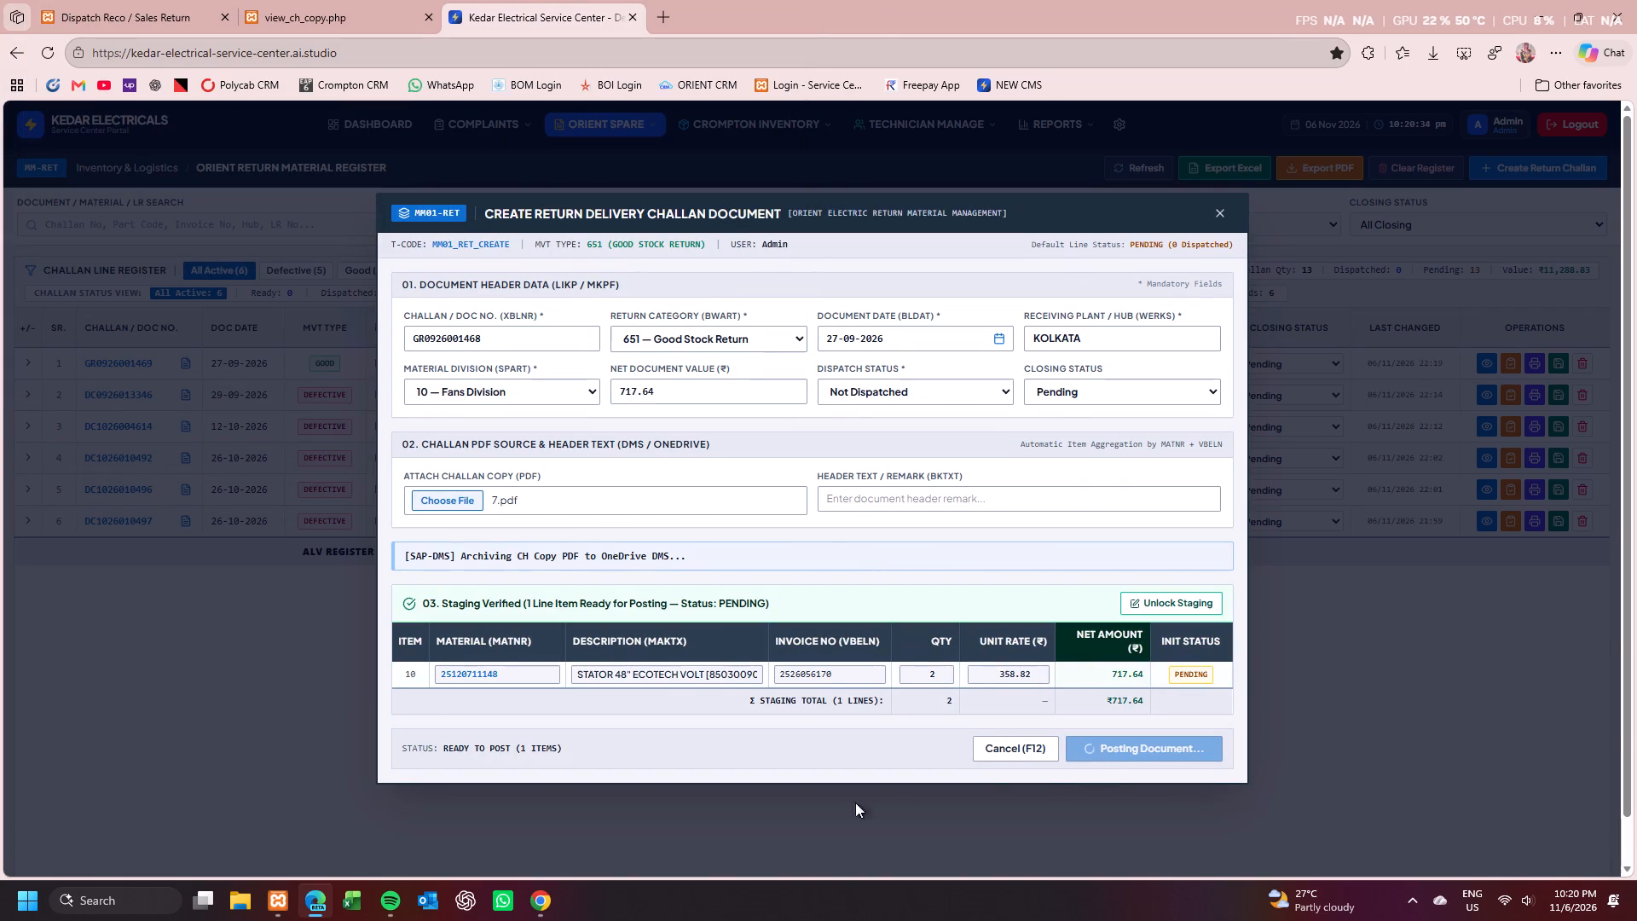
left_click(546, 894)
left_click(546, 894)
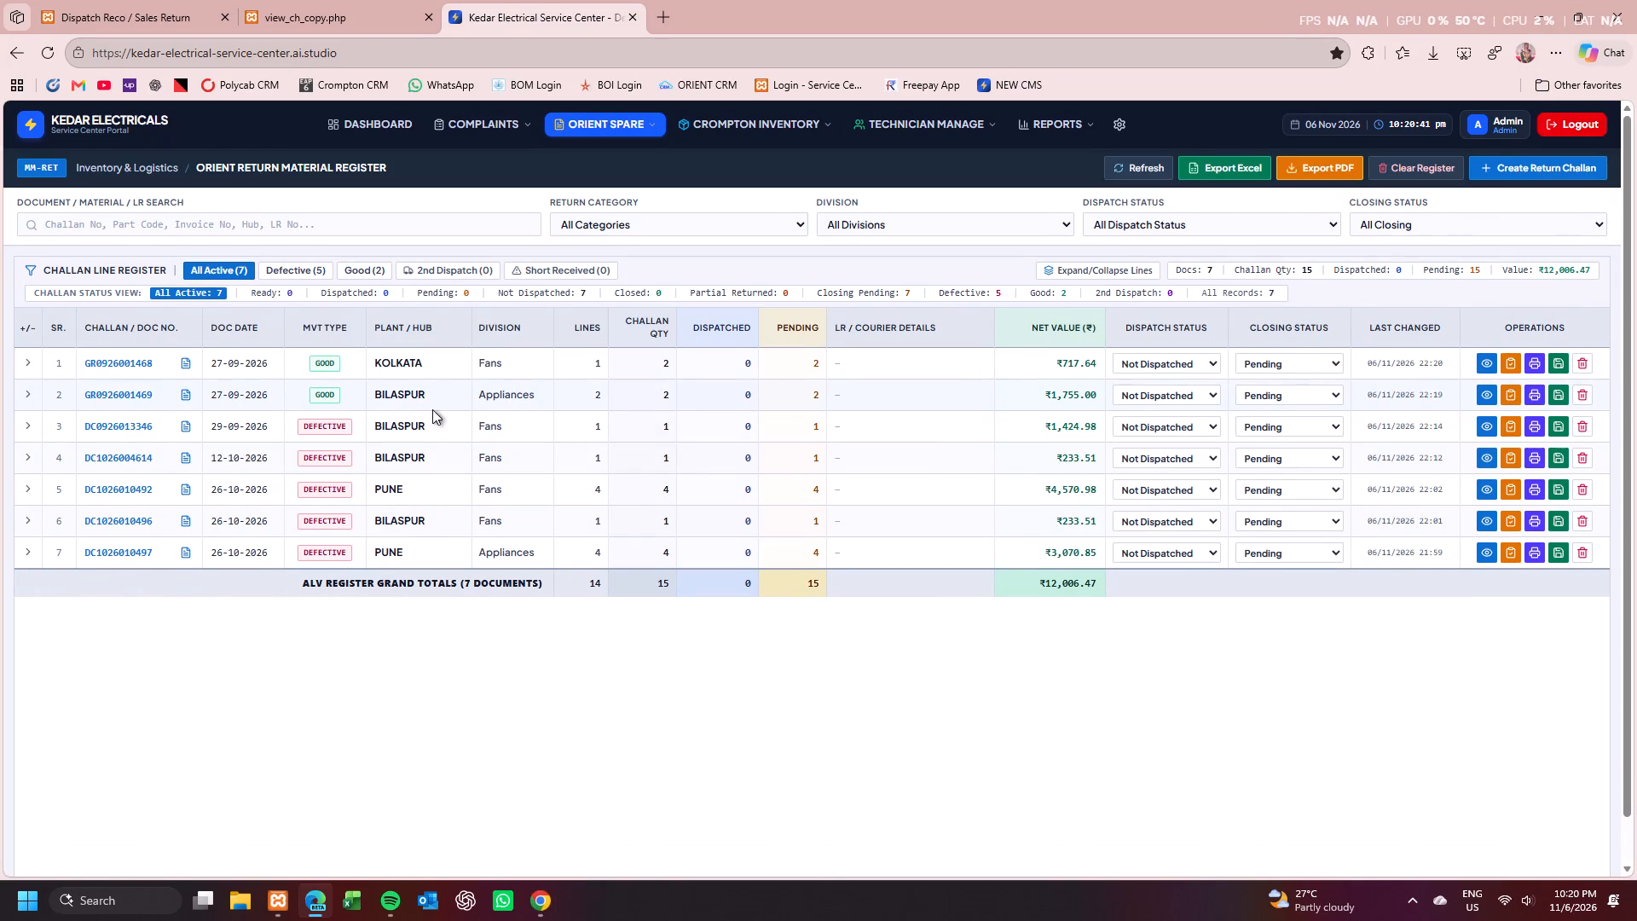
left_click(358, 1)
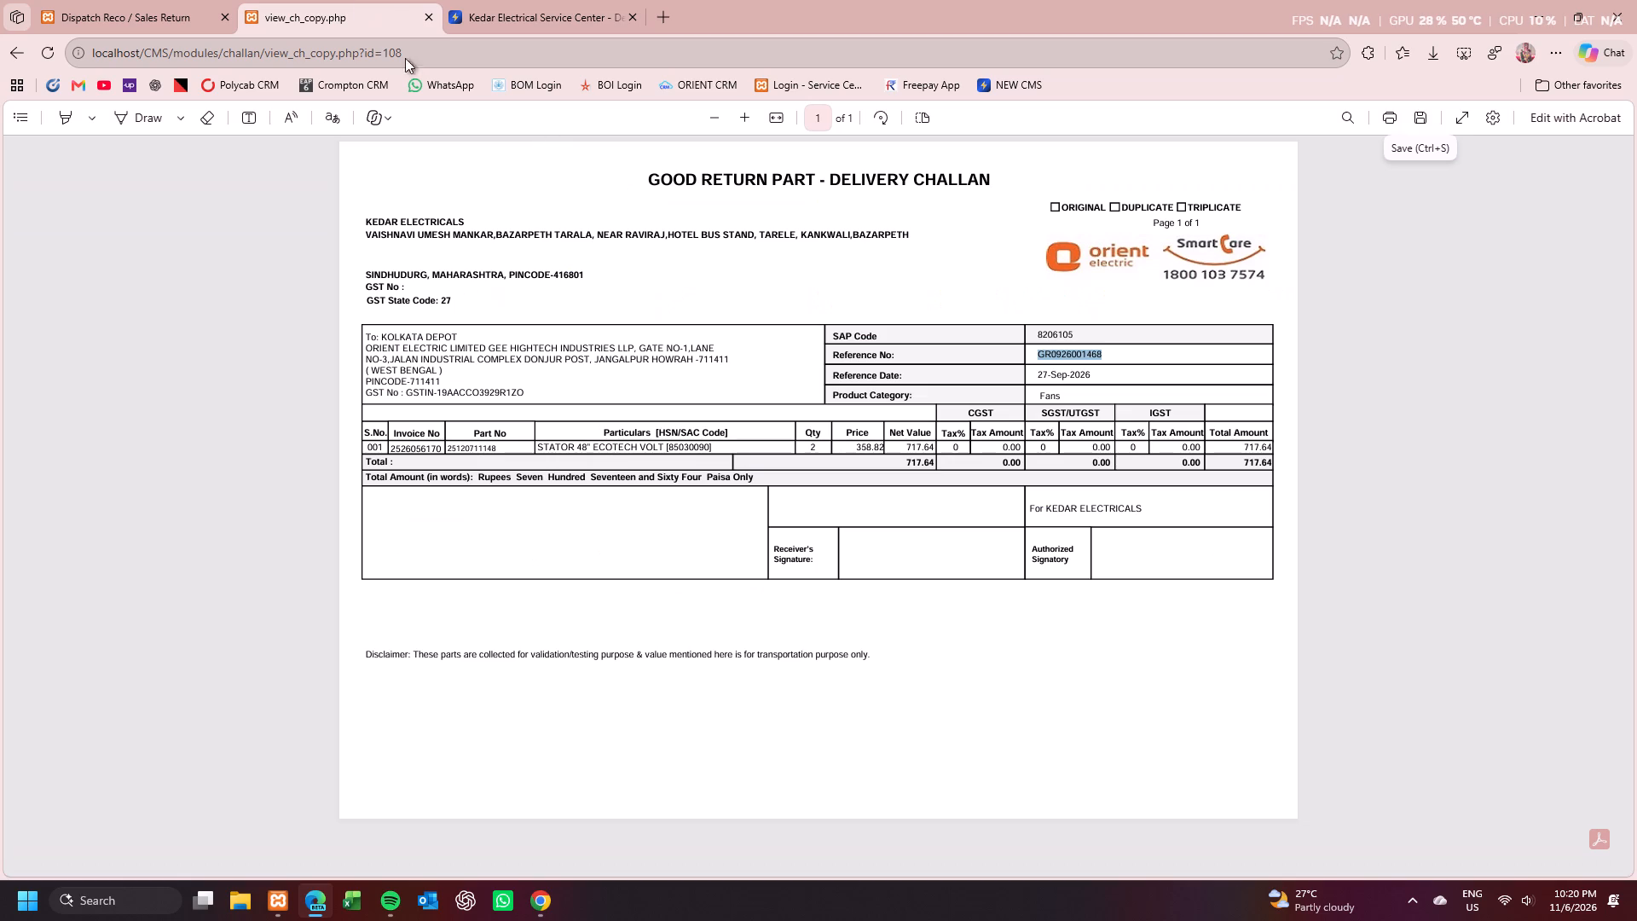
left_click(432, 18)
left_click(195, 0)
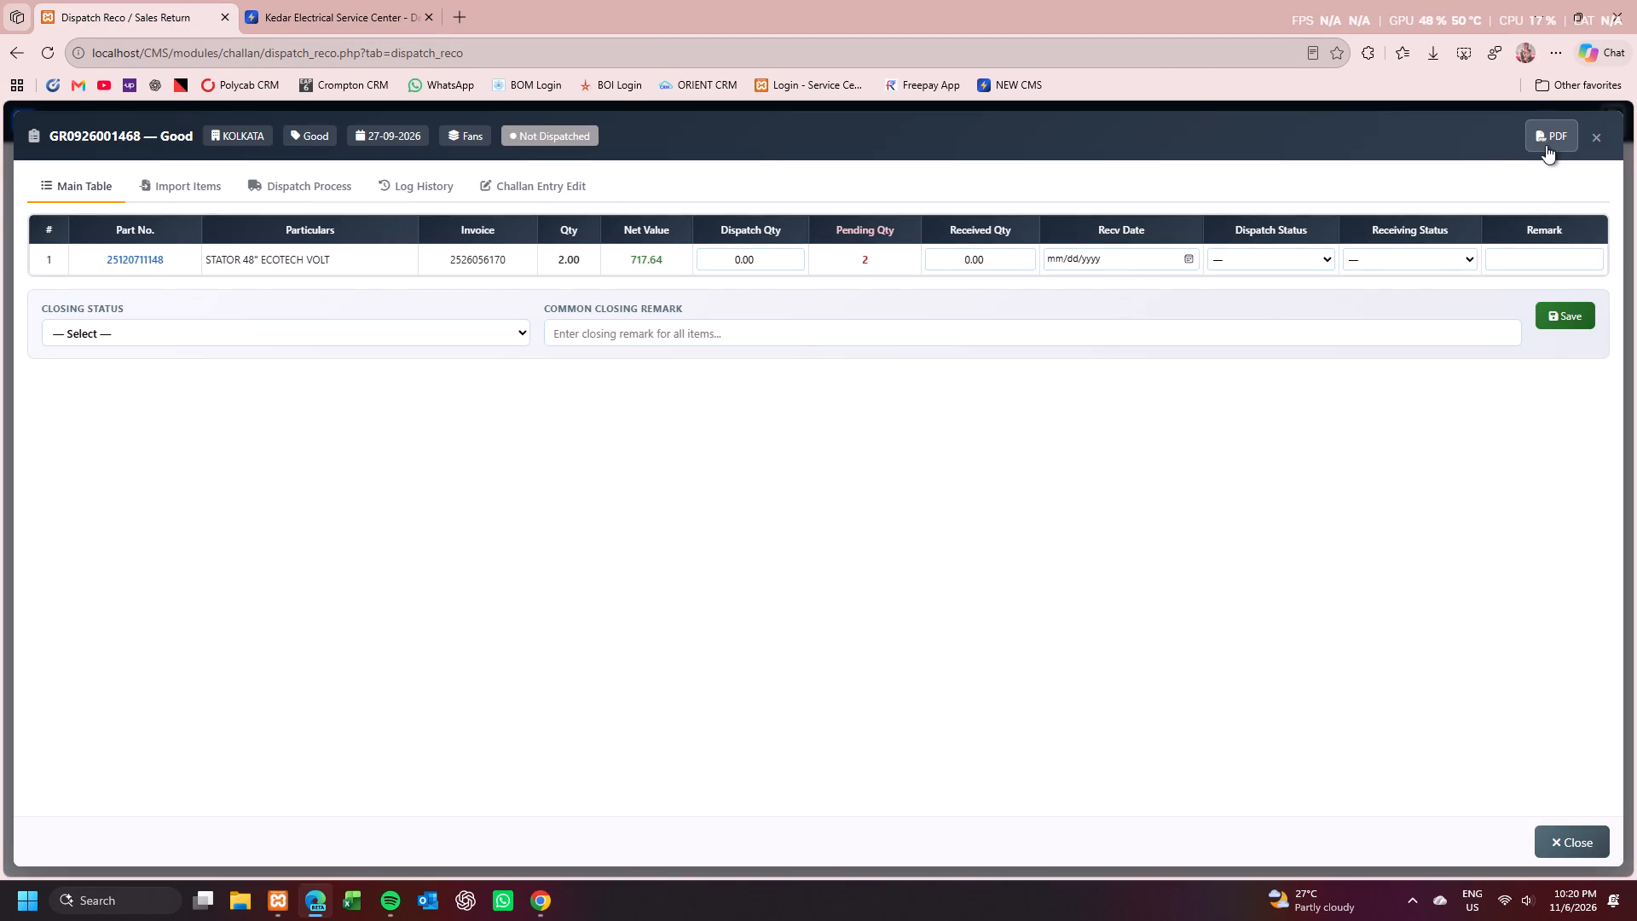
left_click(1594, 136)
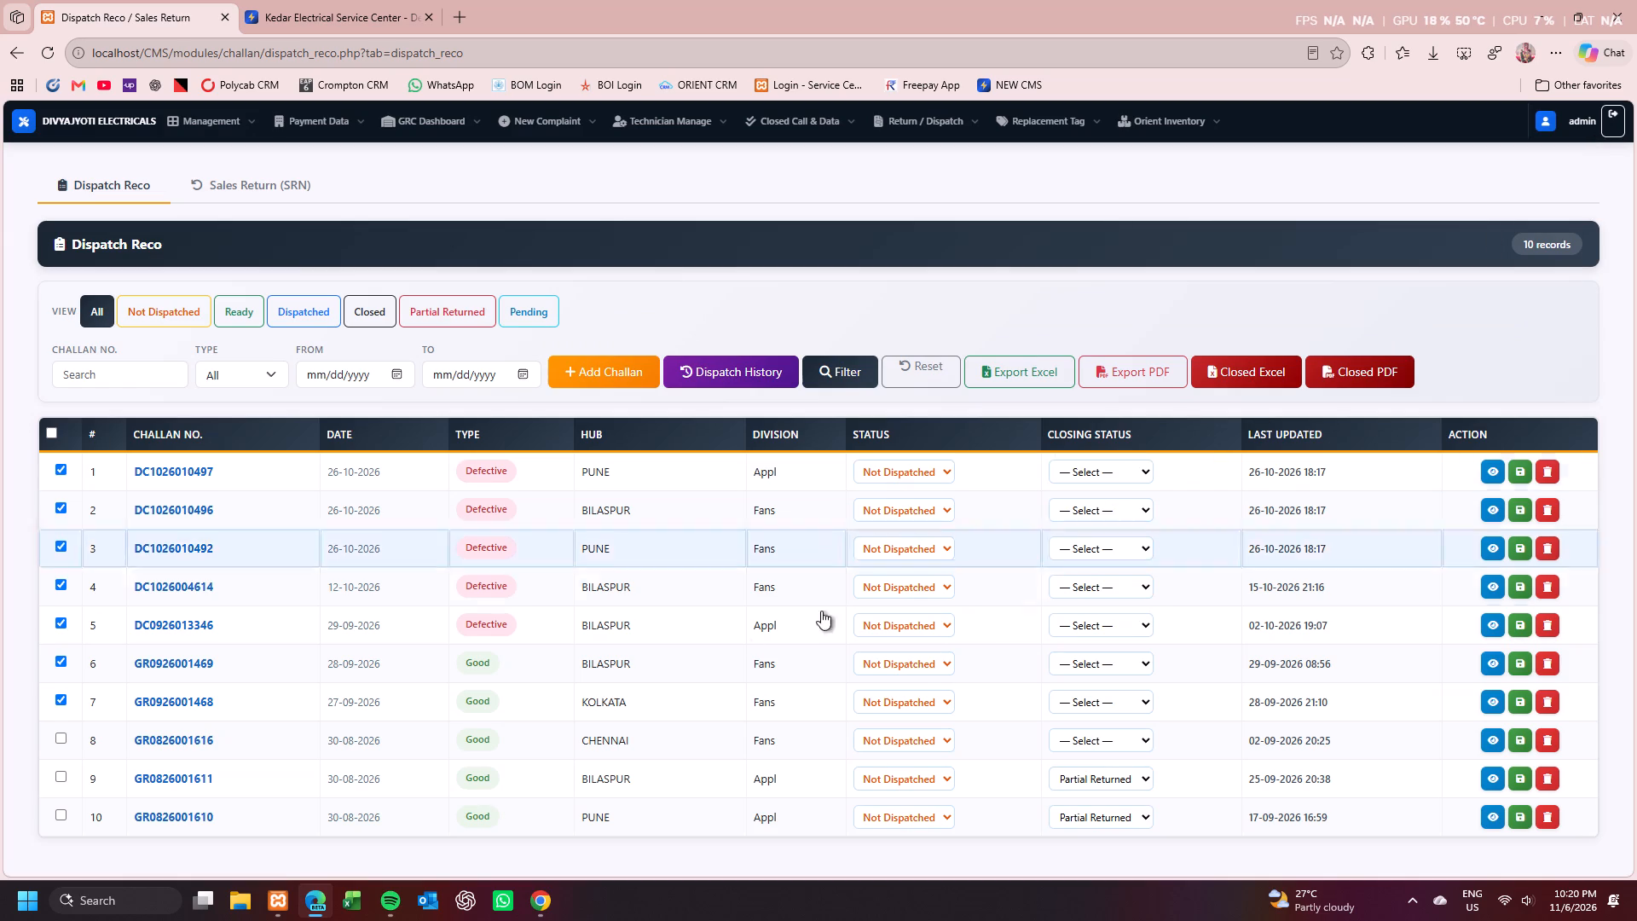
left_click(61, 736)
left_click(1487, 743)
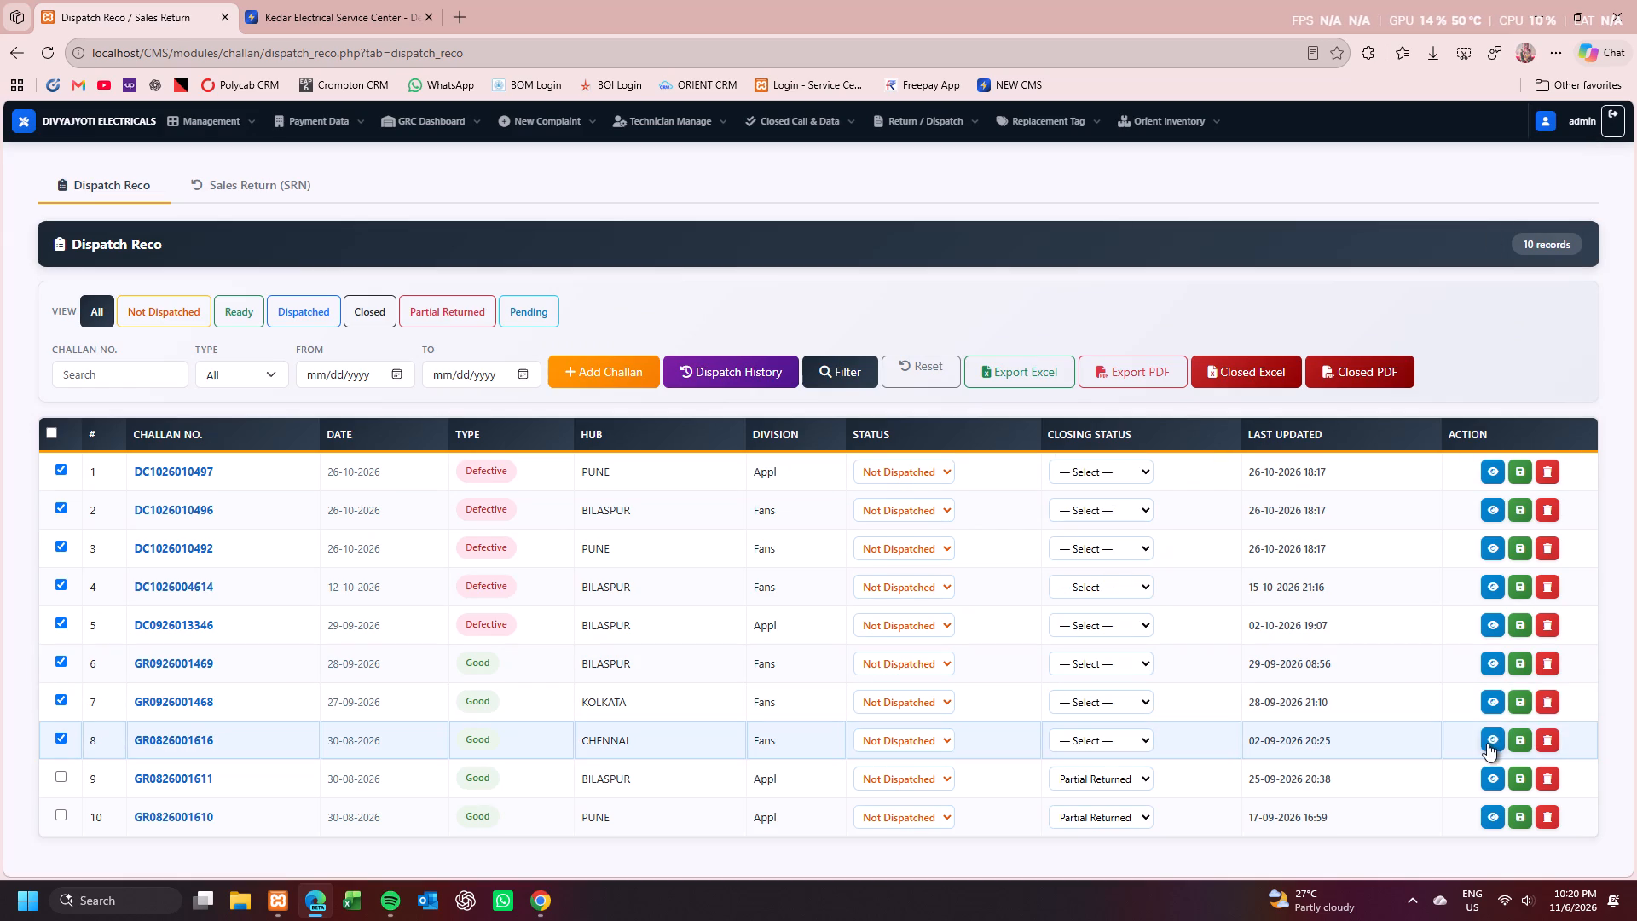
left_click(1542, 127)
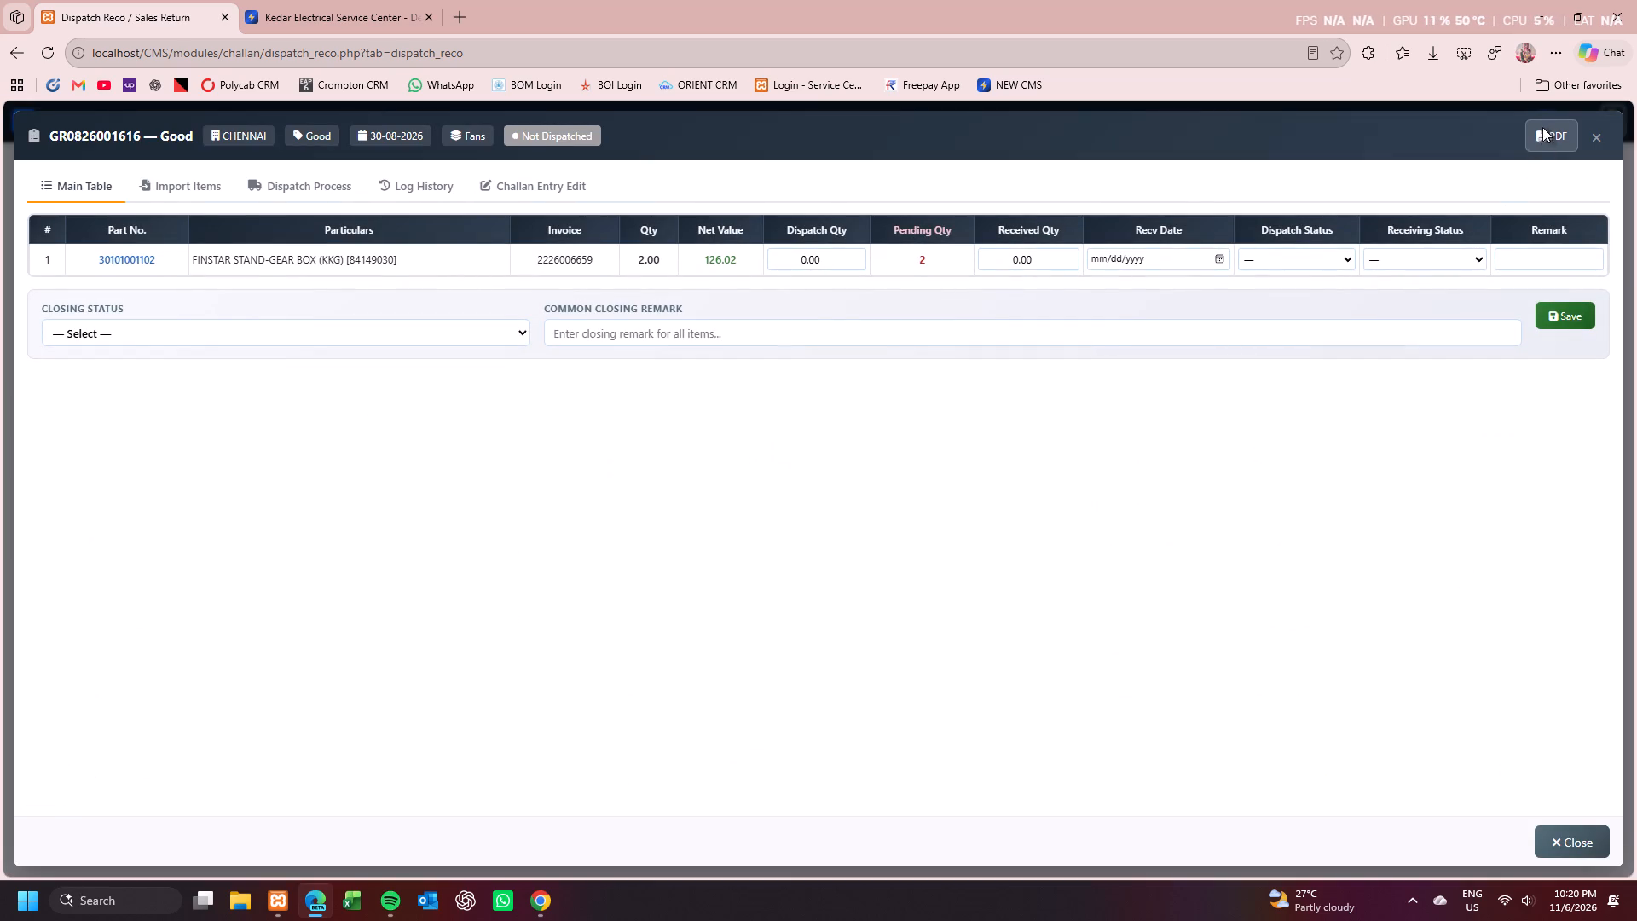
double_click(1060, 359)
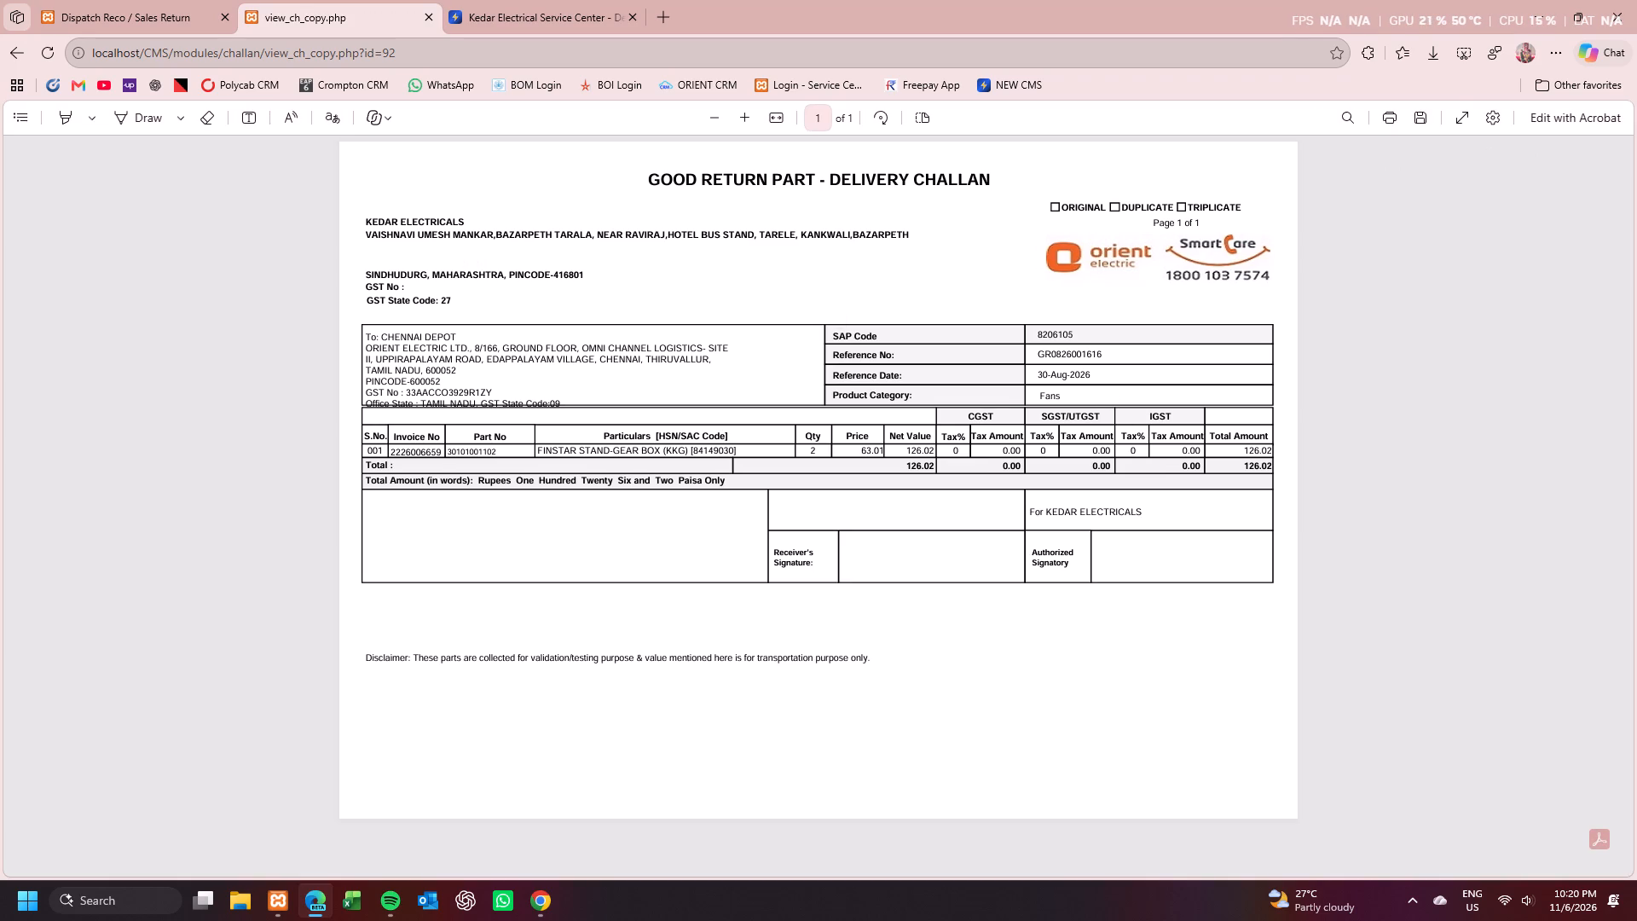
key("ctrl+c")
left_click(512, 0)
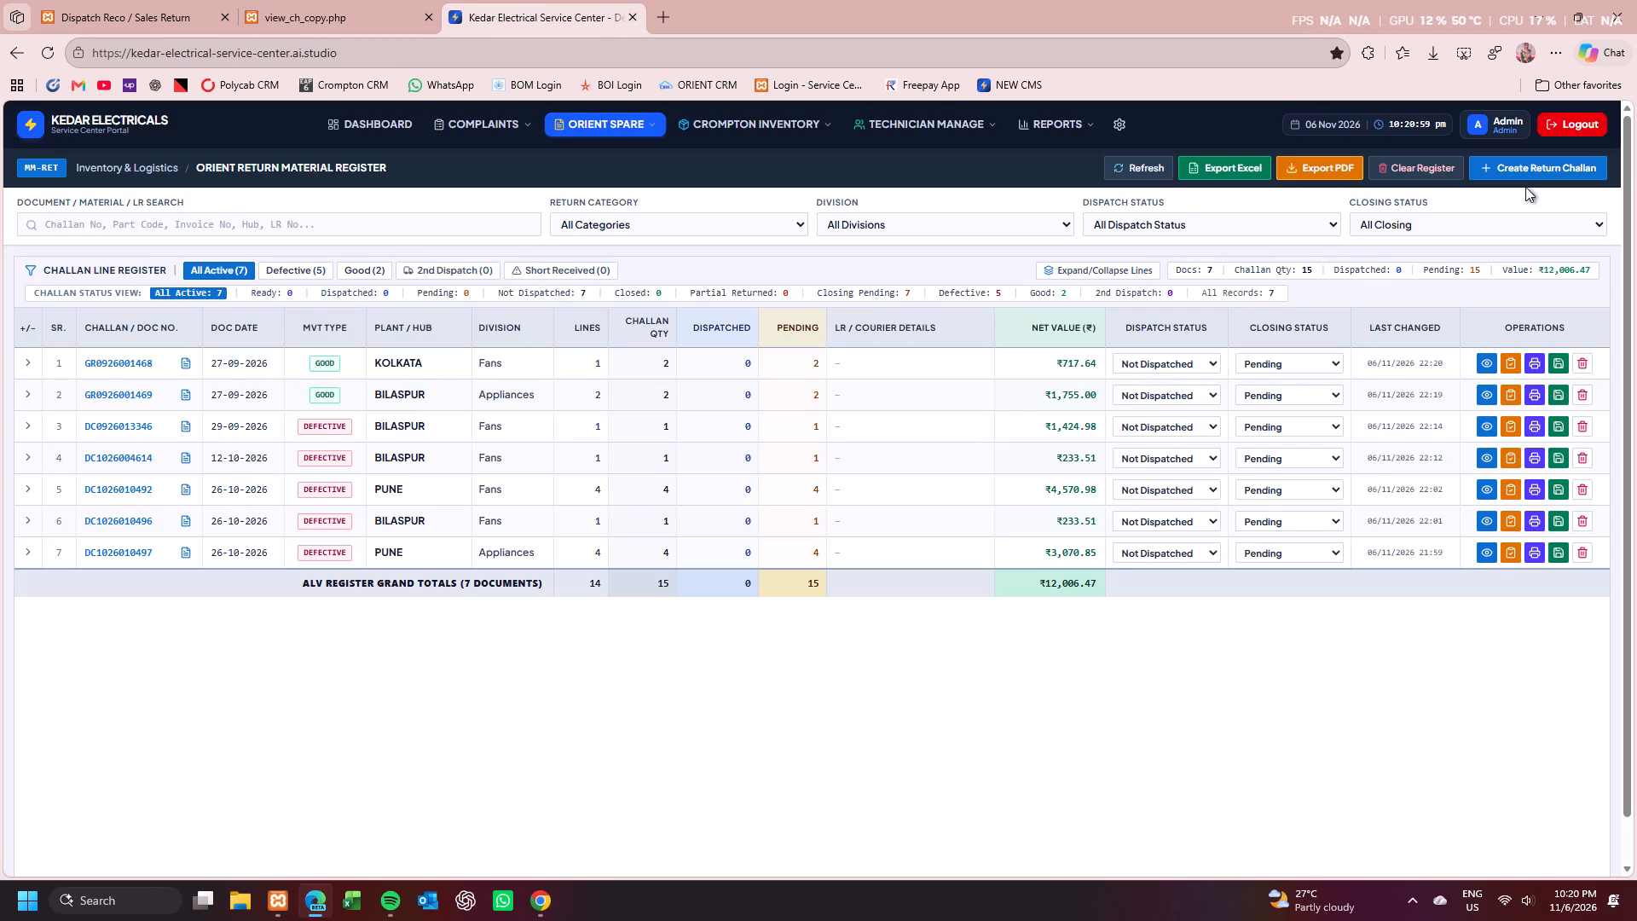
left_click(1530, 176)
left_click(547, 437)
key("ctrl+v")
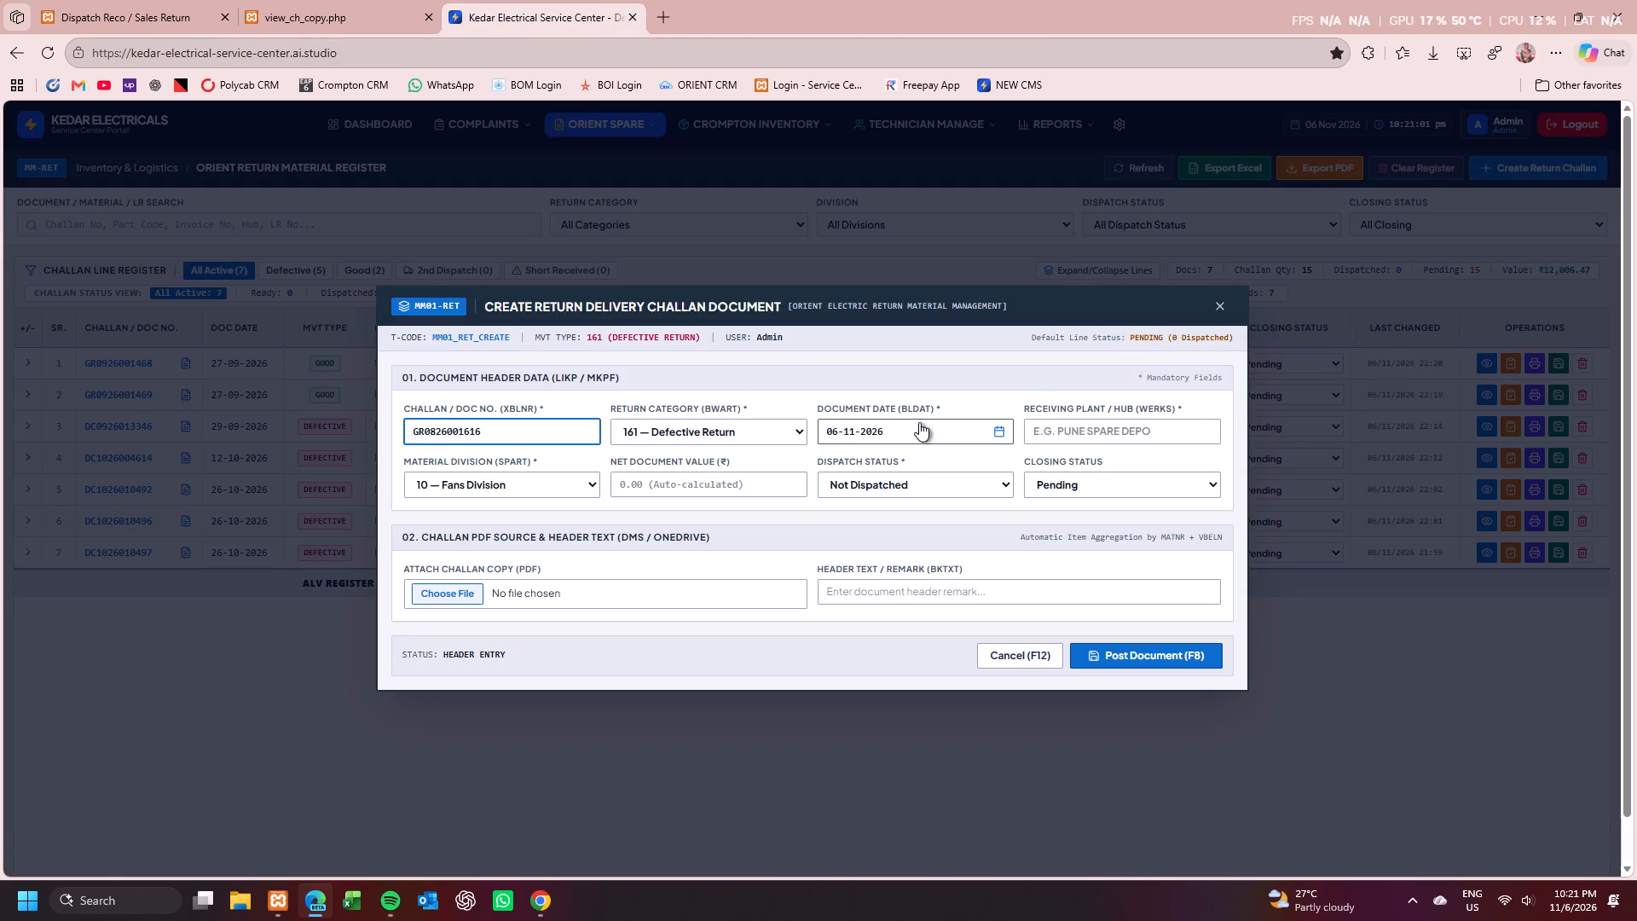
Set the challan's return category to 651 — Good Stock Return and its document date to 30-08-2026, checking against the PDF copy.
left_click(280, 0)
left_click(482, 0)
left_click(735, 436)
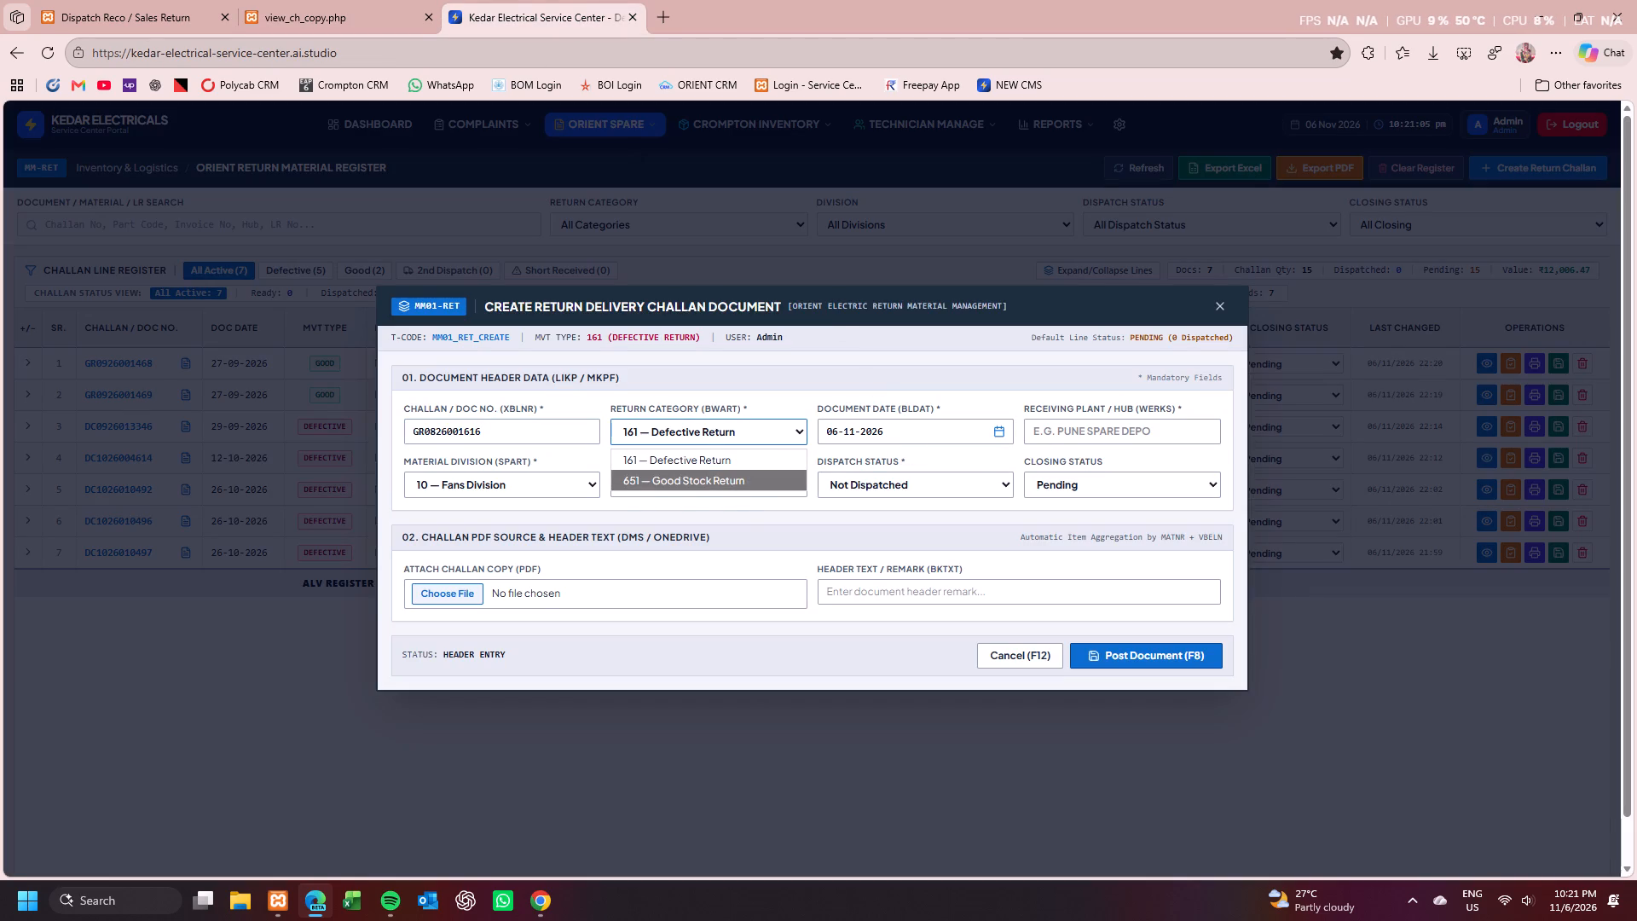
left_click(738, 479)
left_click(1105, 436)
left_click(341, 0)
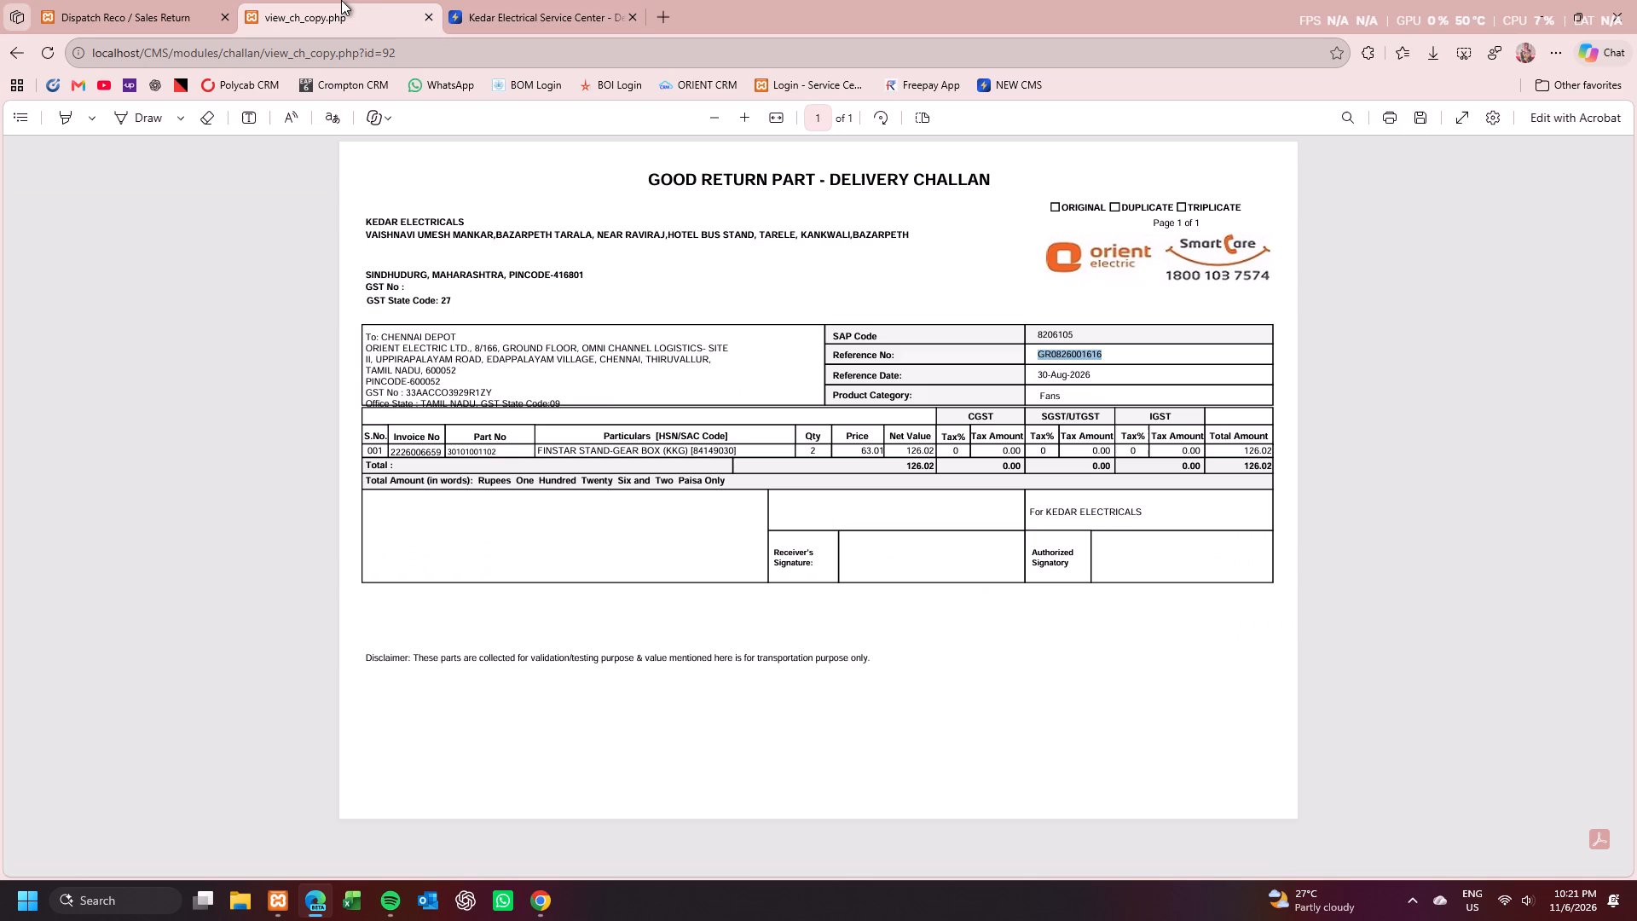
left_click(539, 0)
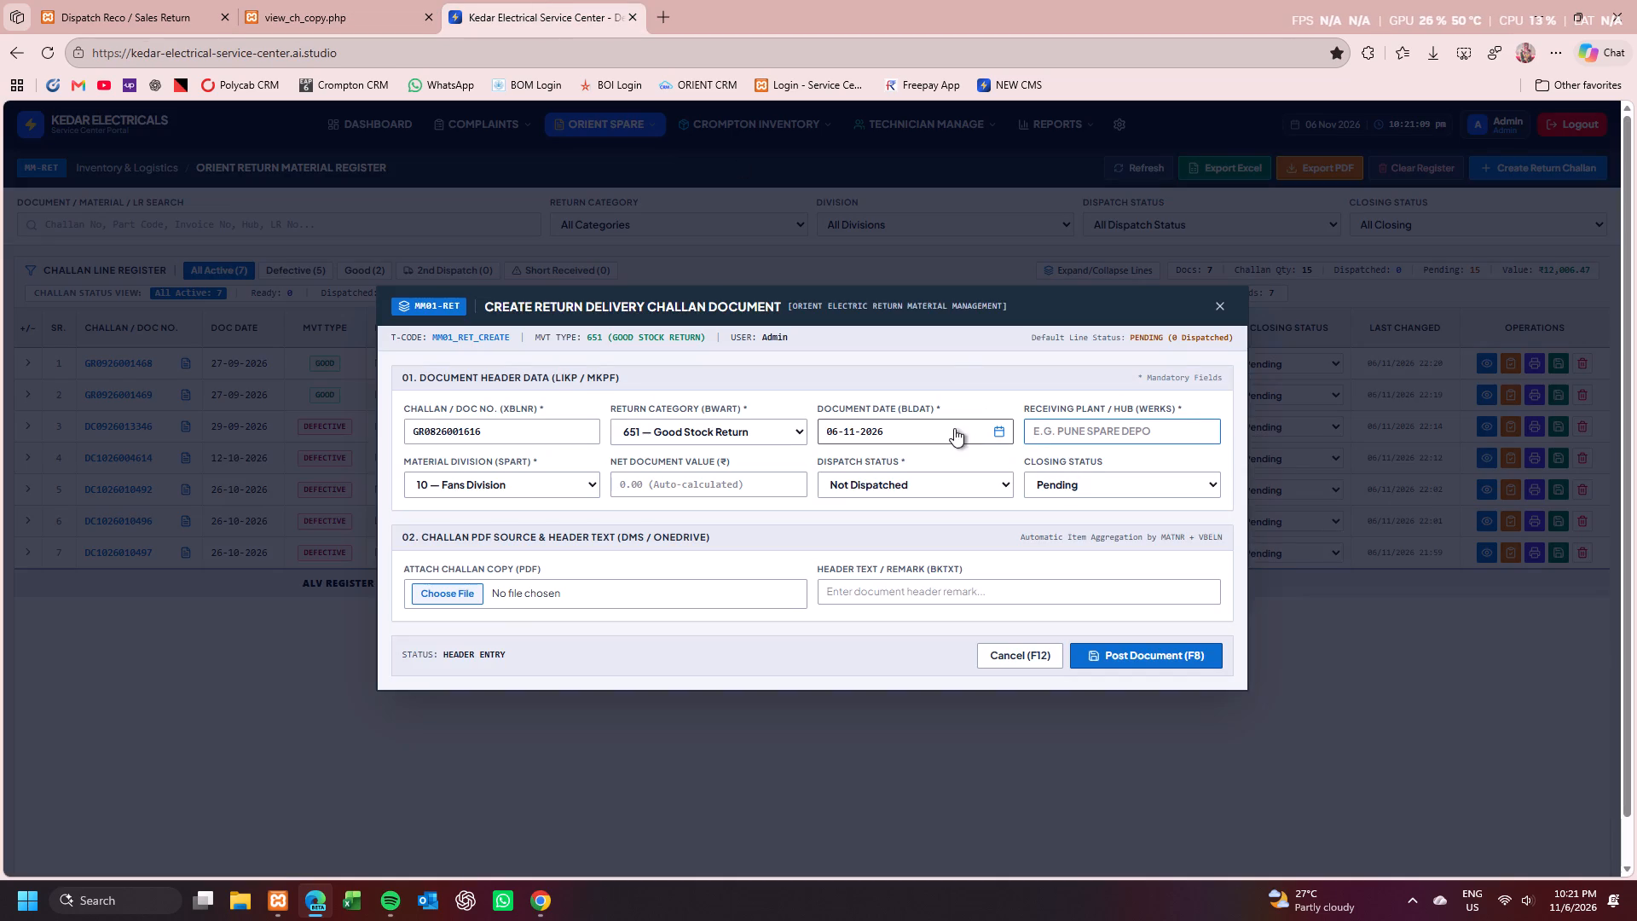
left_click(987, 426)
left_click(841, 470)
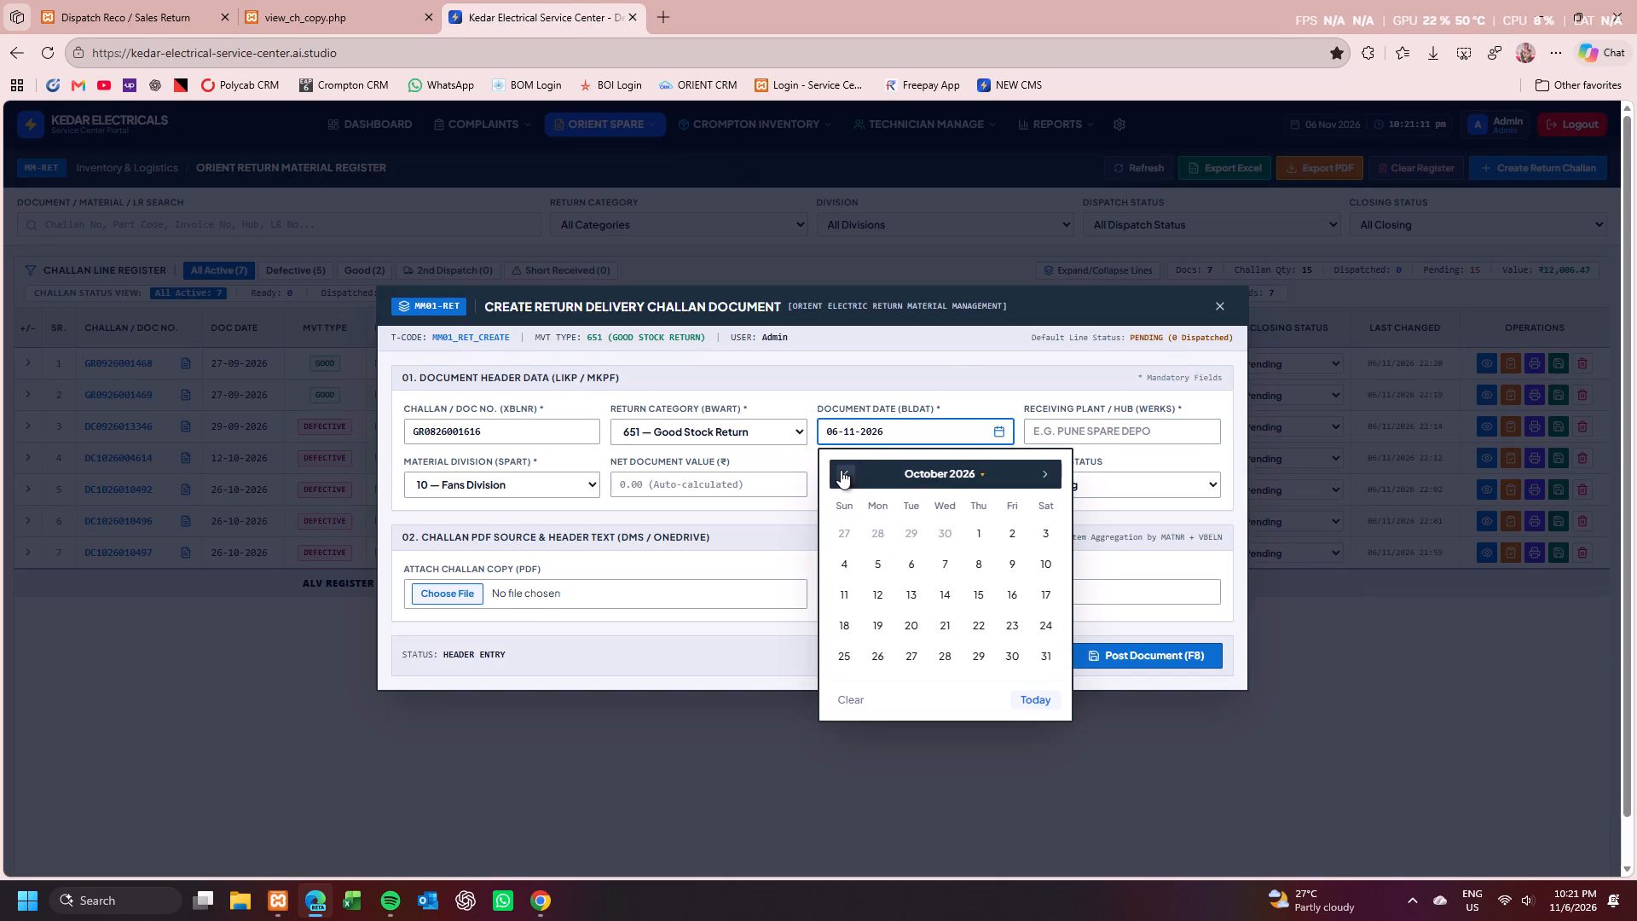
double_click(841, 470)
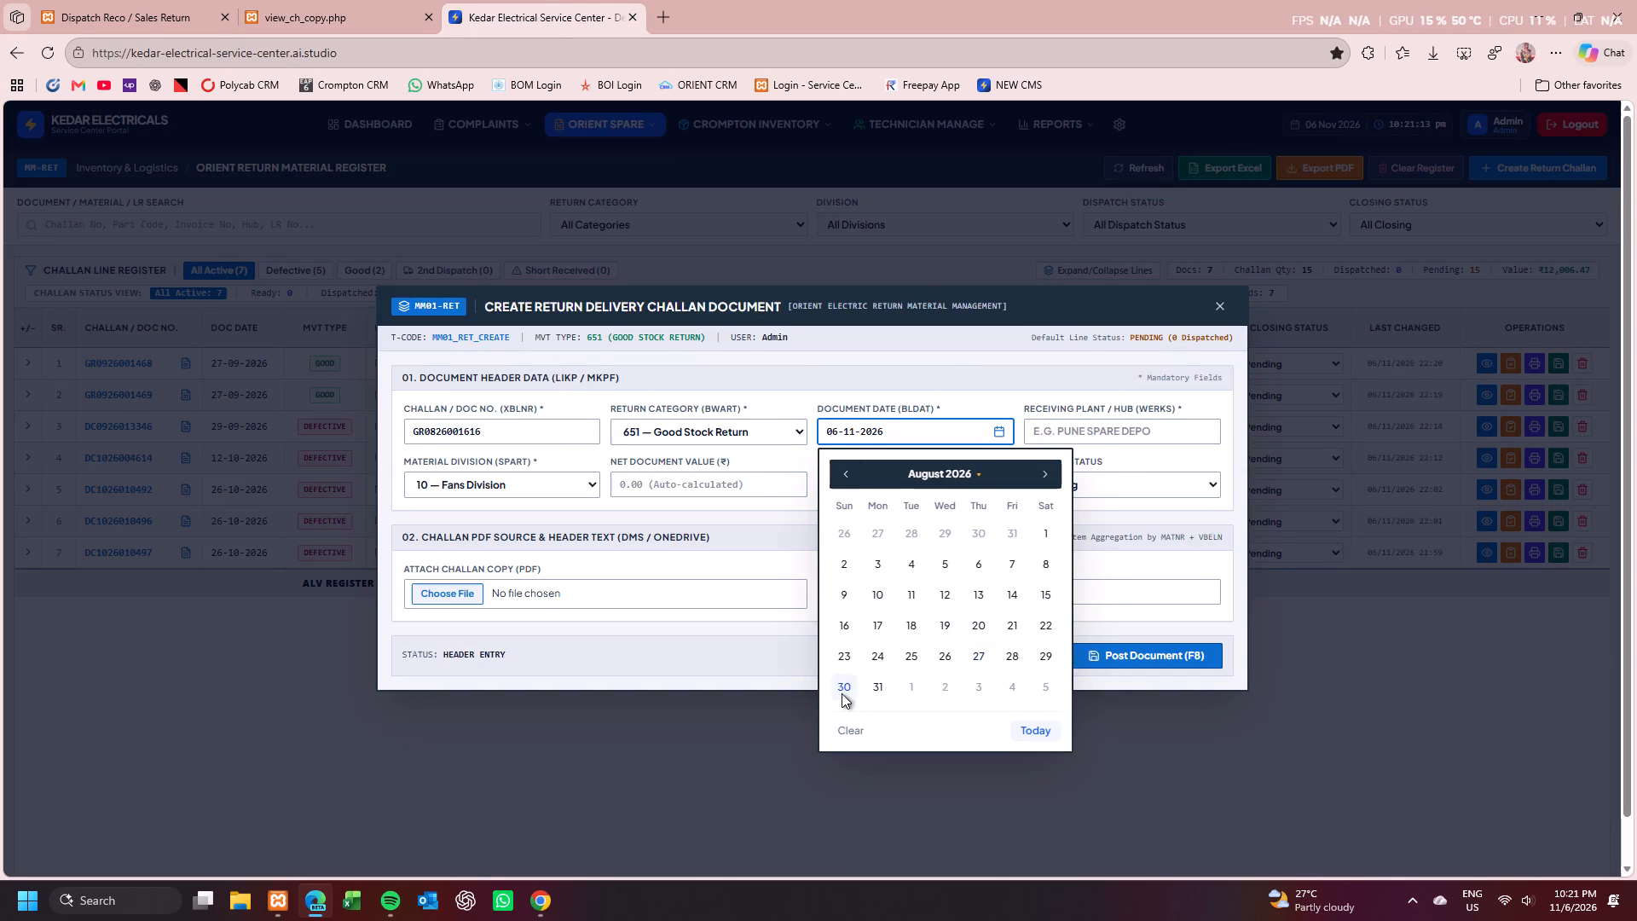
left_click(841, 692)
Enter CHENNAI, copied from the challan PDF, as the receiving plant / hub.
left_click(1044, 435)
left_click(379, 0)
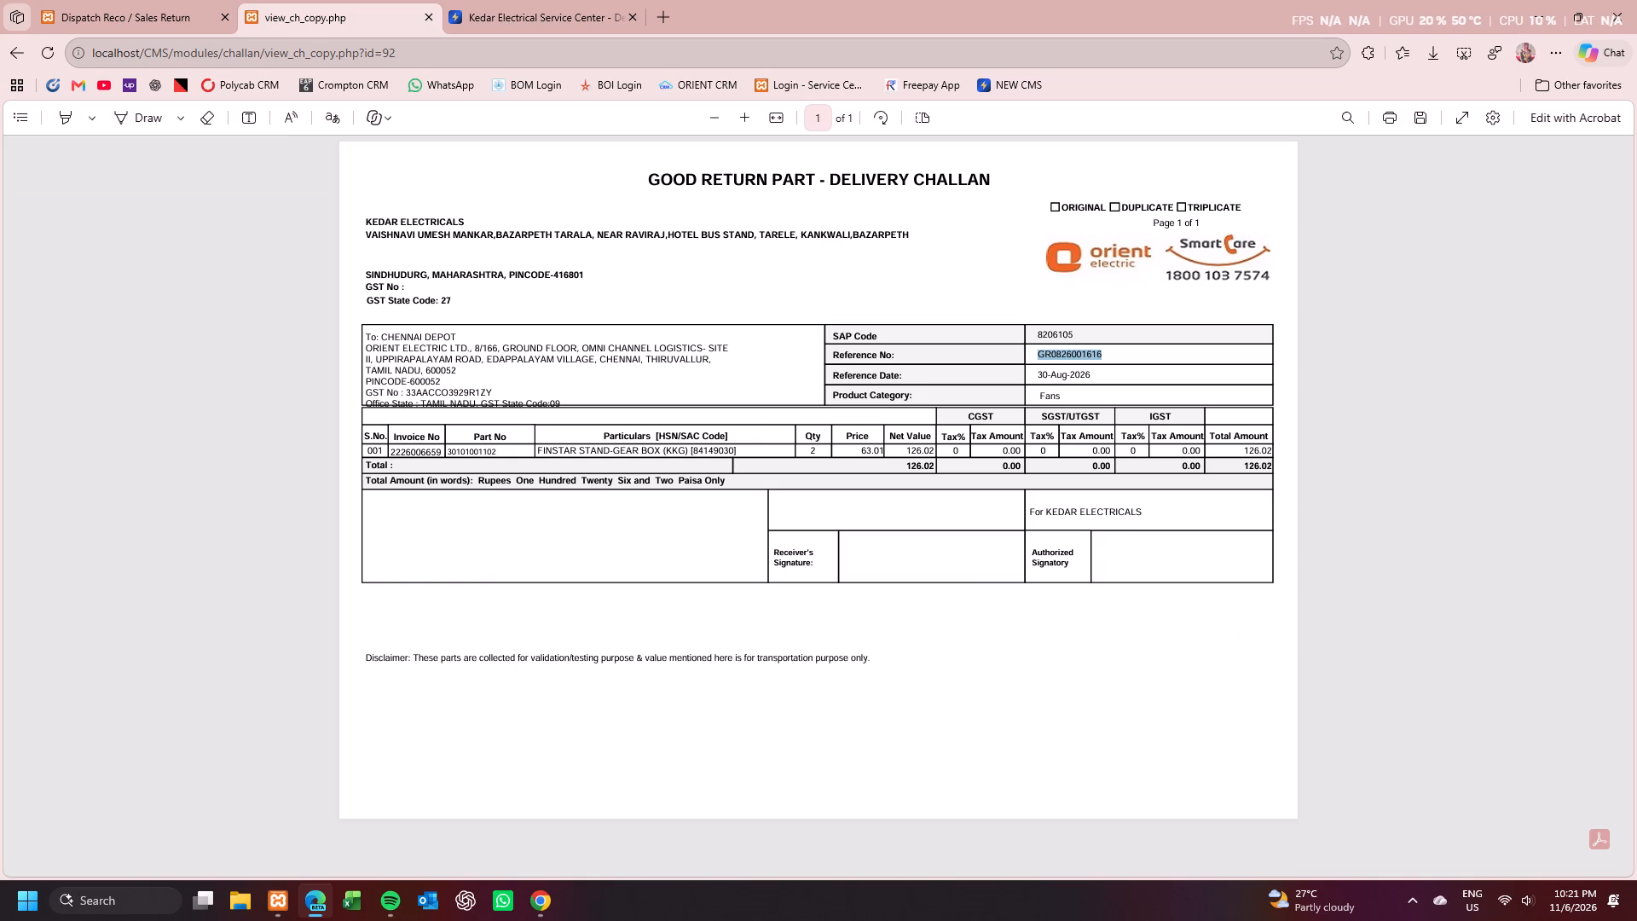
left_click(499, 0)
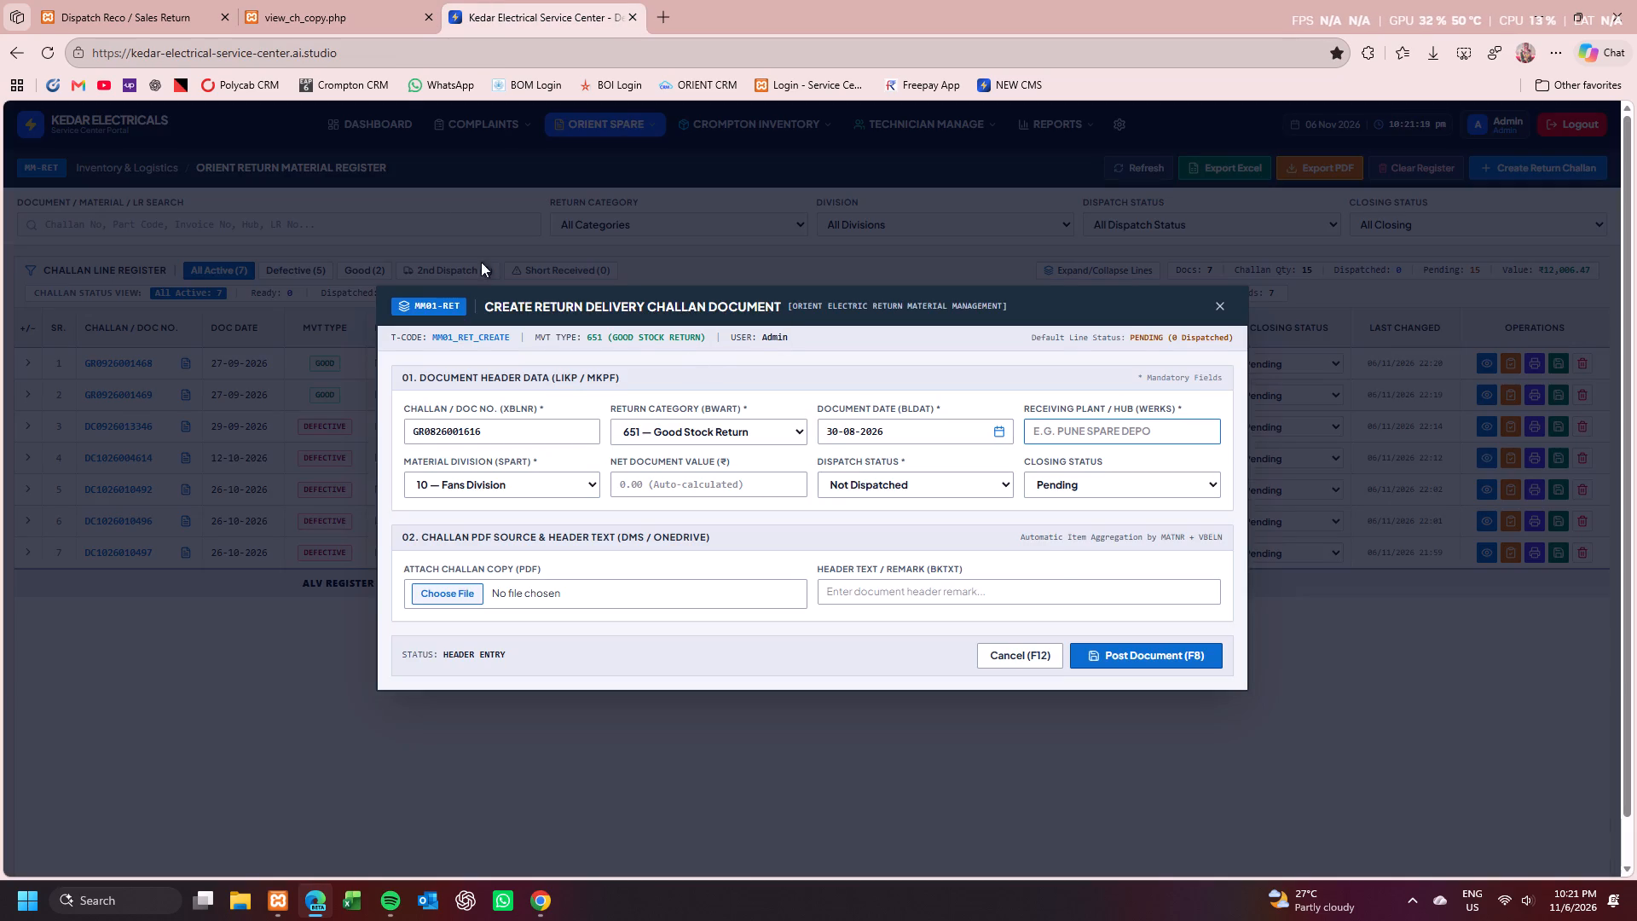
left_click(333, 0)
double_click(412, 338)
key("ctrl+c")
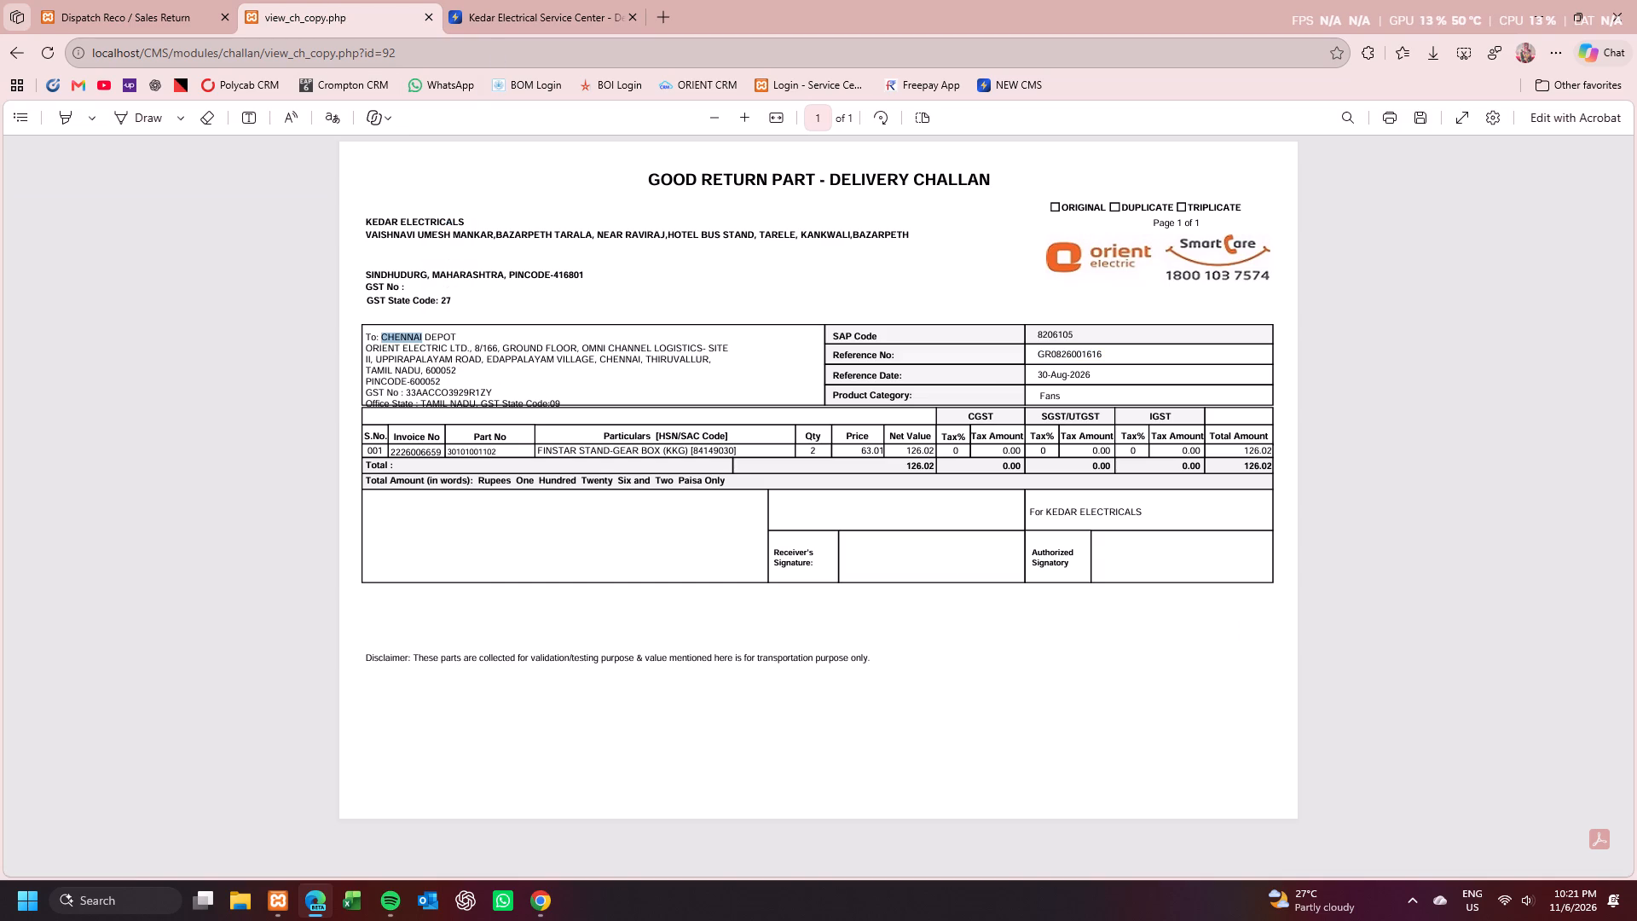
left_click(508, 19)
key("ctrl+v")
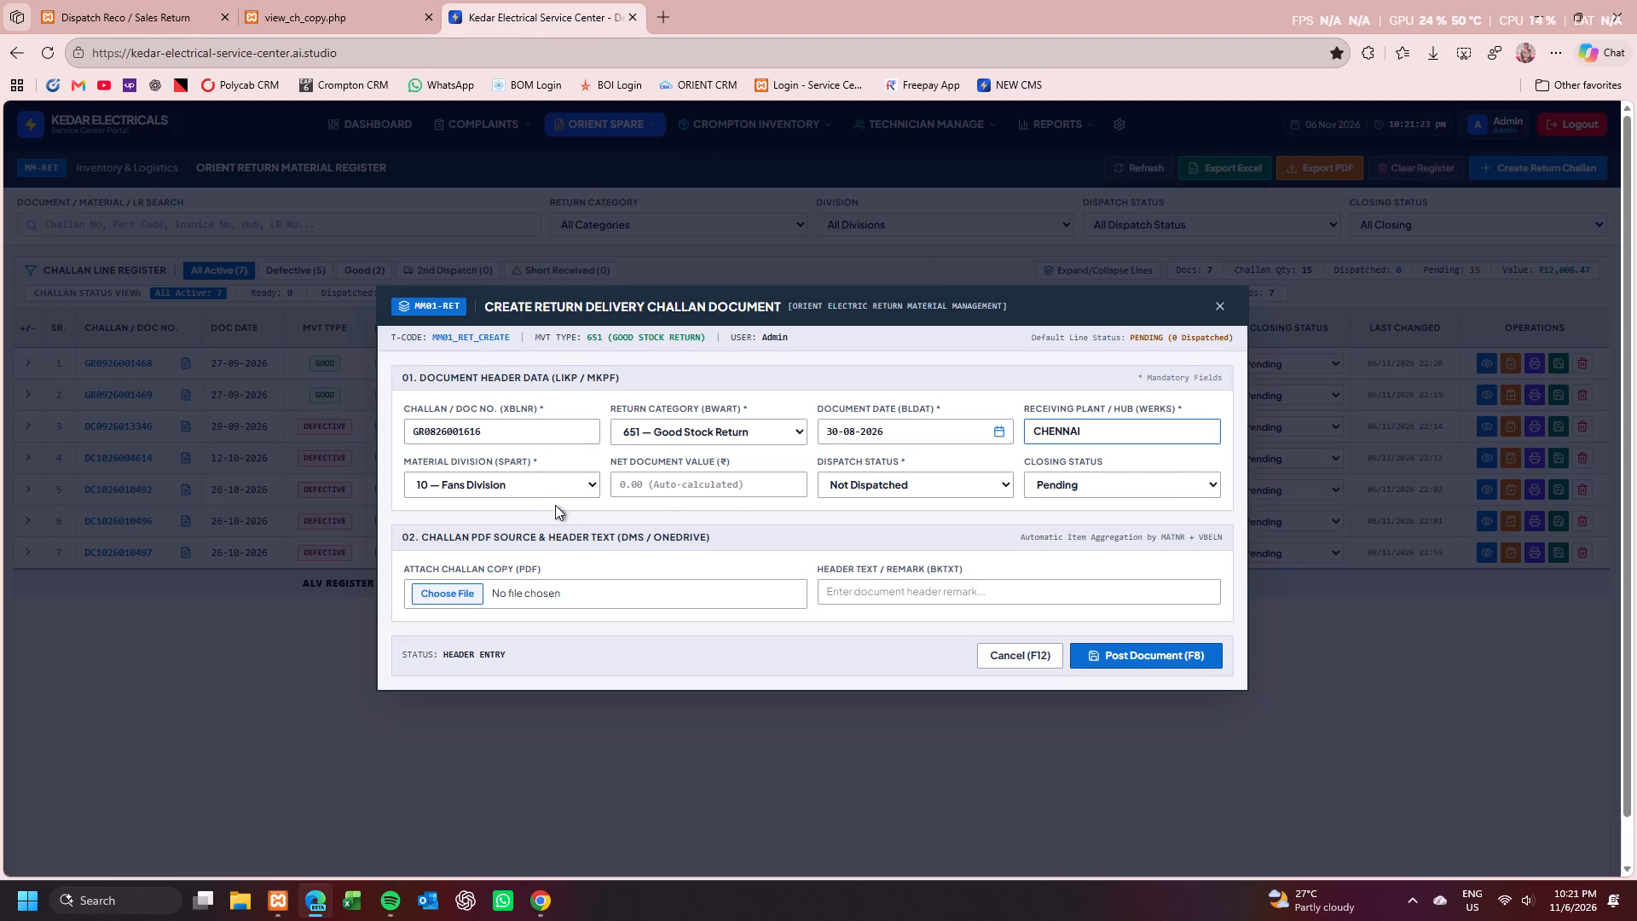
Look up the total in the challan PDF and enter 126.01 as the net document value.
left_click(664, 482)
left_click(300, 0)
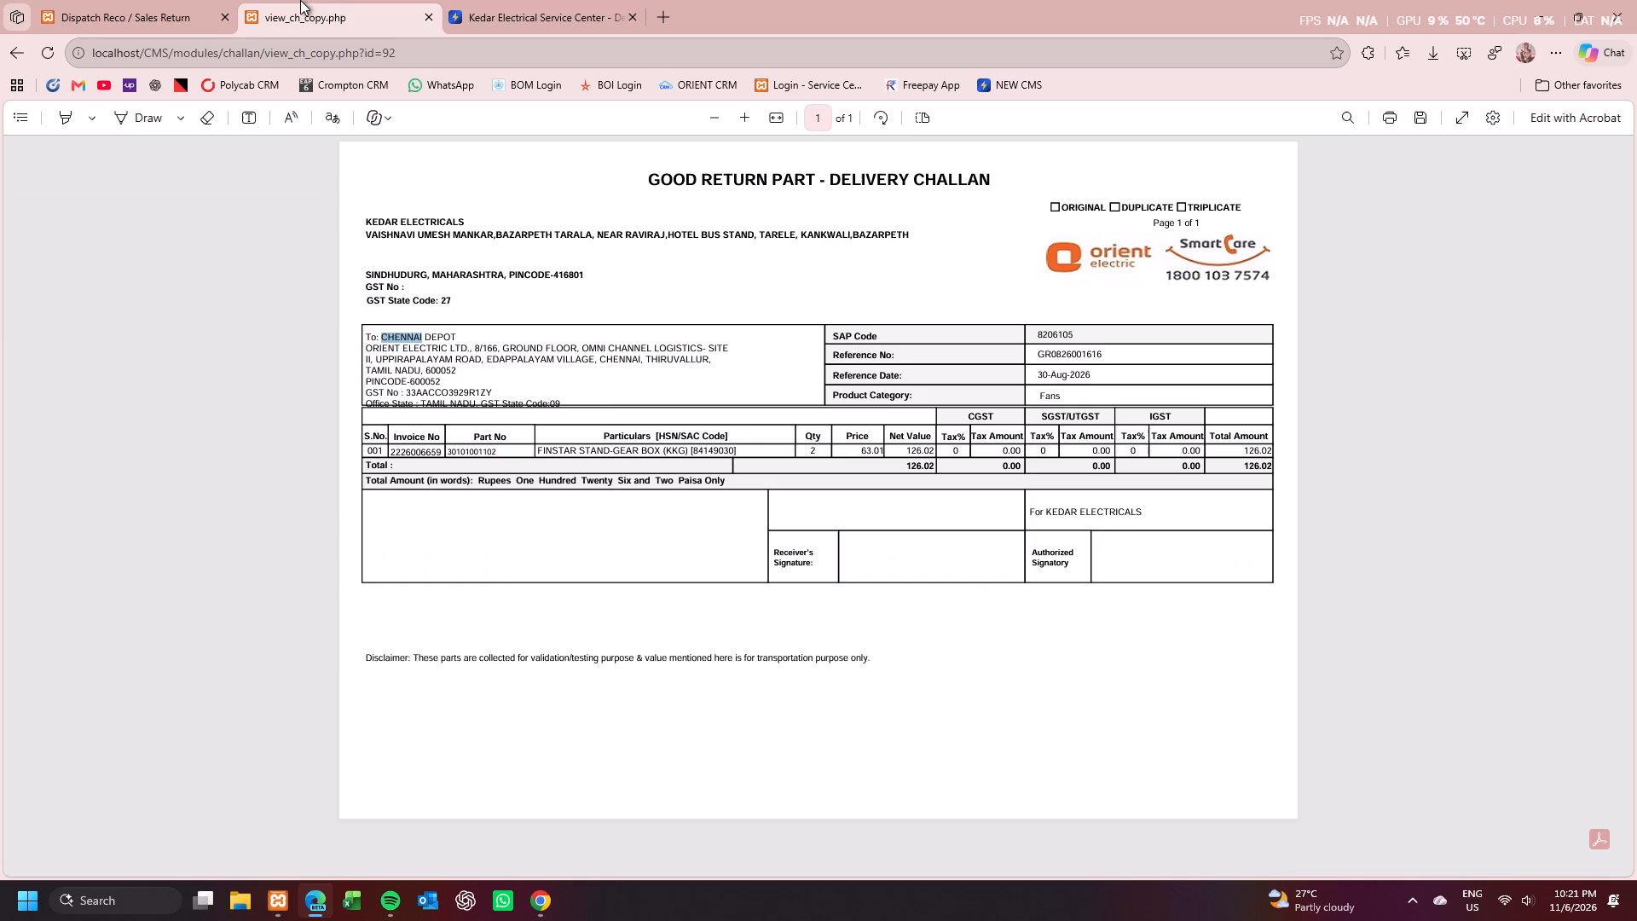
left_click(483, 0)
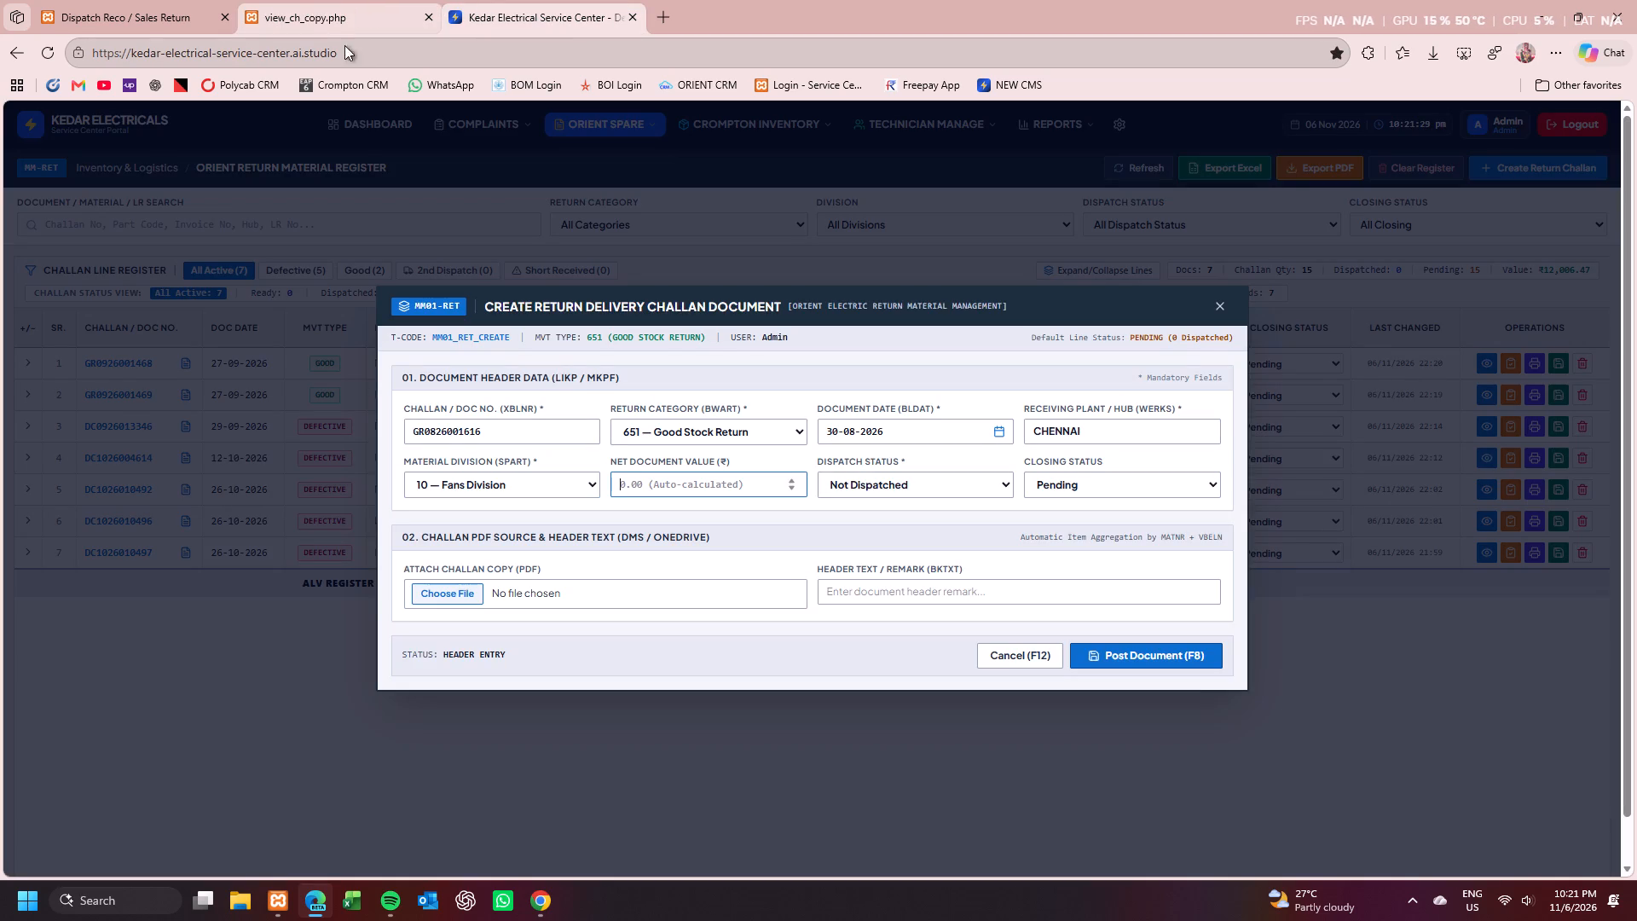
type("126")
scroll(707, 491, "up", 1)
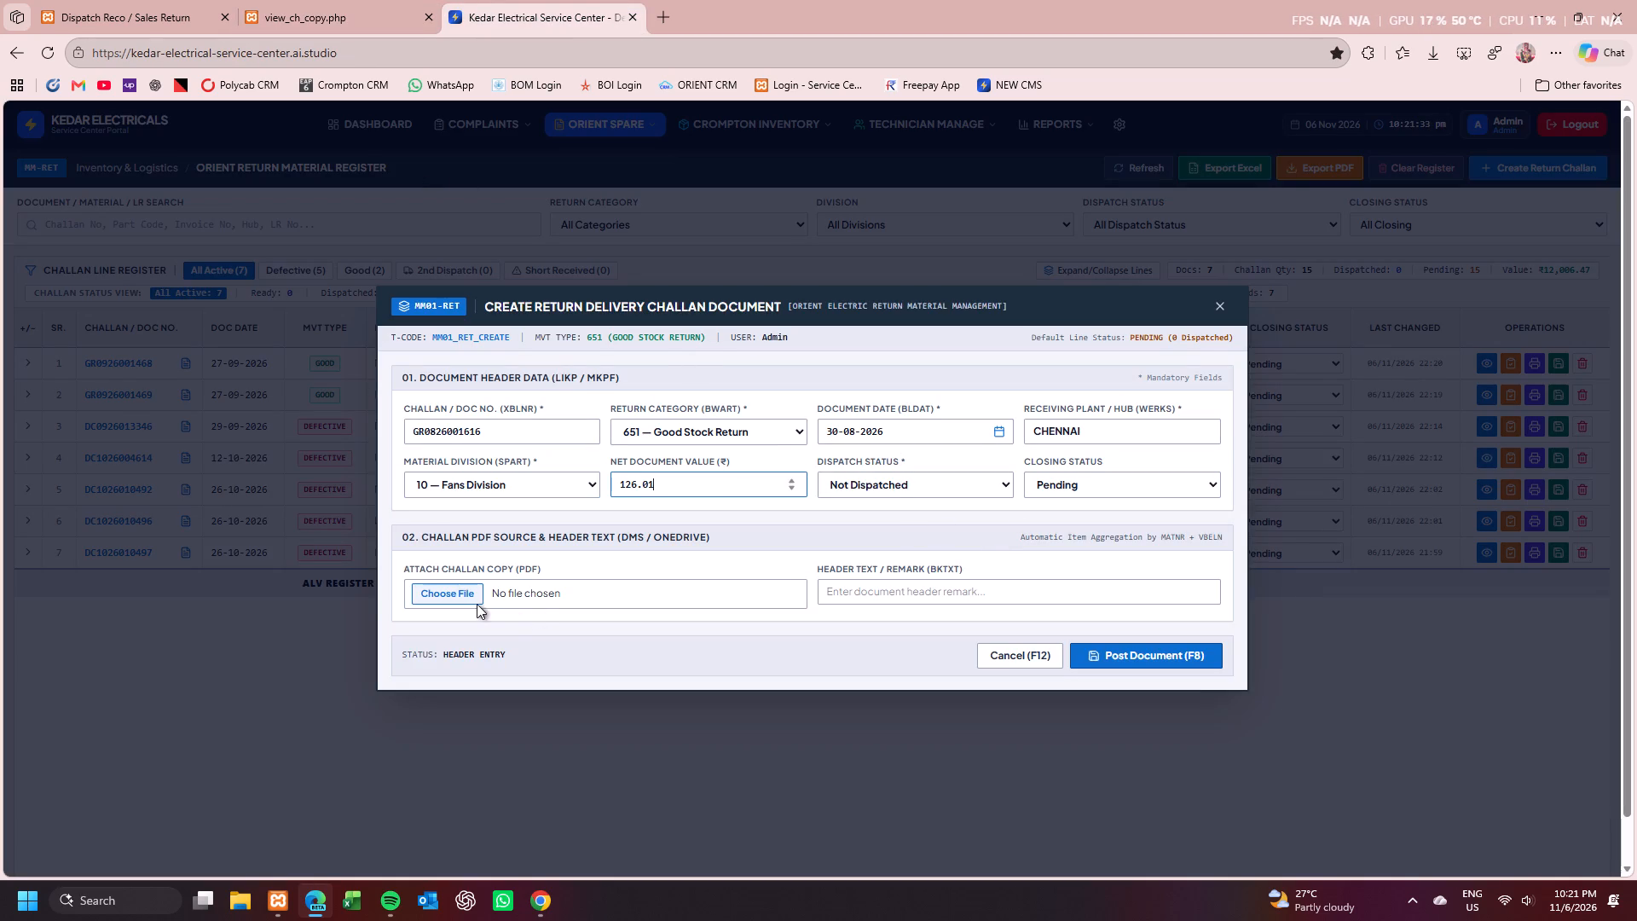
left_click(243, 0)
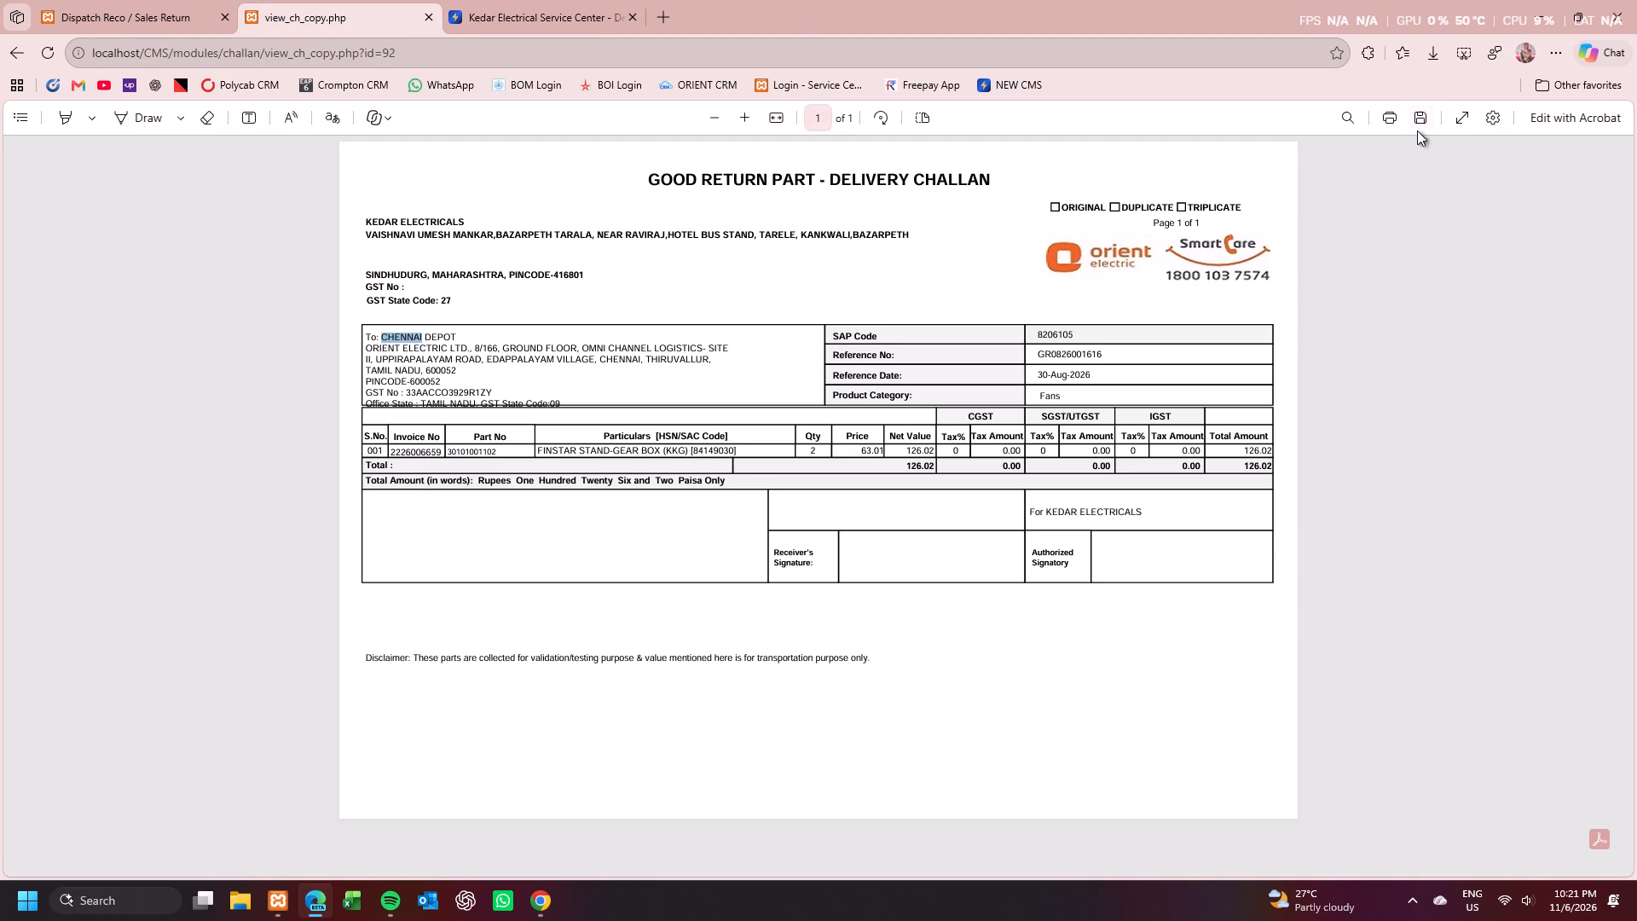
left_click(1419, 125)
key("BackSpace")
key("8")
key("Return")
scroll(1078, 333, "up", 1)
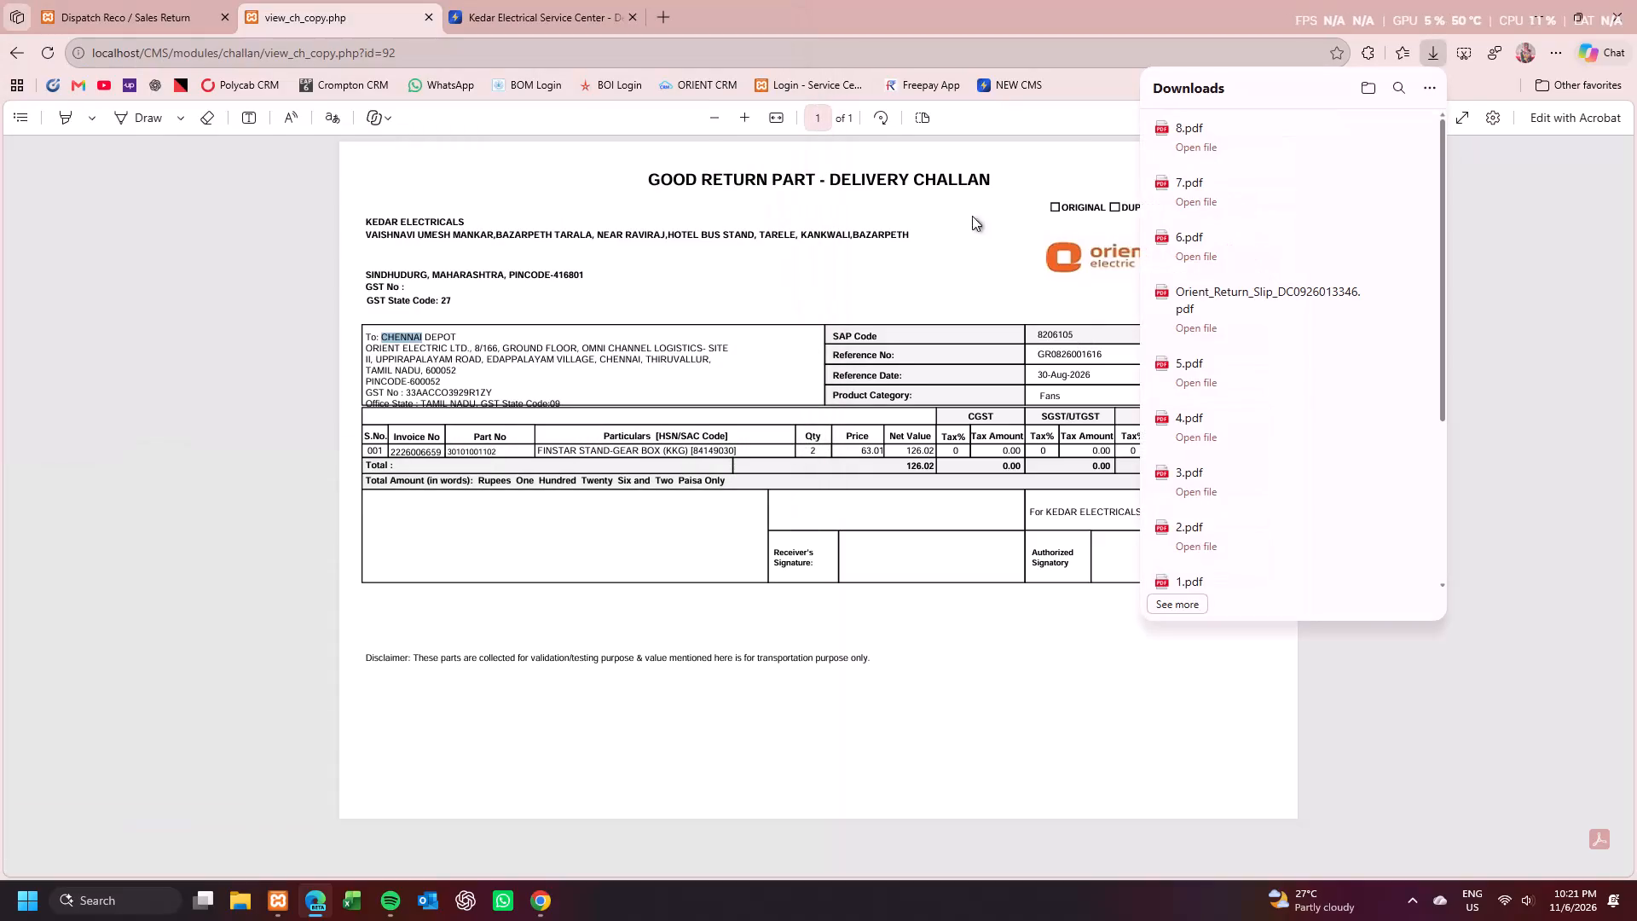
Attach 8.pdf as the challan copy, confirm and transfer the extracted line item, and post the document.
left_click(583, 0)
left_click(452, 592)
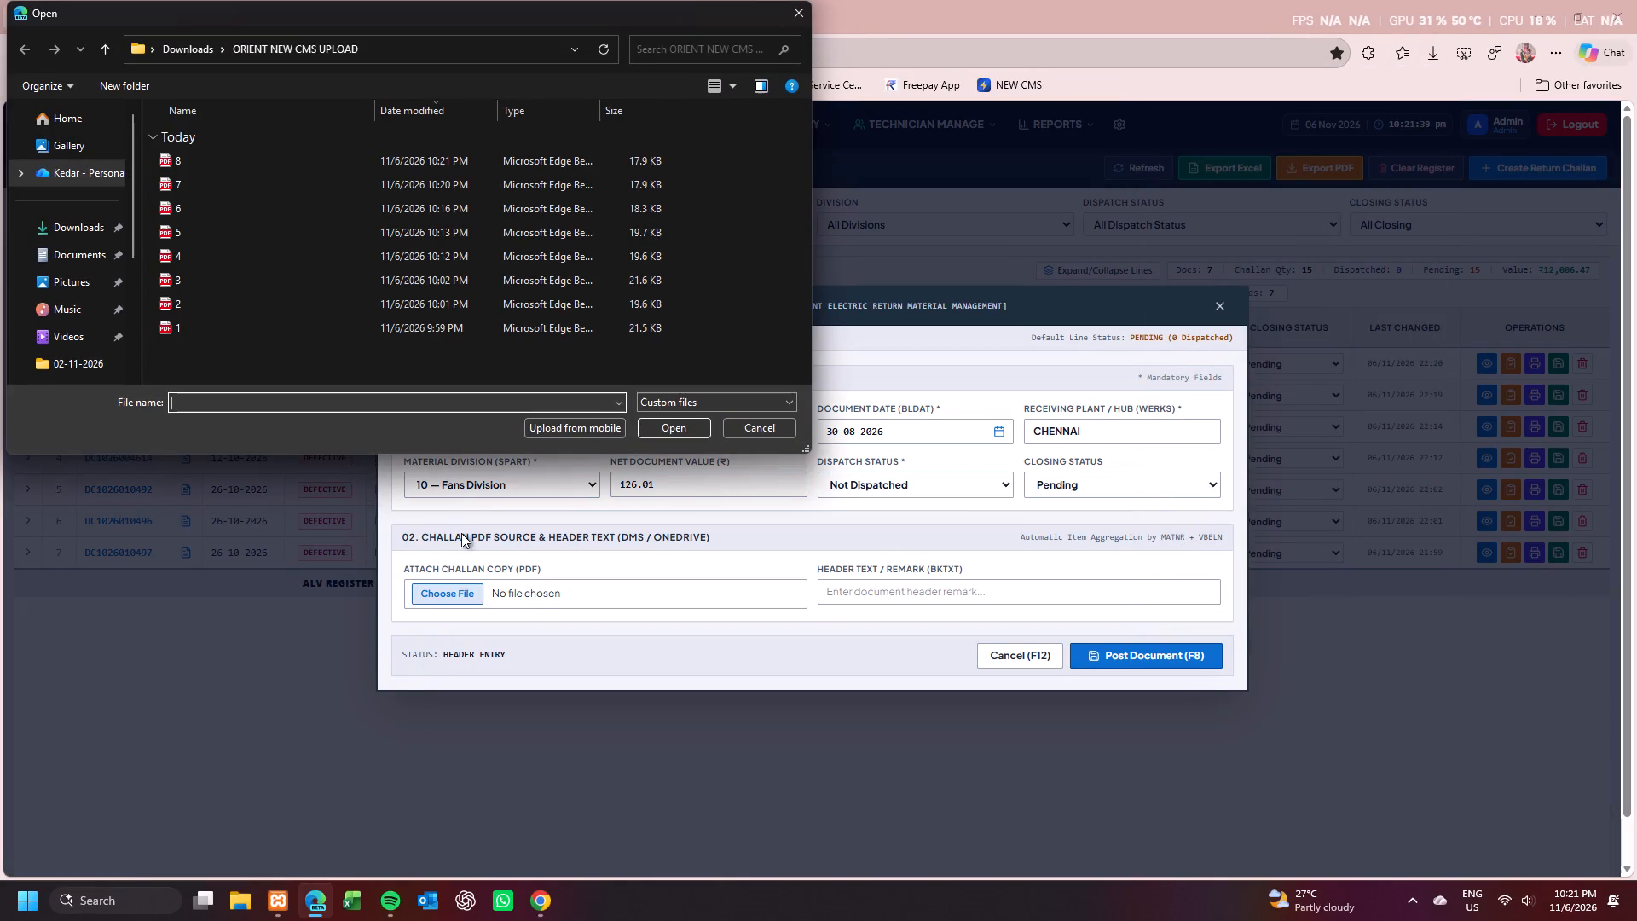
left_click(321, 167)
left_click(685, 430)
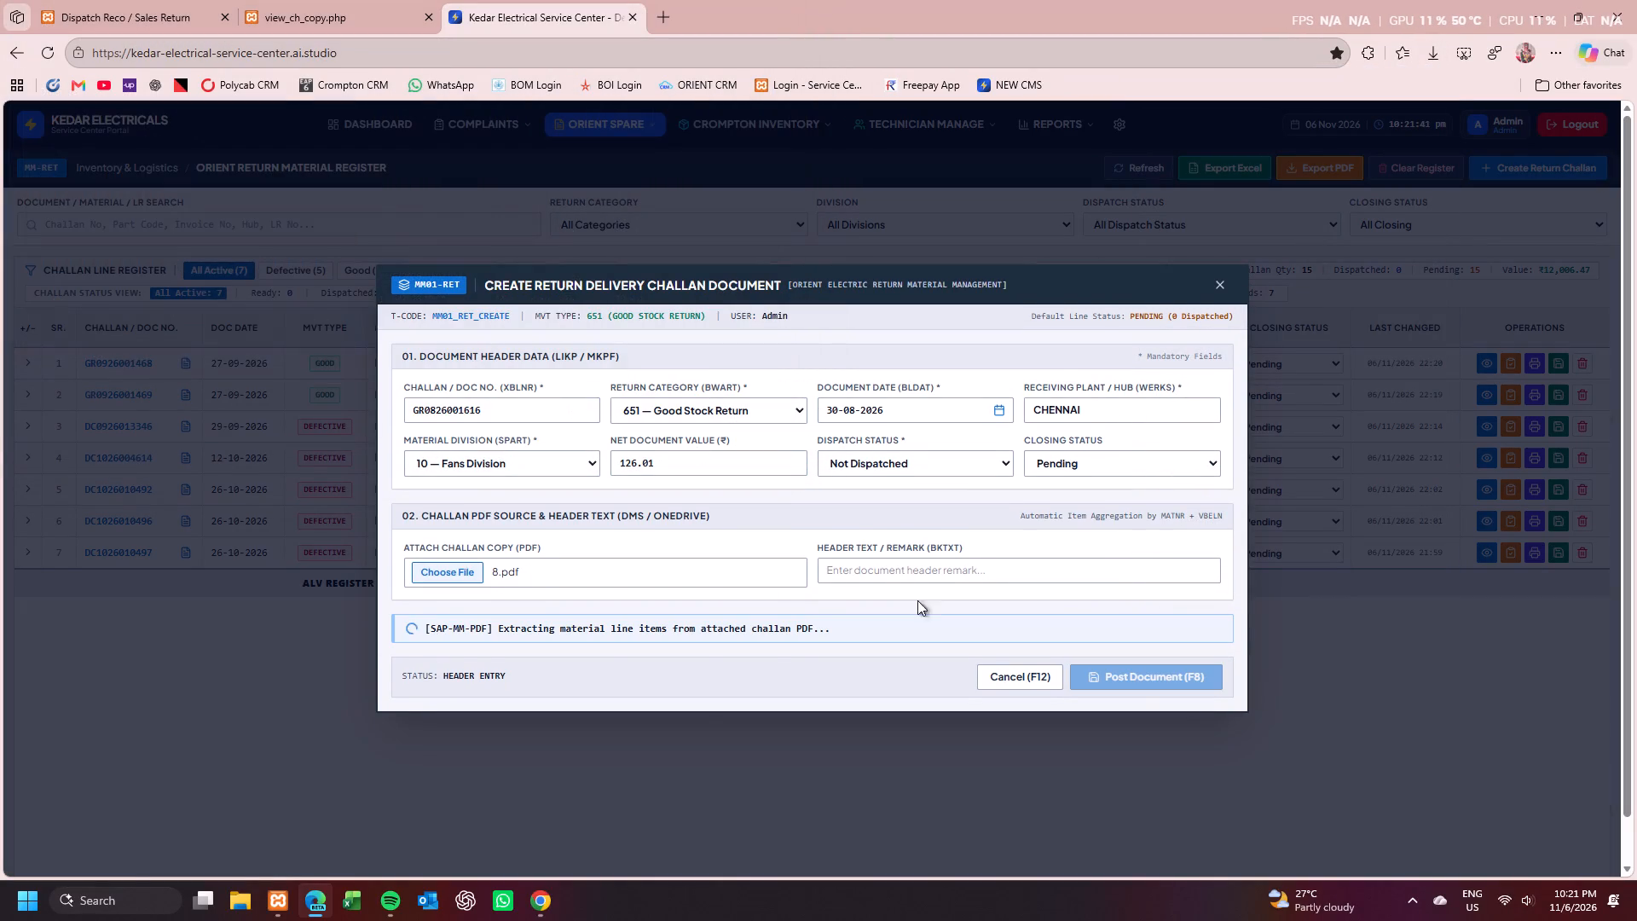
left_click(1026, 595)
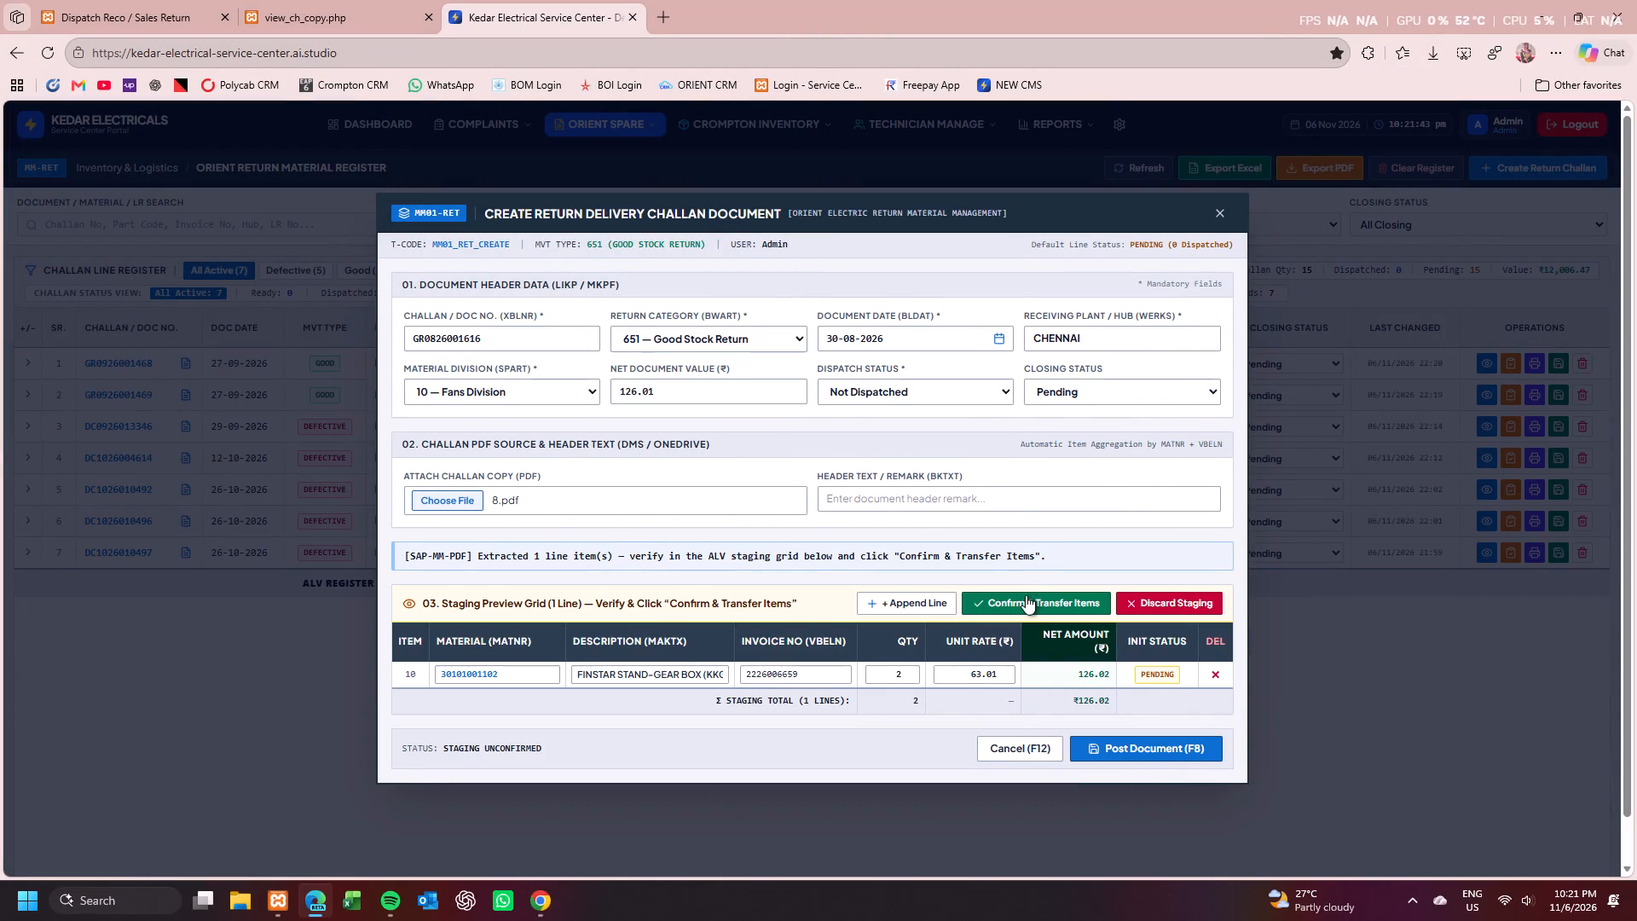
left_click(1157, 758)
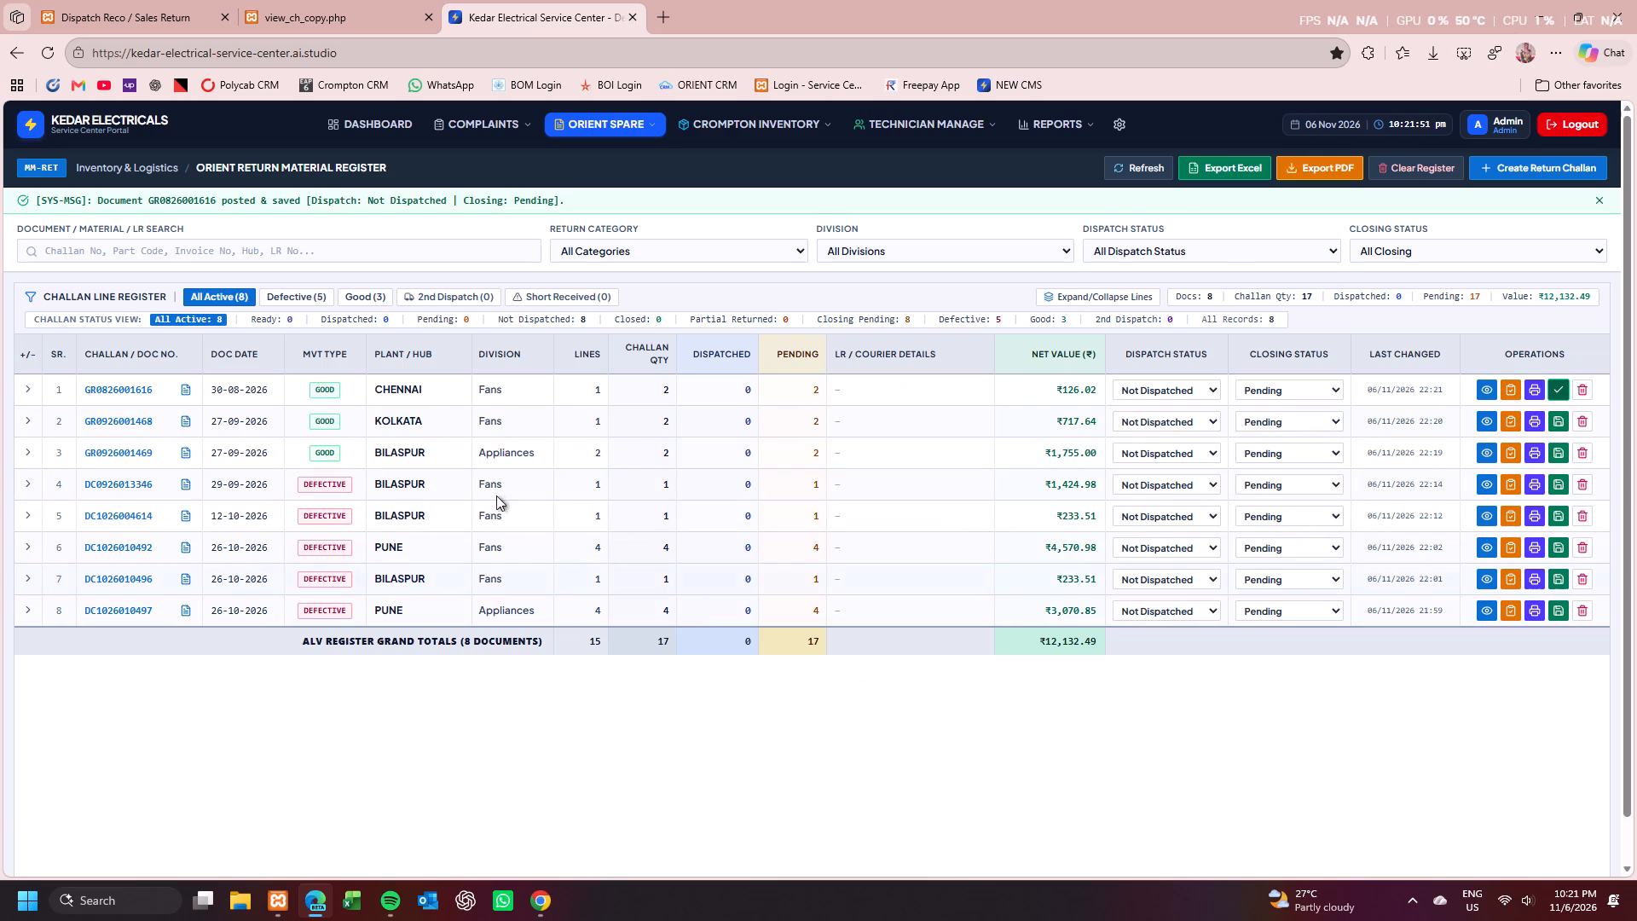
left_click(268, 0)
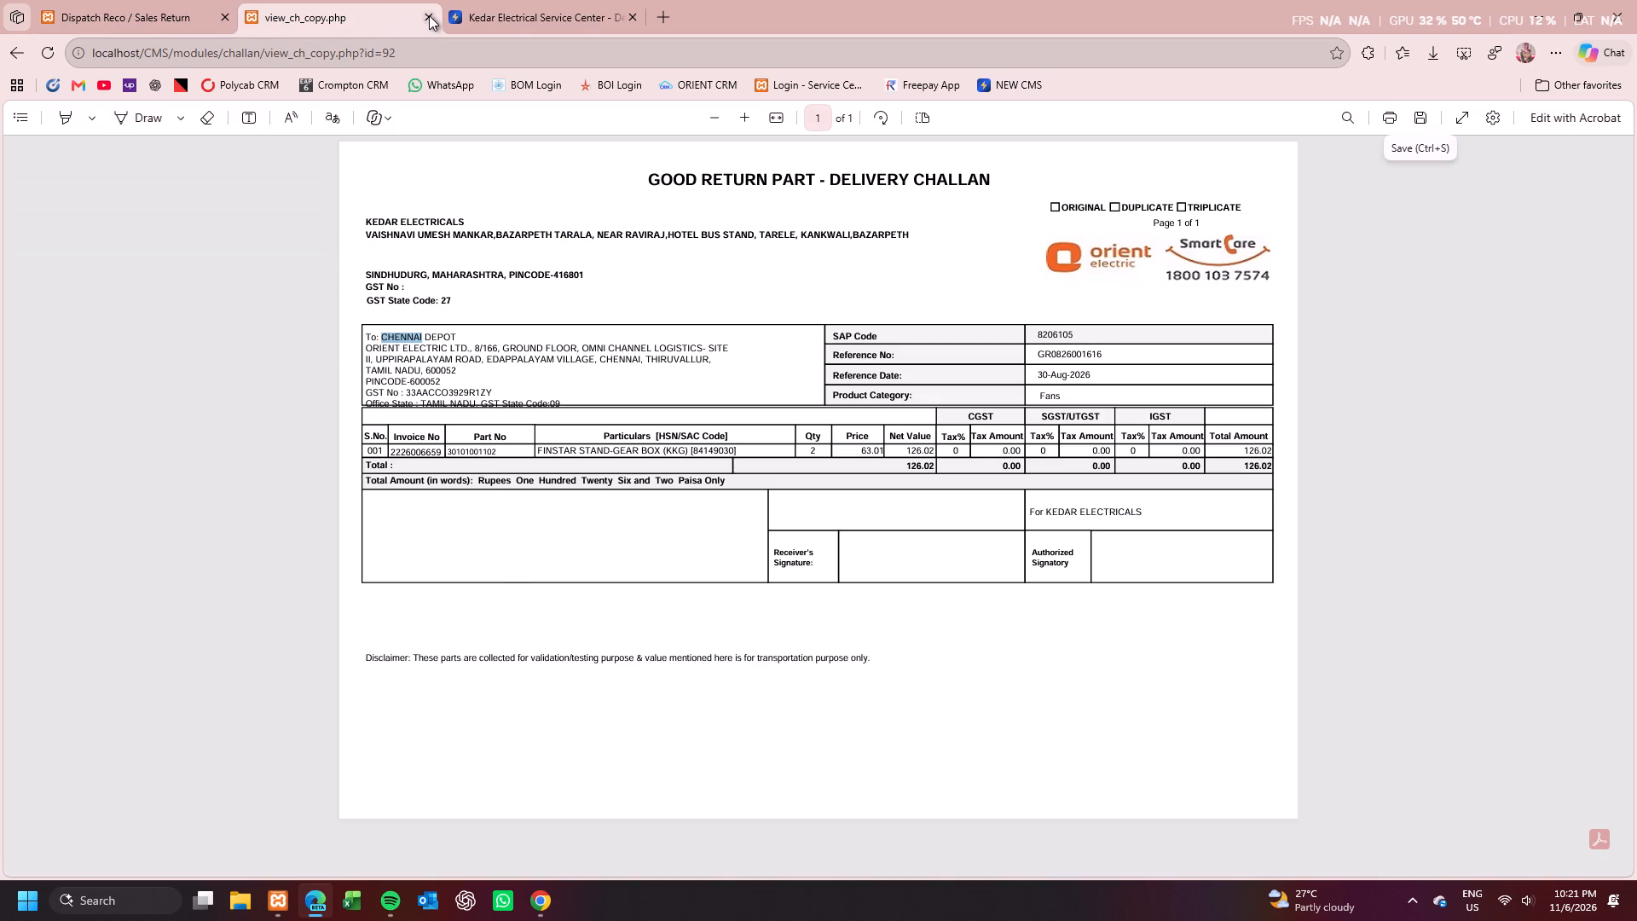
left_click(430, 15)
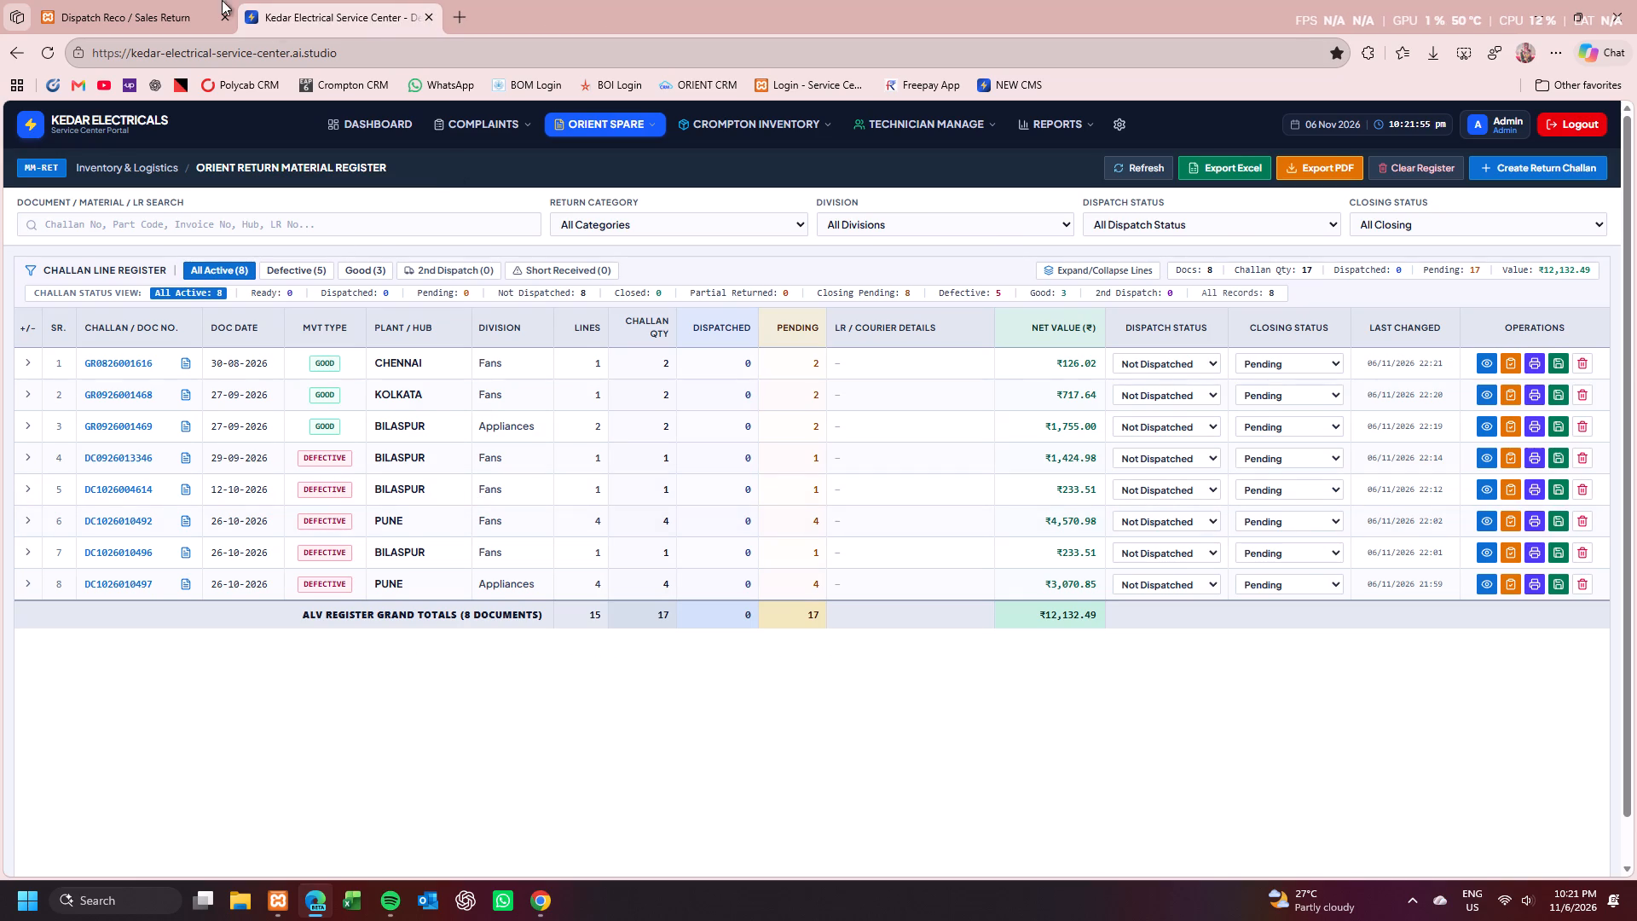
left_click(142, 0)
left_click(1600, 140)
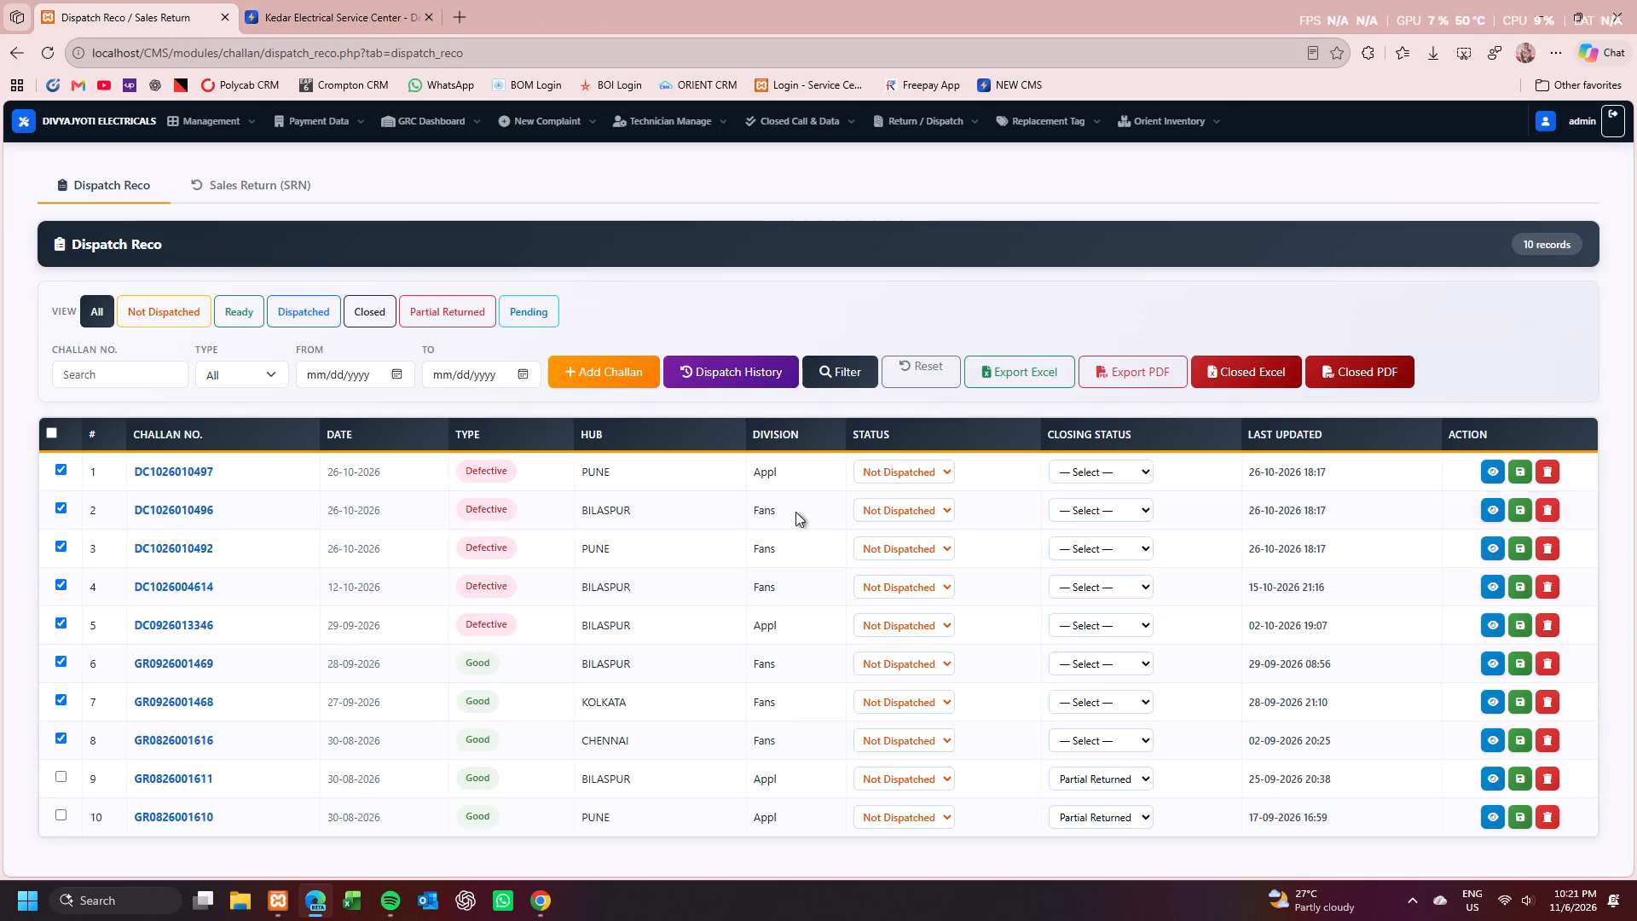
left_click(57, 774)
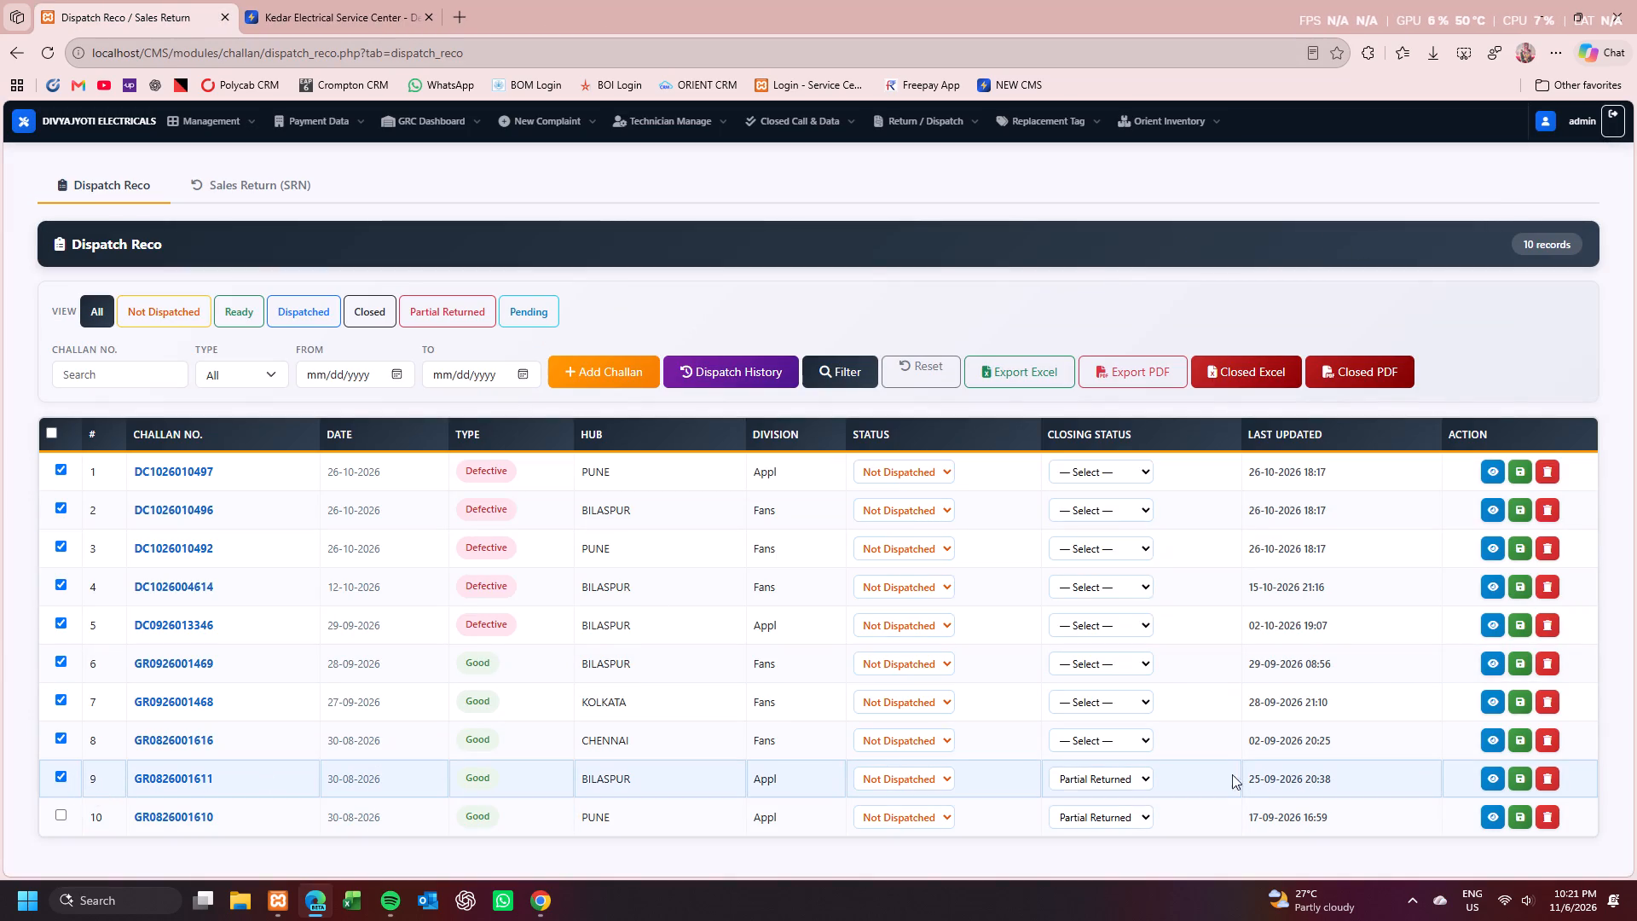
left_click(1483, 775)
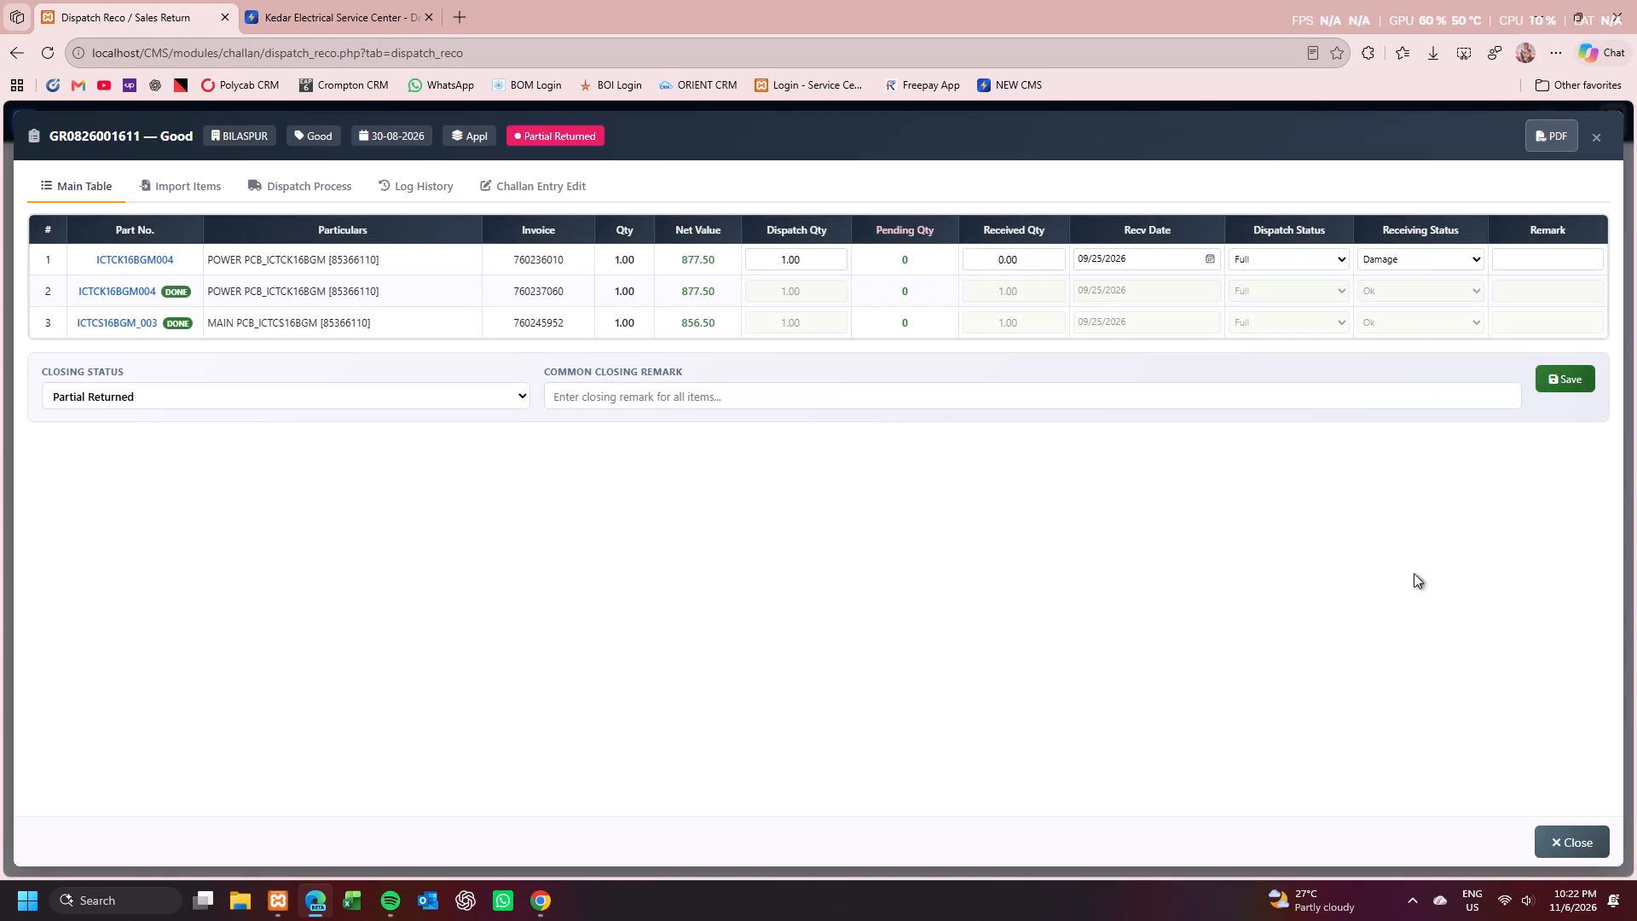
left_click(1538, 126)
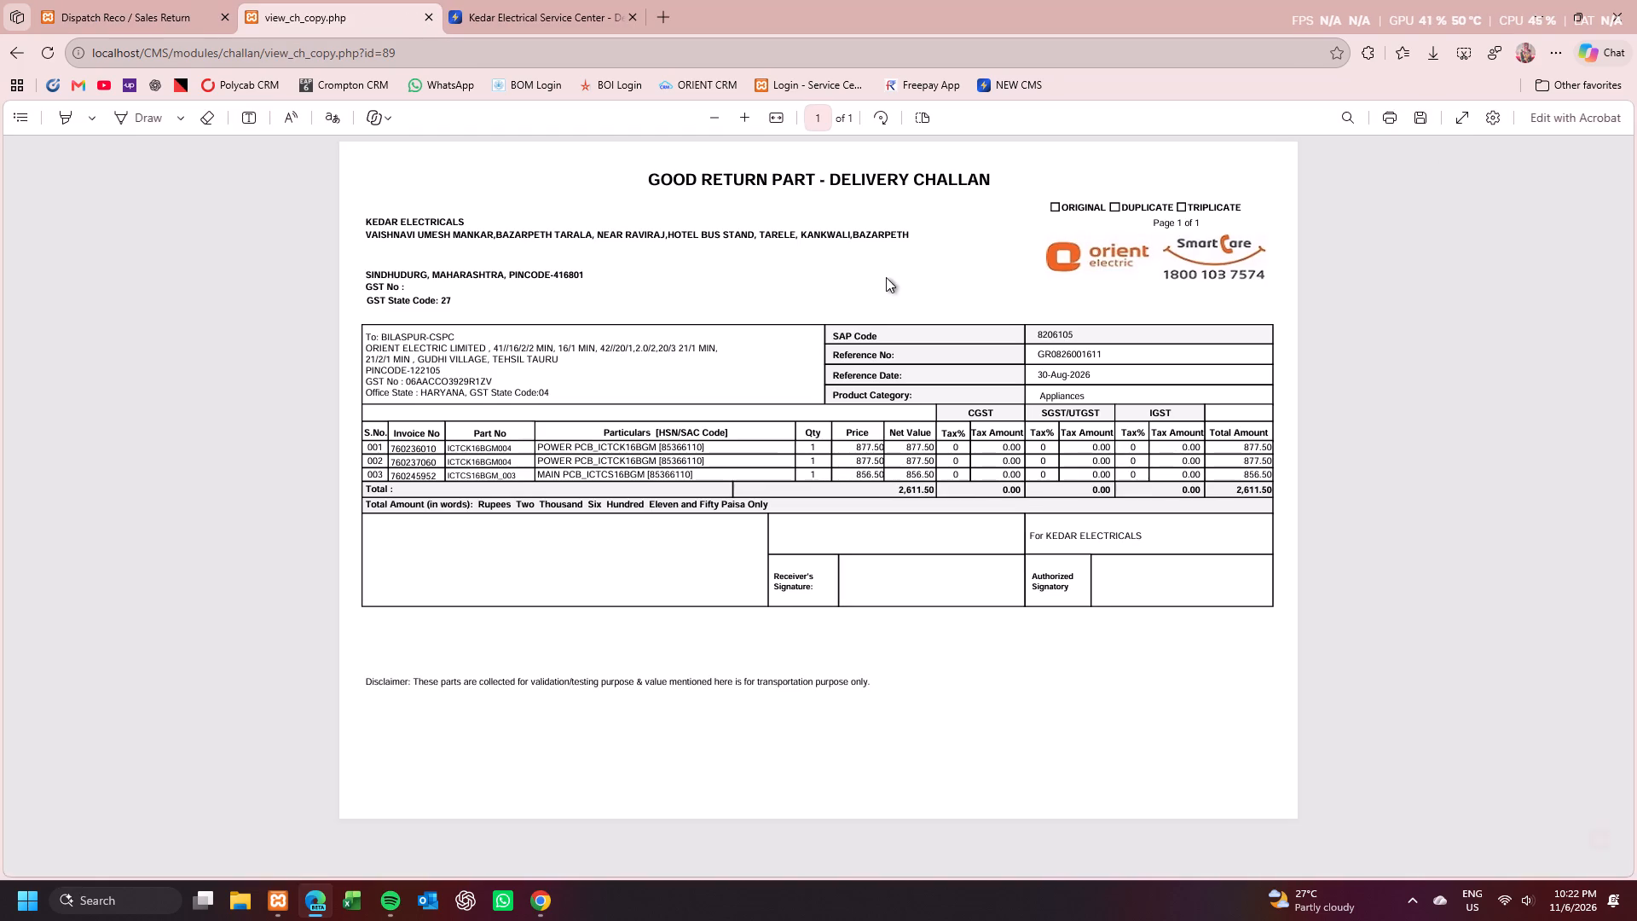
double_click(1049, 359)
key("ctrl+c")
left_click(518, 0)
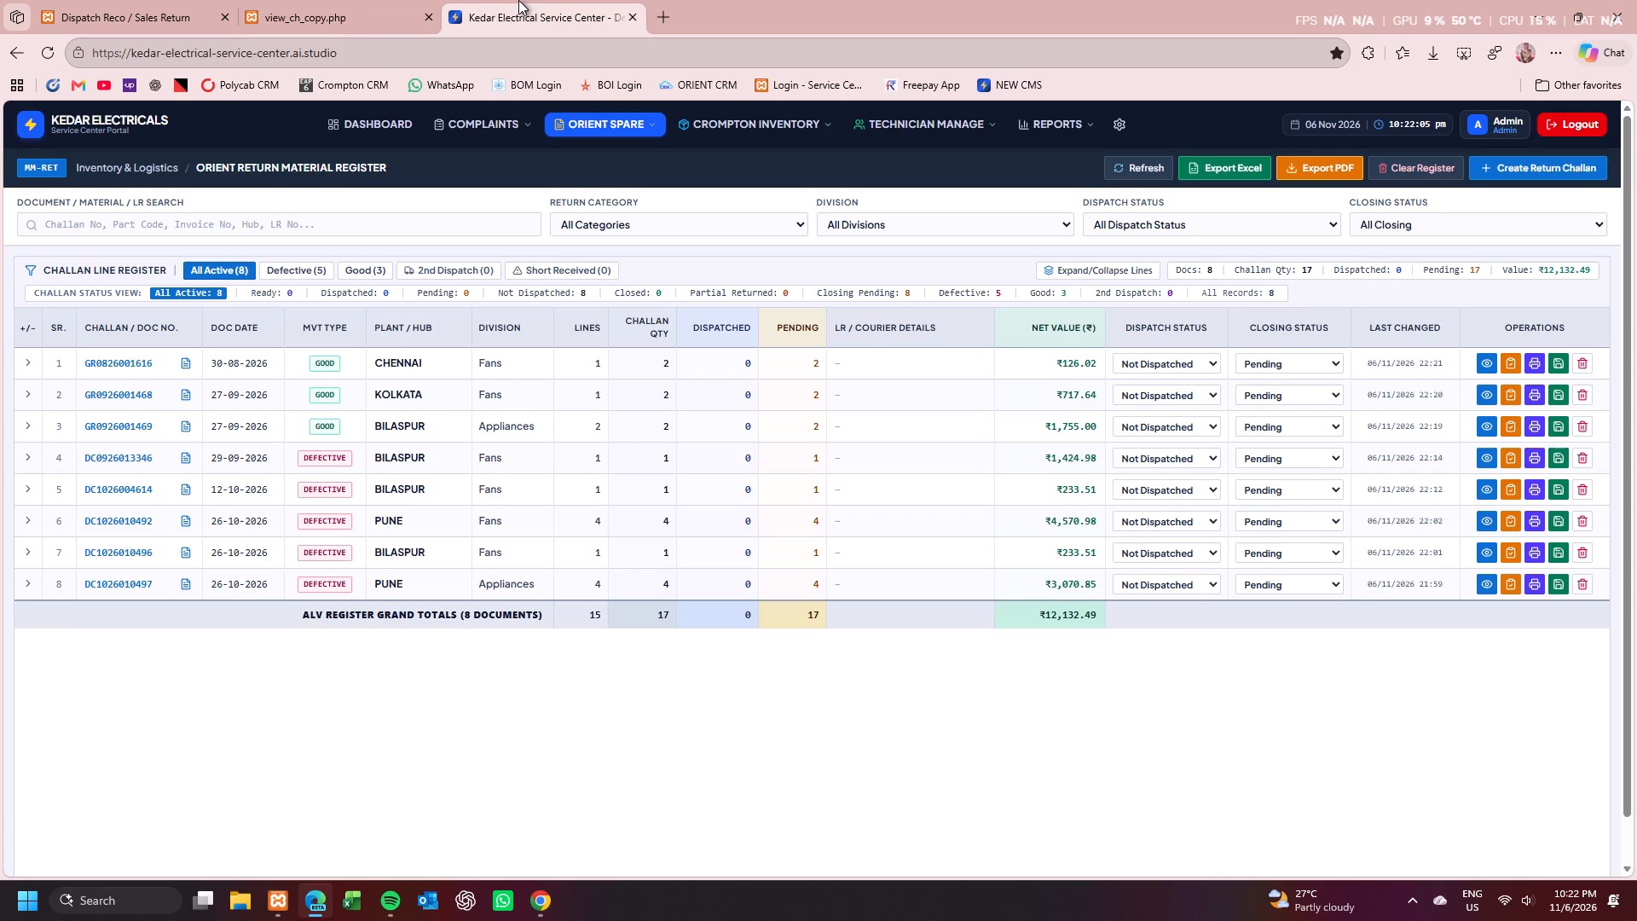
left_click(1536, 165)
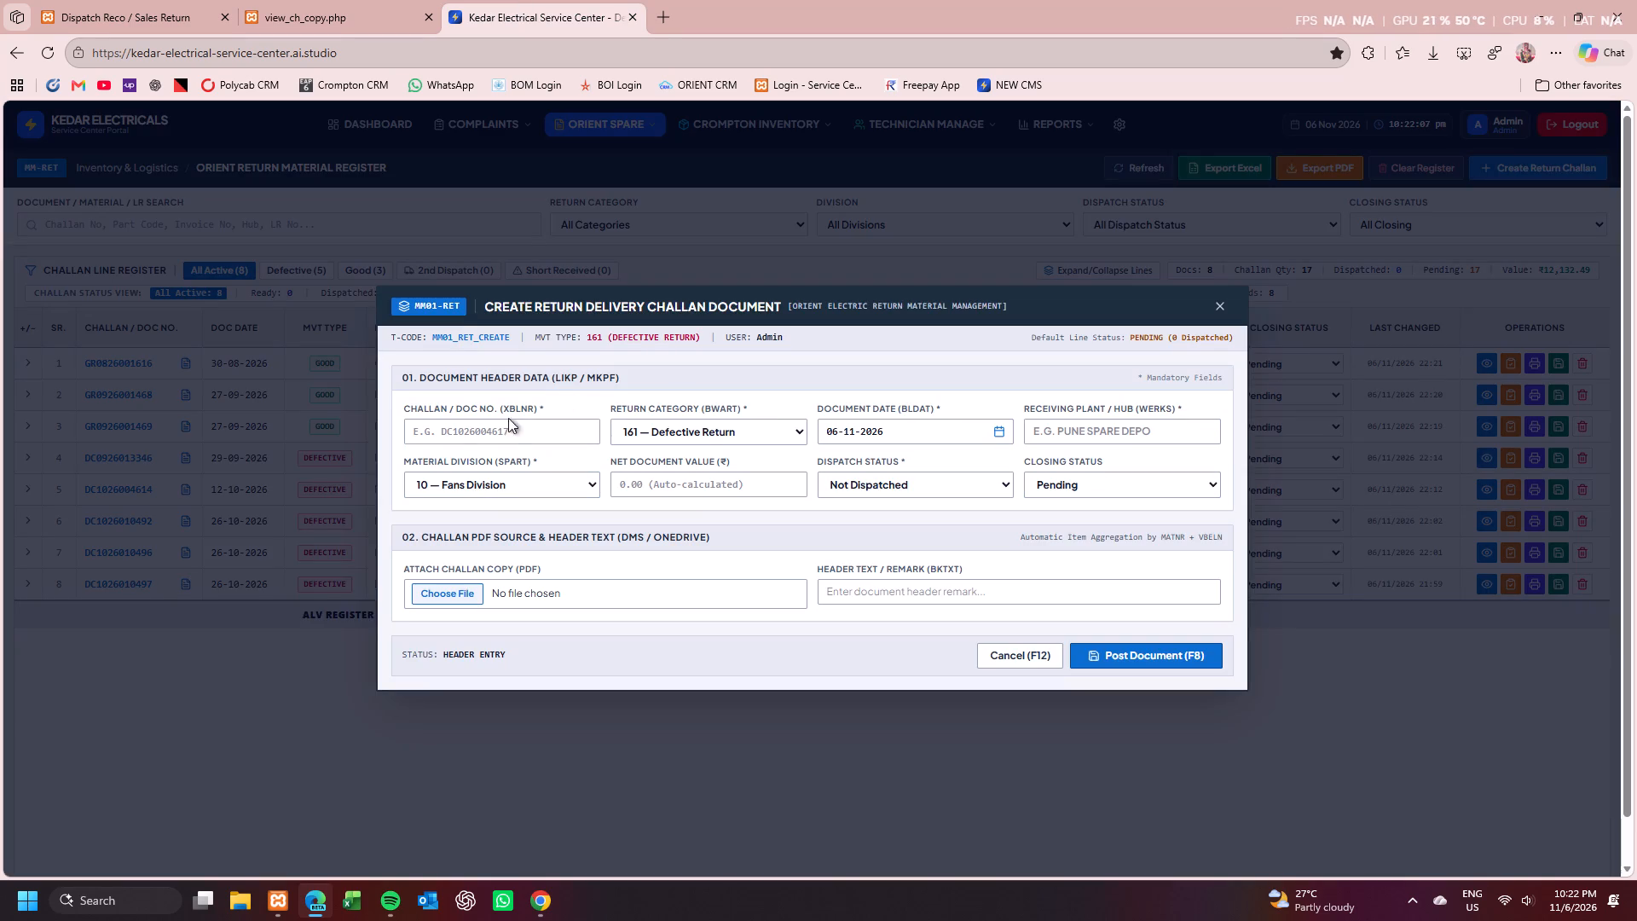
left_click(506, 420)
key("ctrl+v")
Set the new challan's return category to 651 — Good Stock Return and its document date to 30-08-2026, matching the PDF copy.
left_click(298, 0)
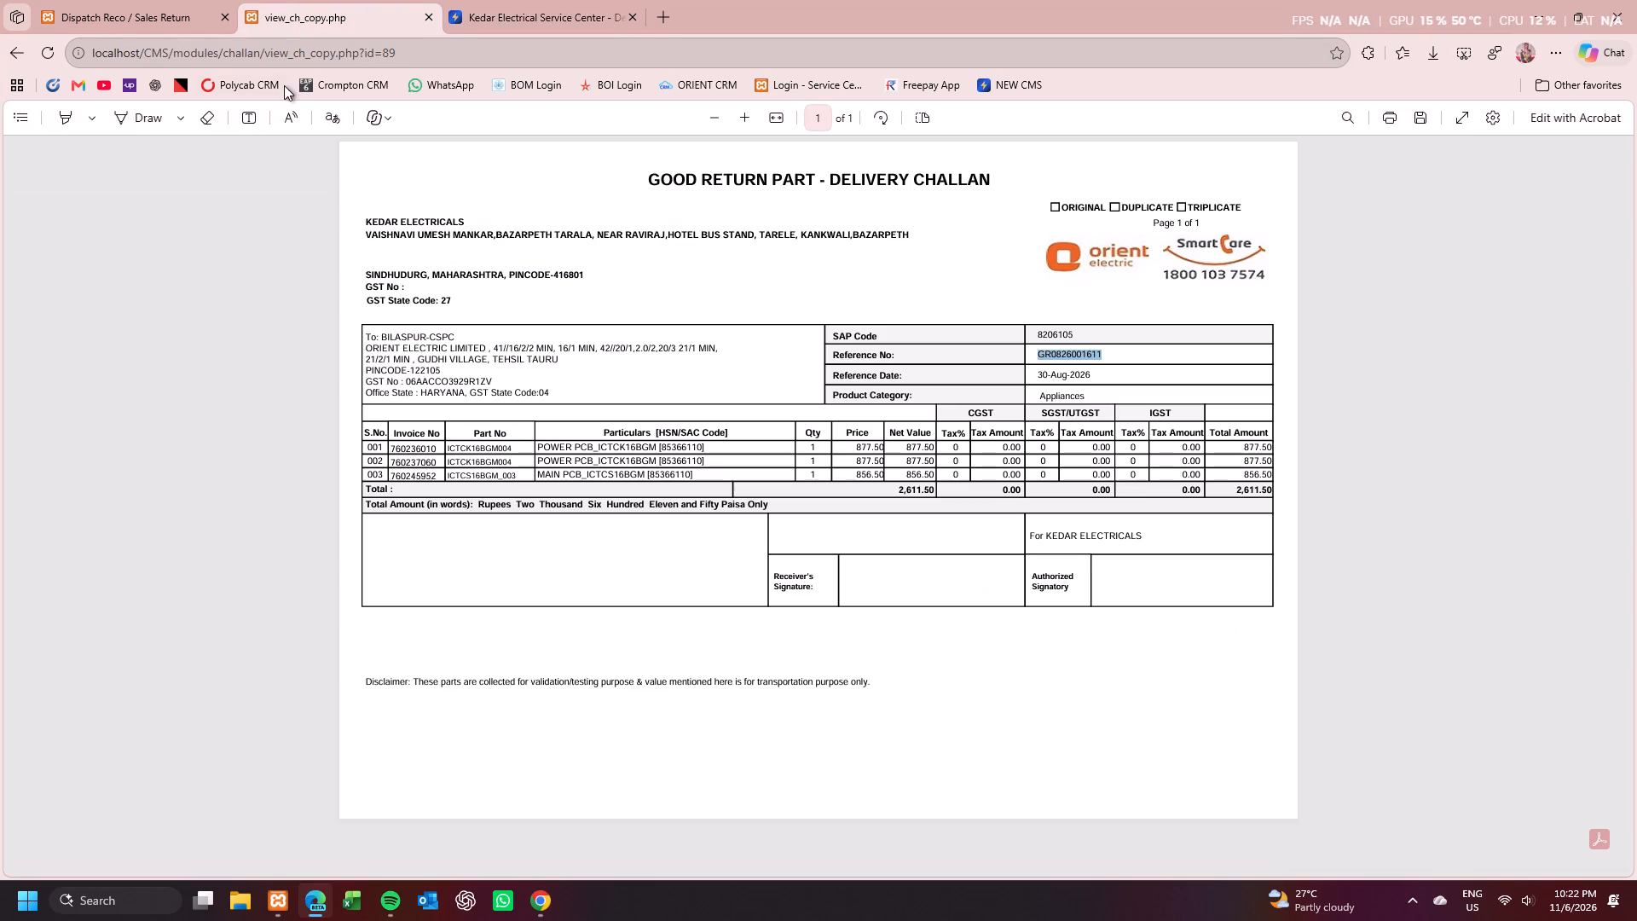
left_click(501, 0)
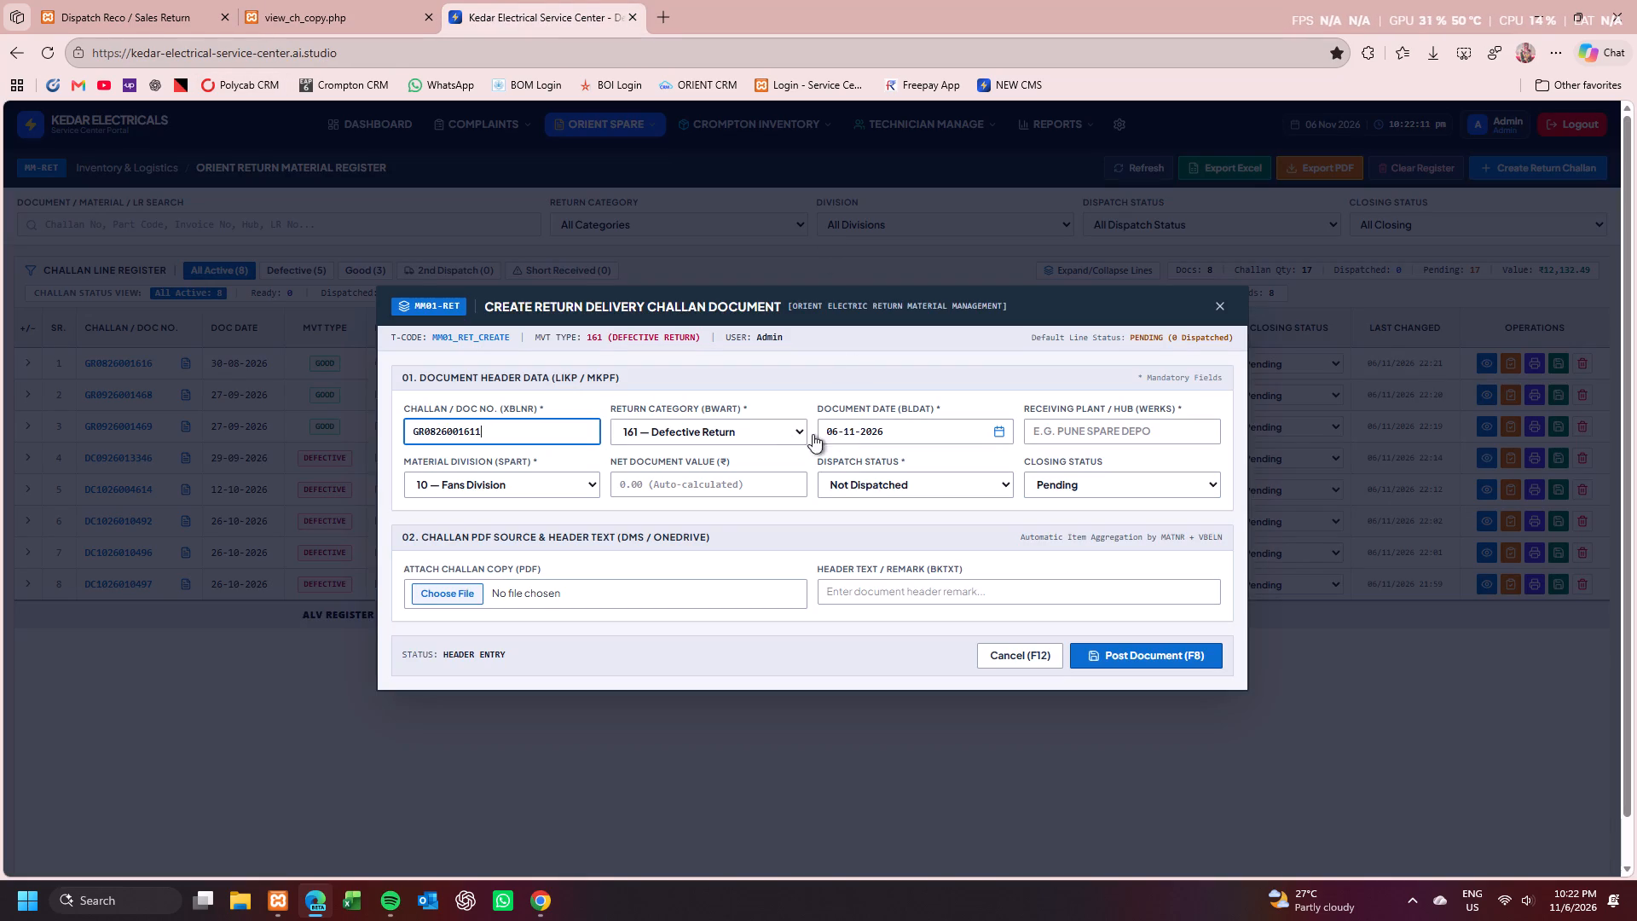
left_click(983, 426)
left_click(684, 432)
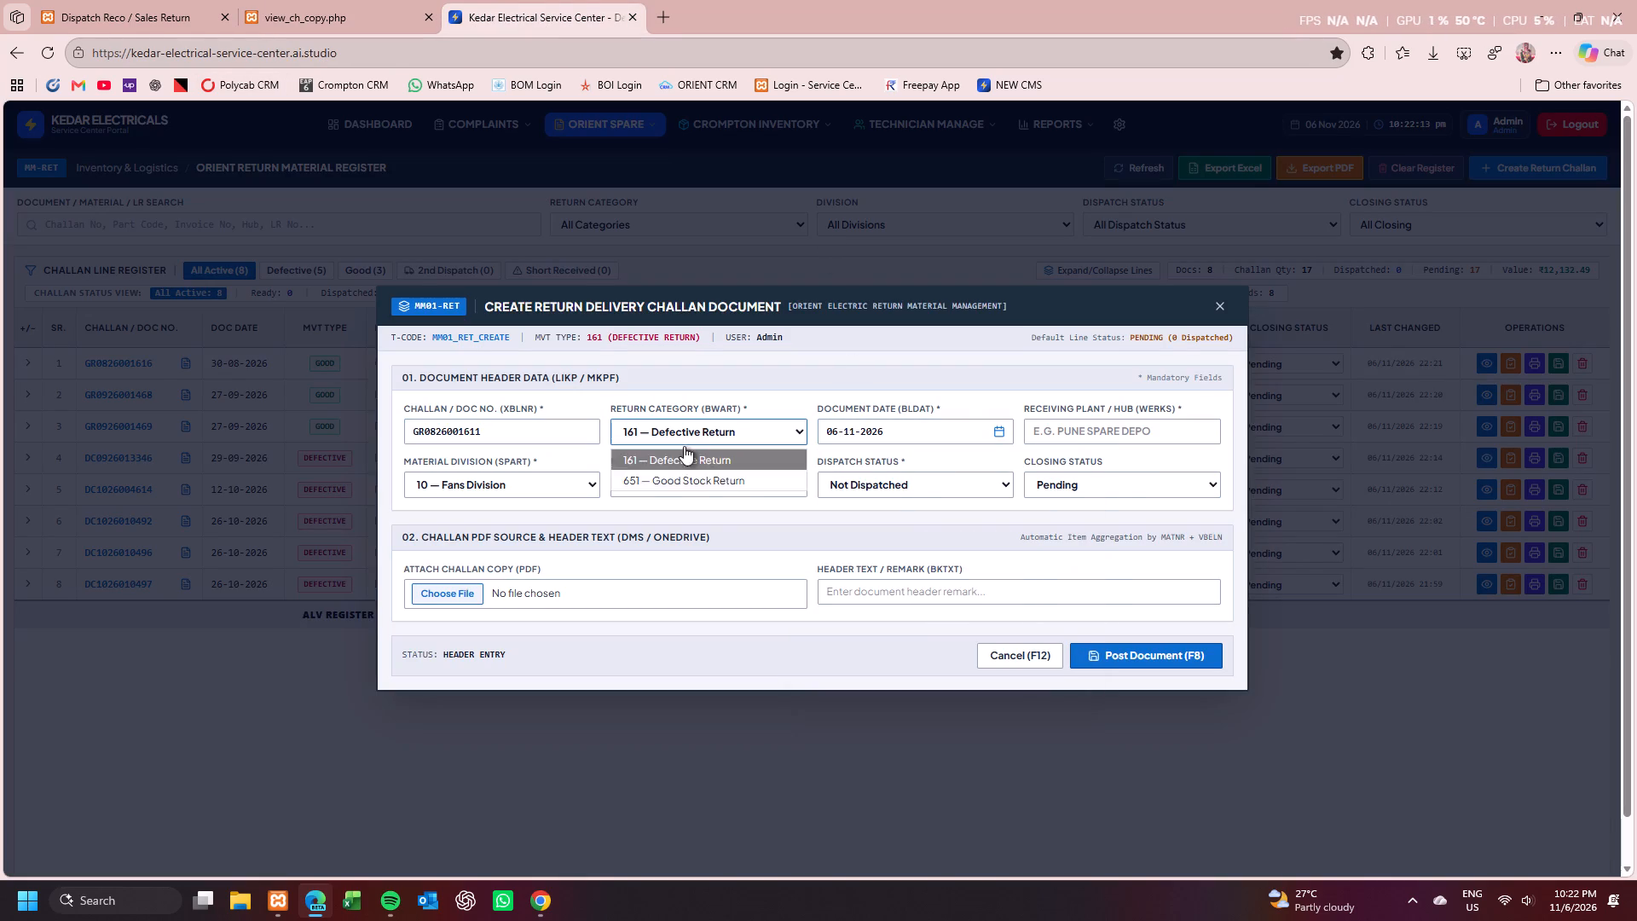
left_click(680, 474)
left_click(993, 426)
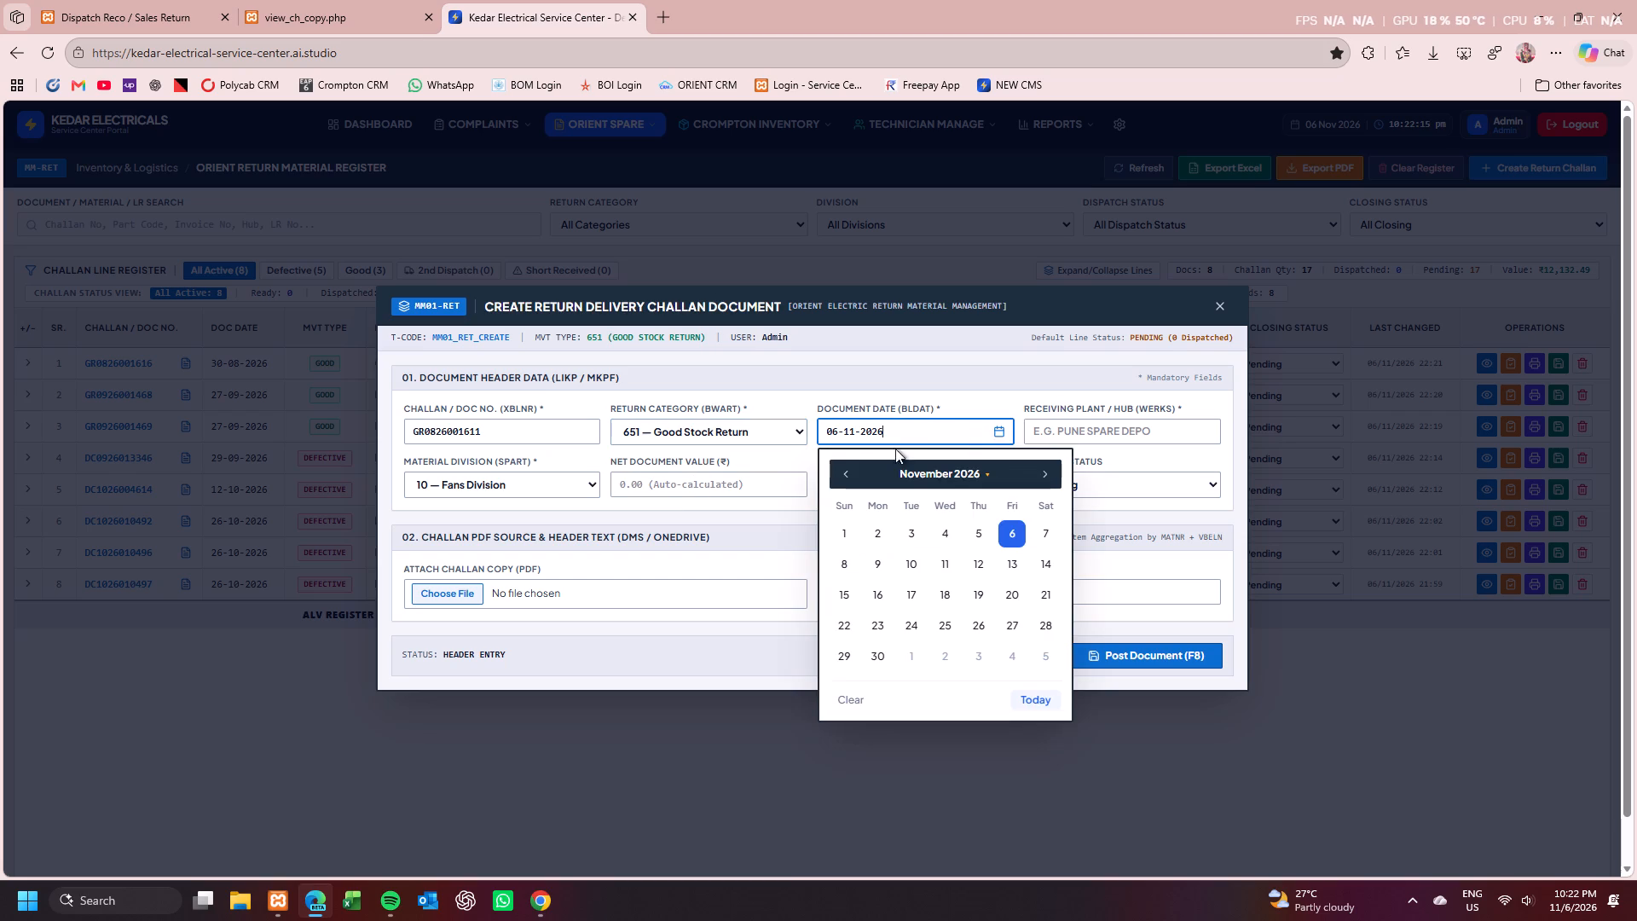
double_click(849, 472)
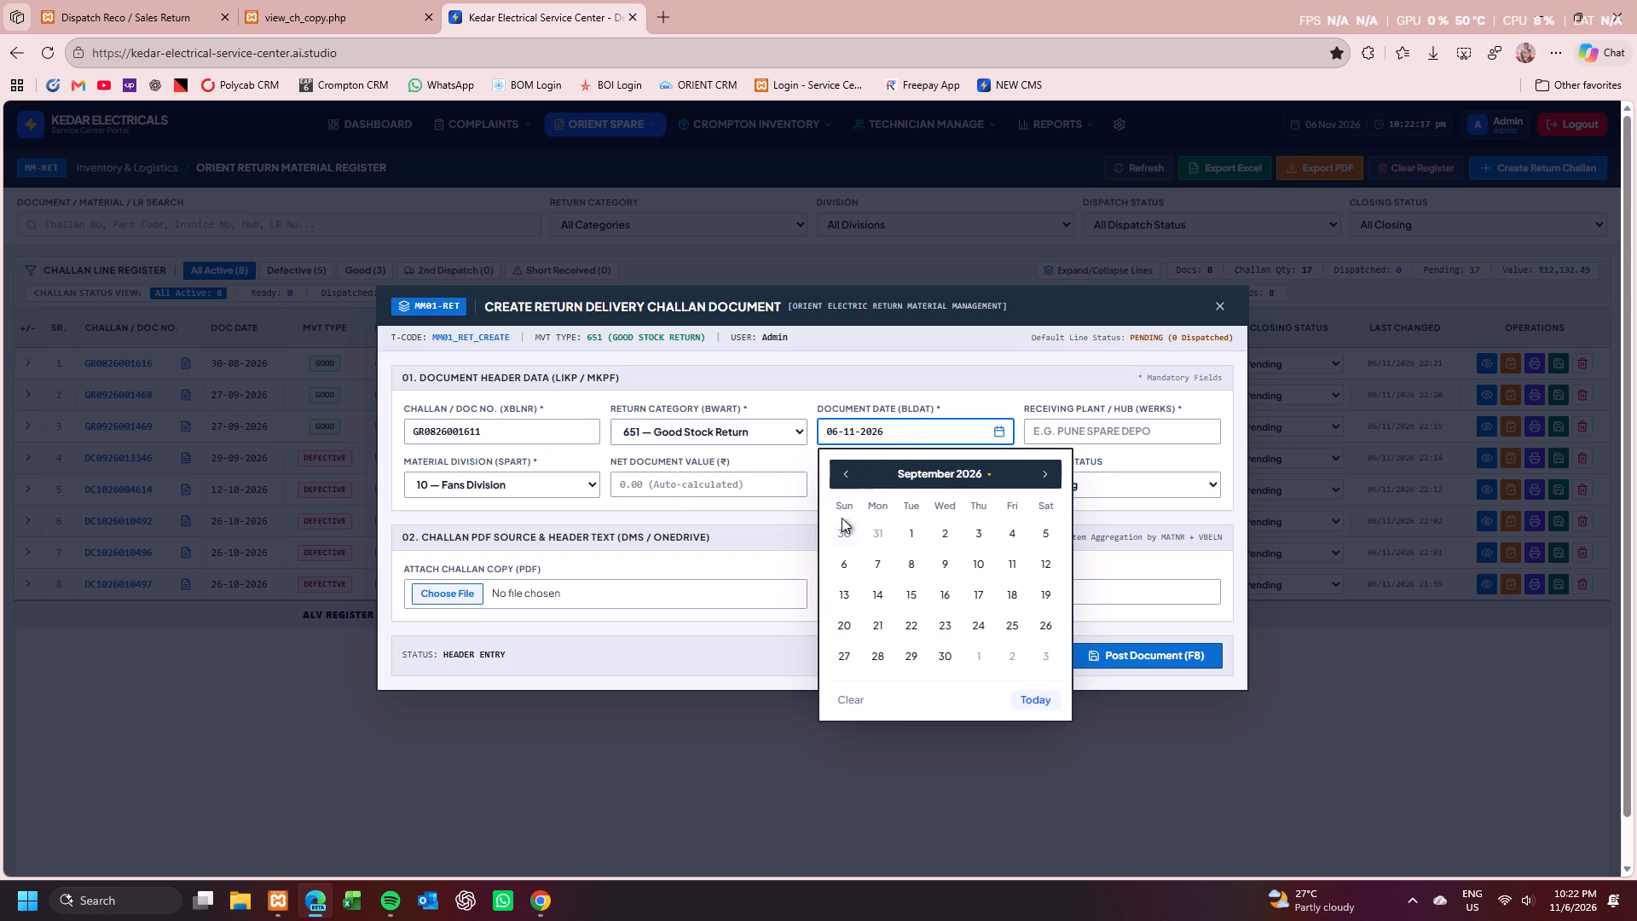
left_click(846, 481)
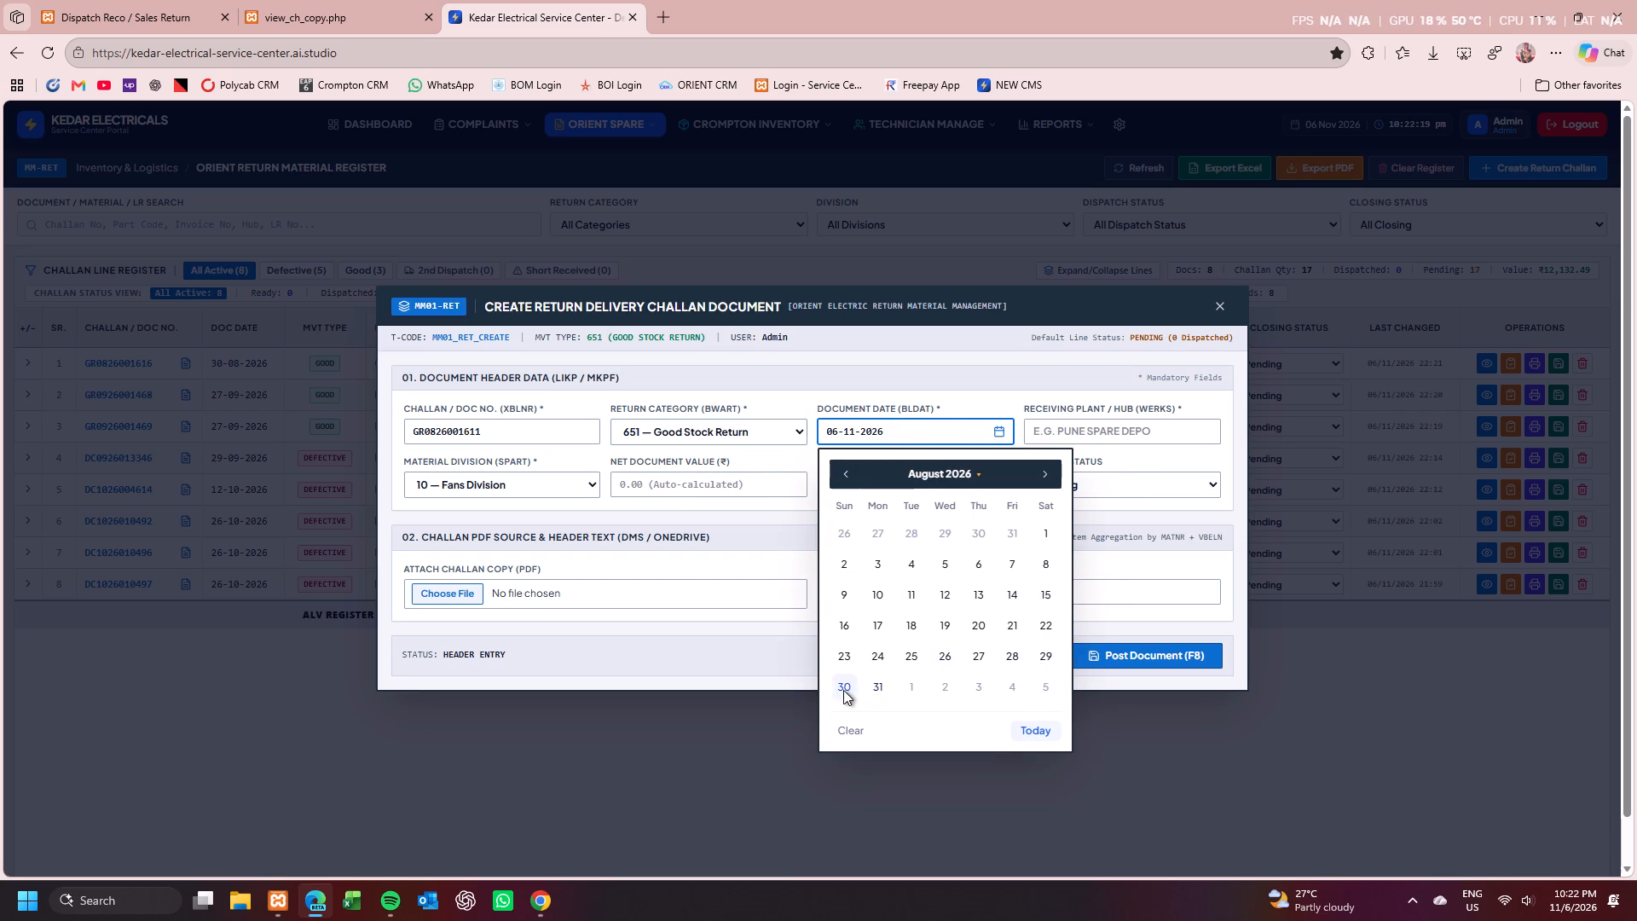
left_click(843, 690)
Fill in receiving plant BILASPUR from the PDF copy, division 20 — Appliances Division, and net document value 2611.50.
left_click(1078, 438)
left_click(392, 0)
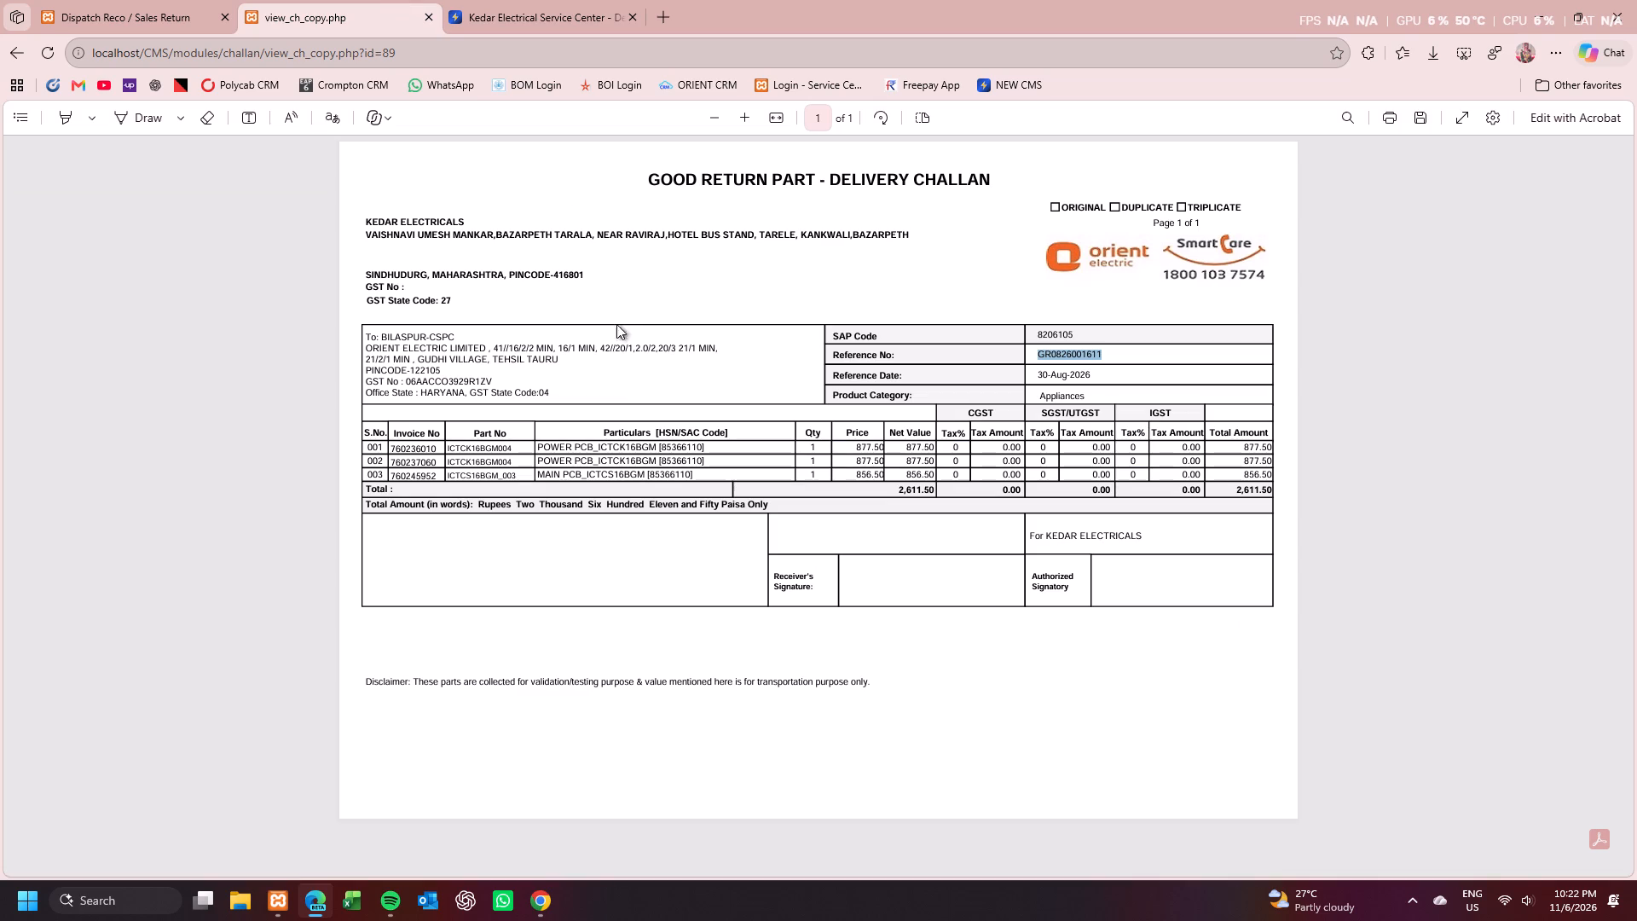
double_click(394, 337)
key("ctrl+c")
left_click(529, 0)
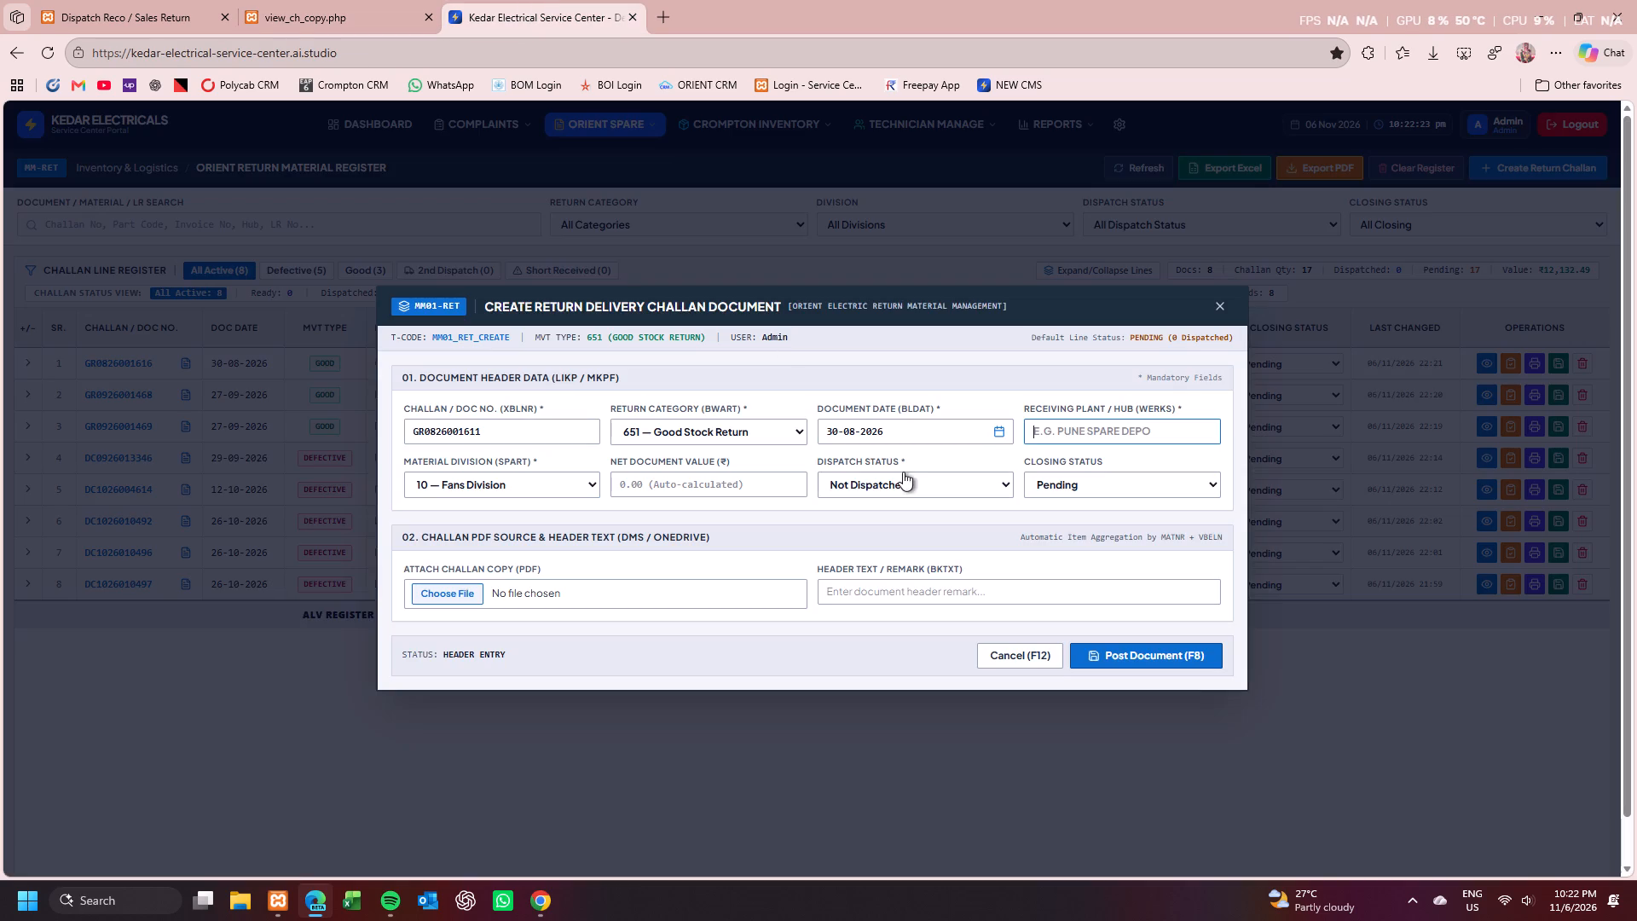
key("ctrl+v")
left_click(534, 490)
left_click(512, 527)
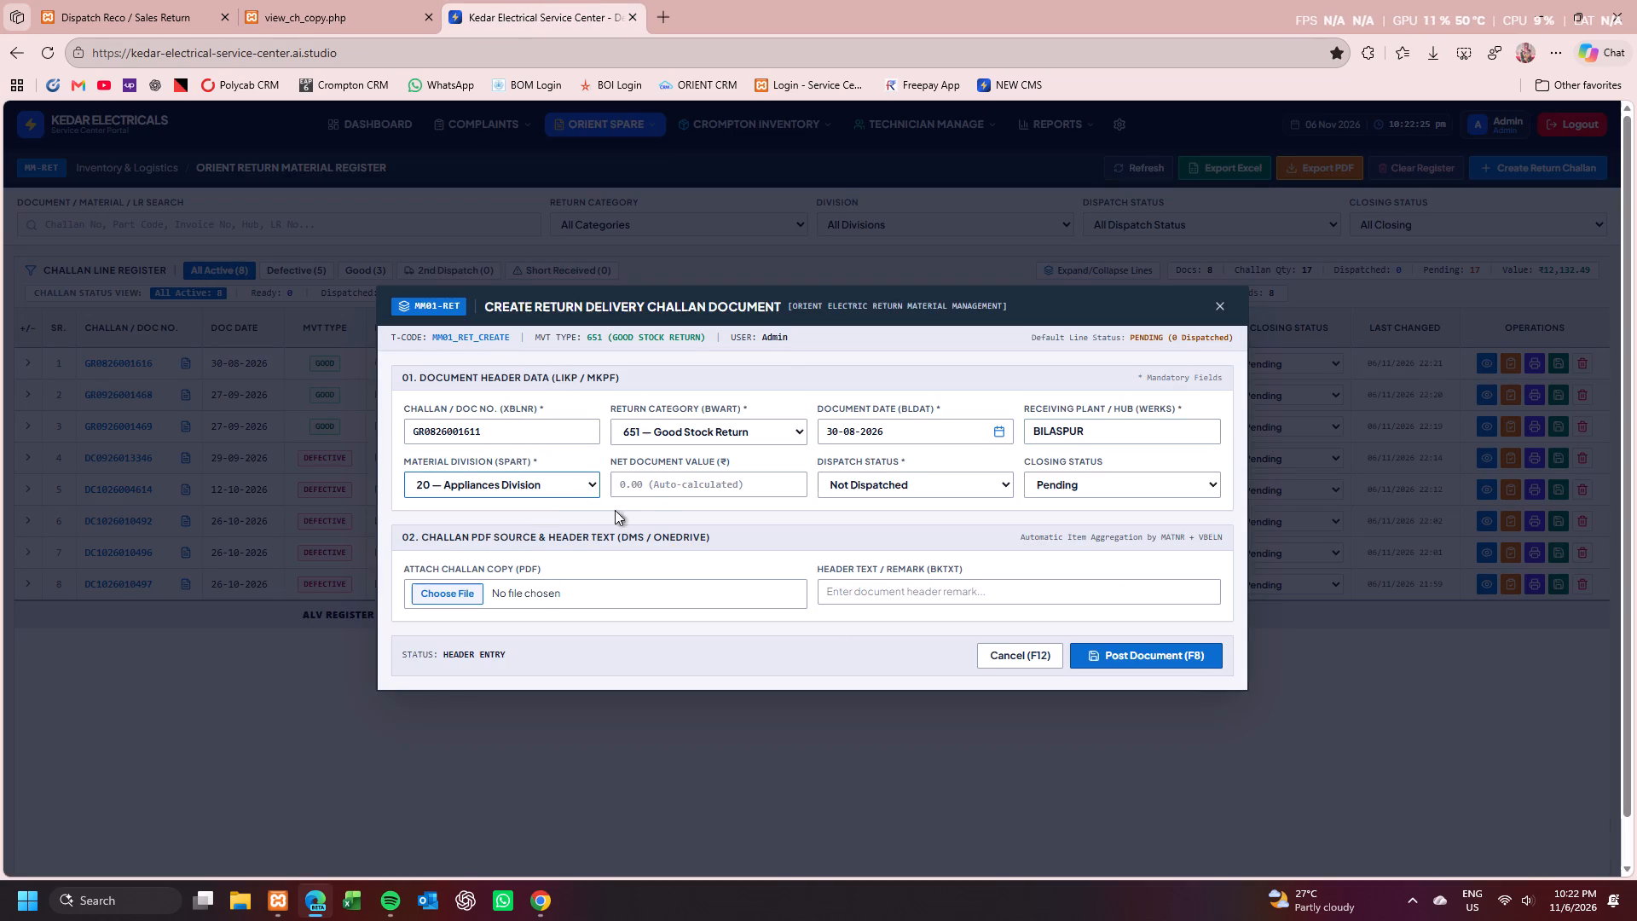
left_click(649, 496)
left_click(371, 0)
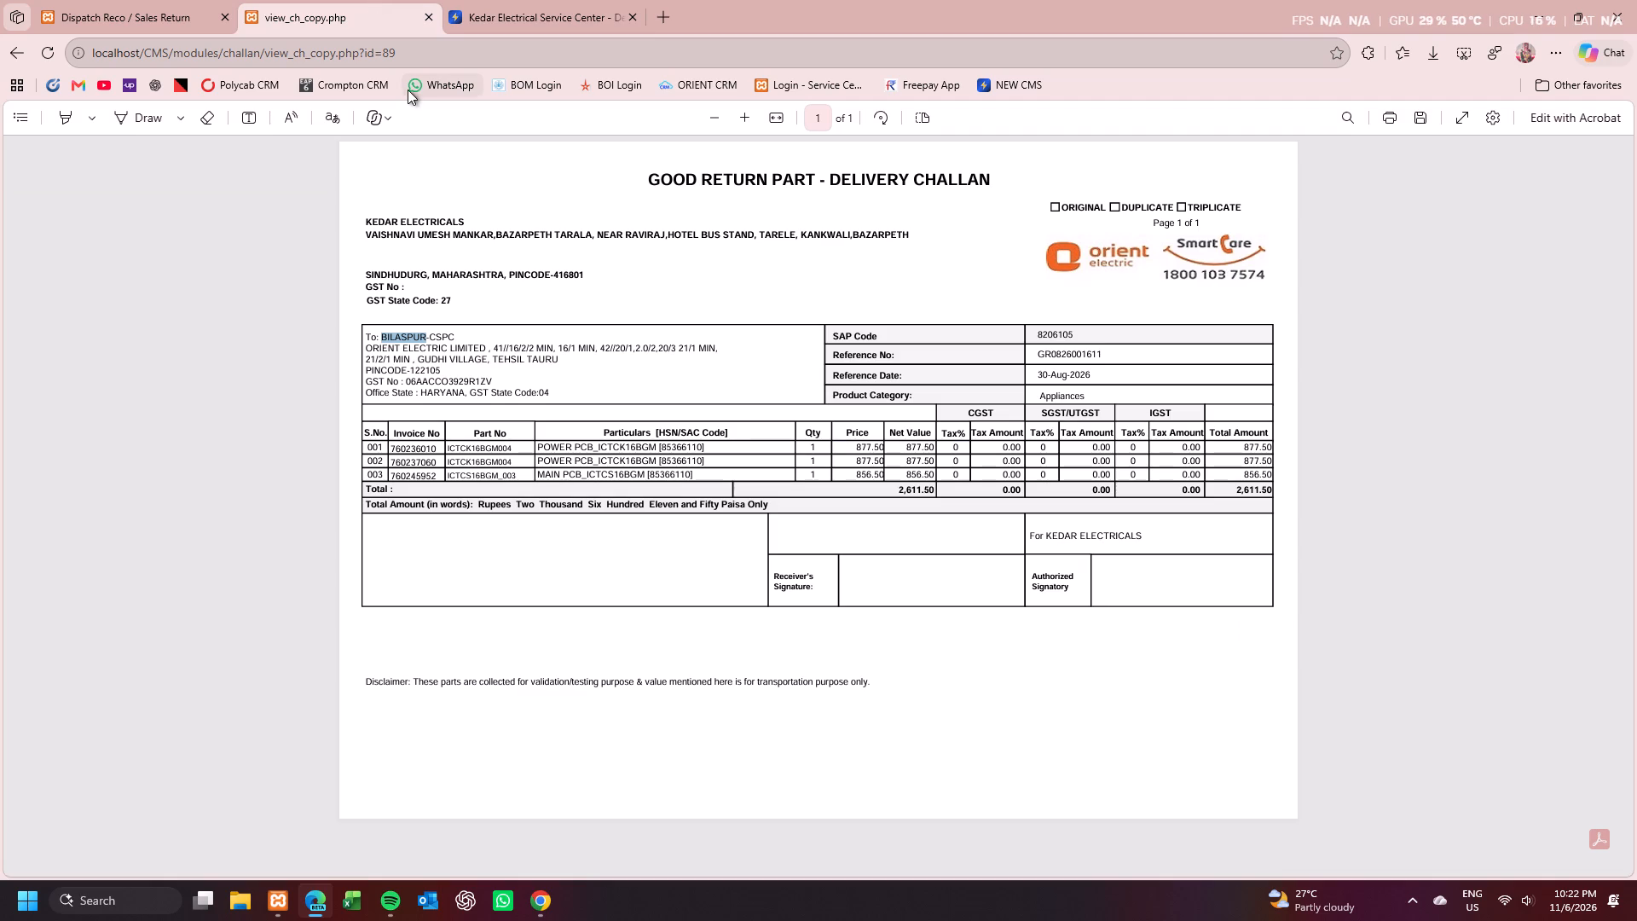
left_click(538, 0)
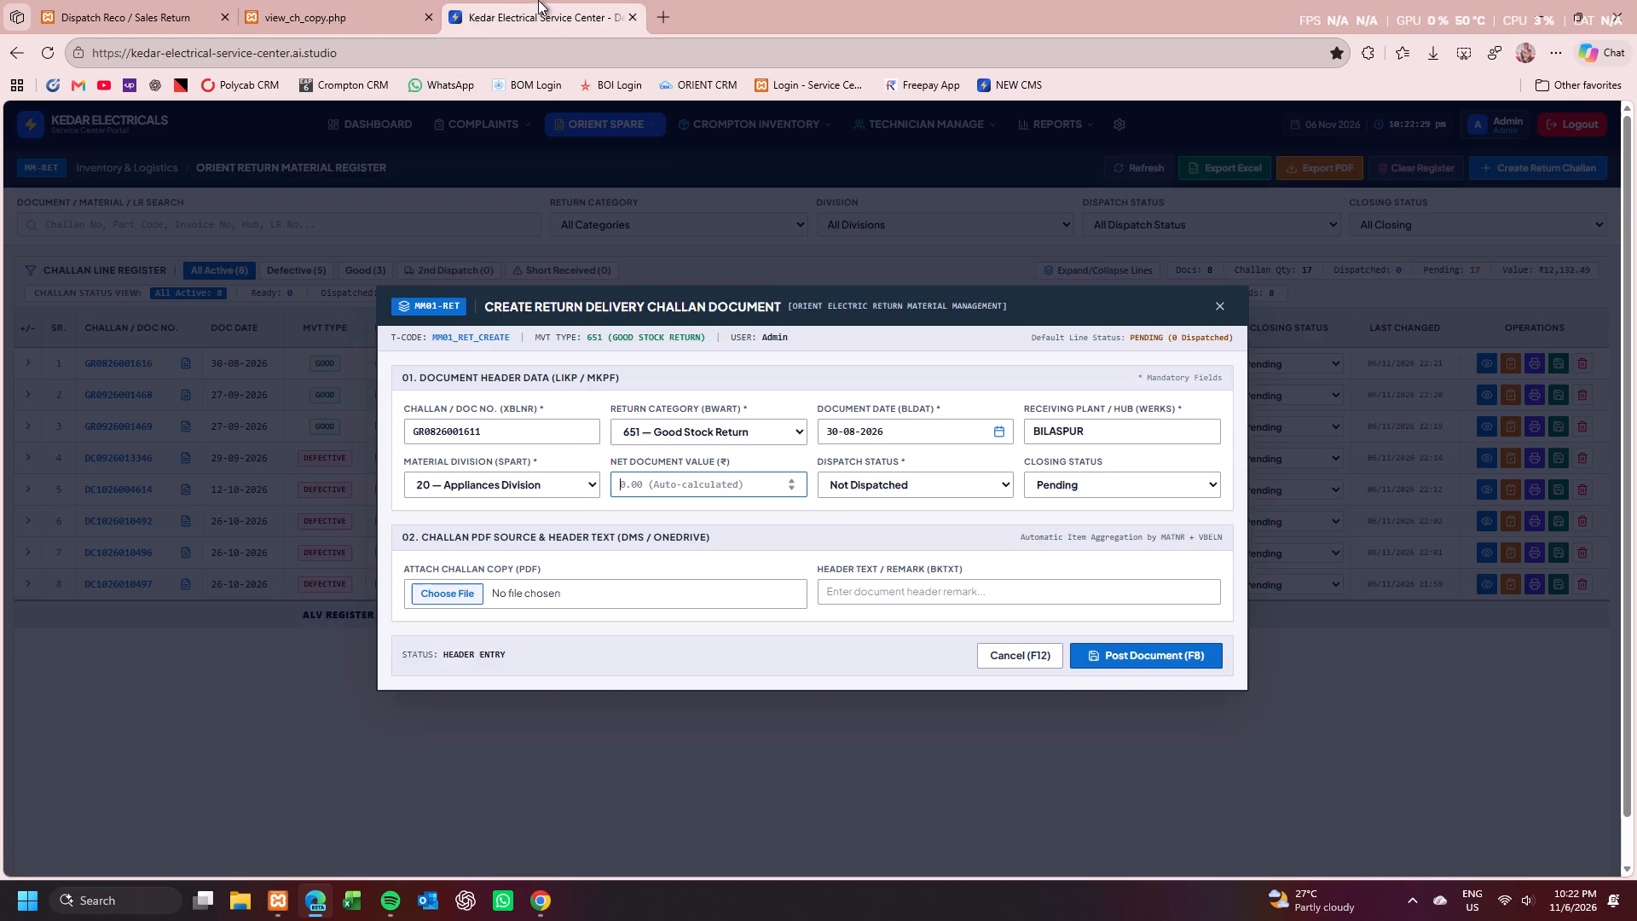
type("2611.50")
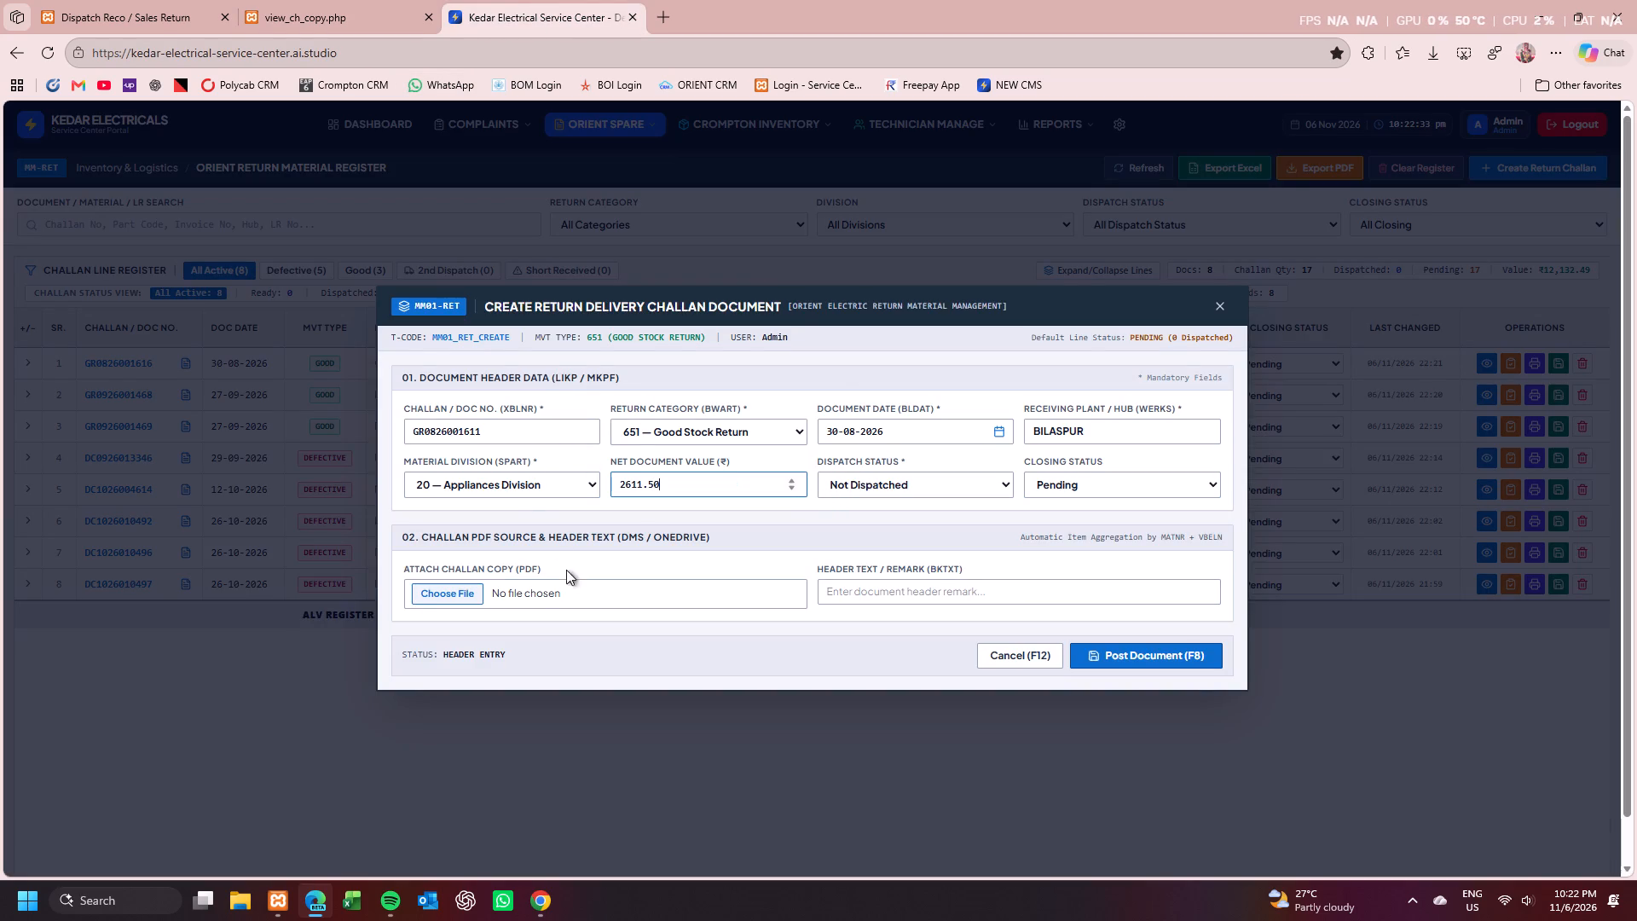
left_click(318, 0)
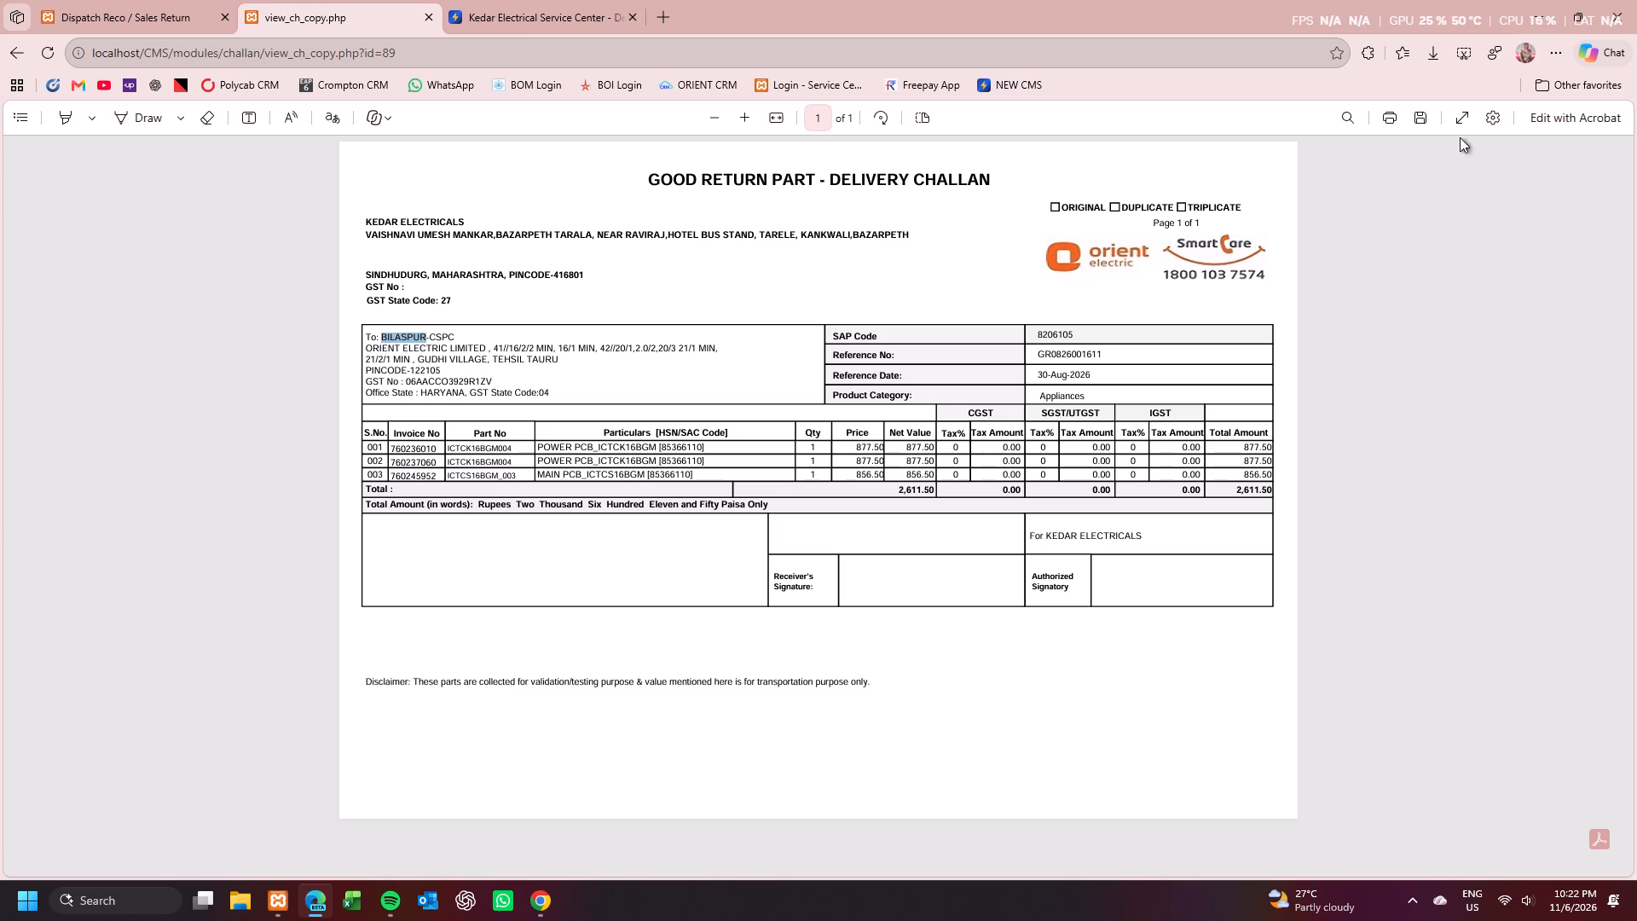
left_click(1418, 121)
key("BackSpace")
key("9")
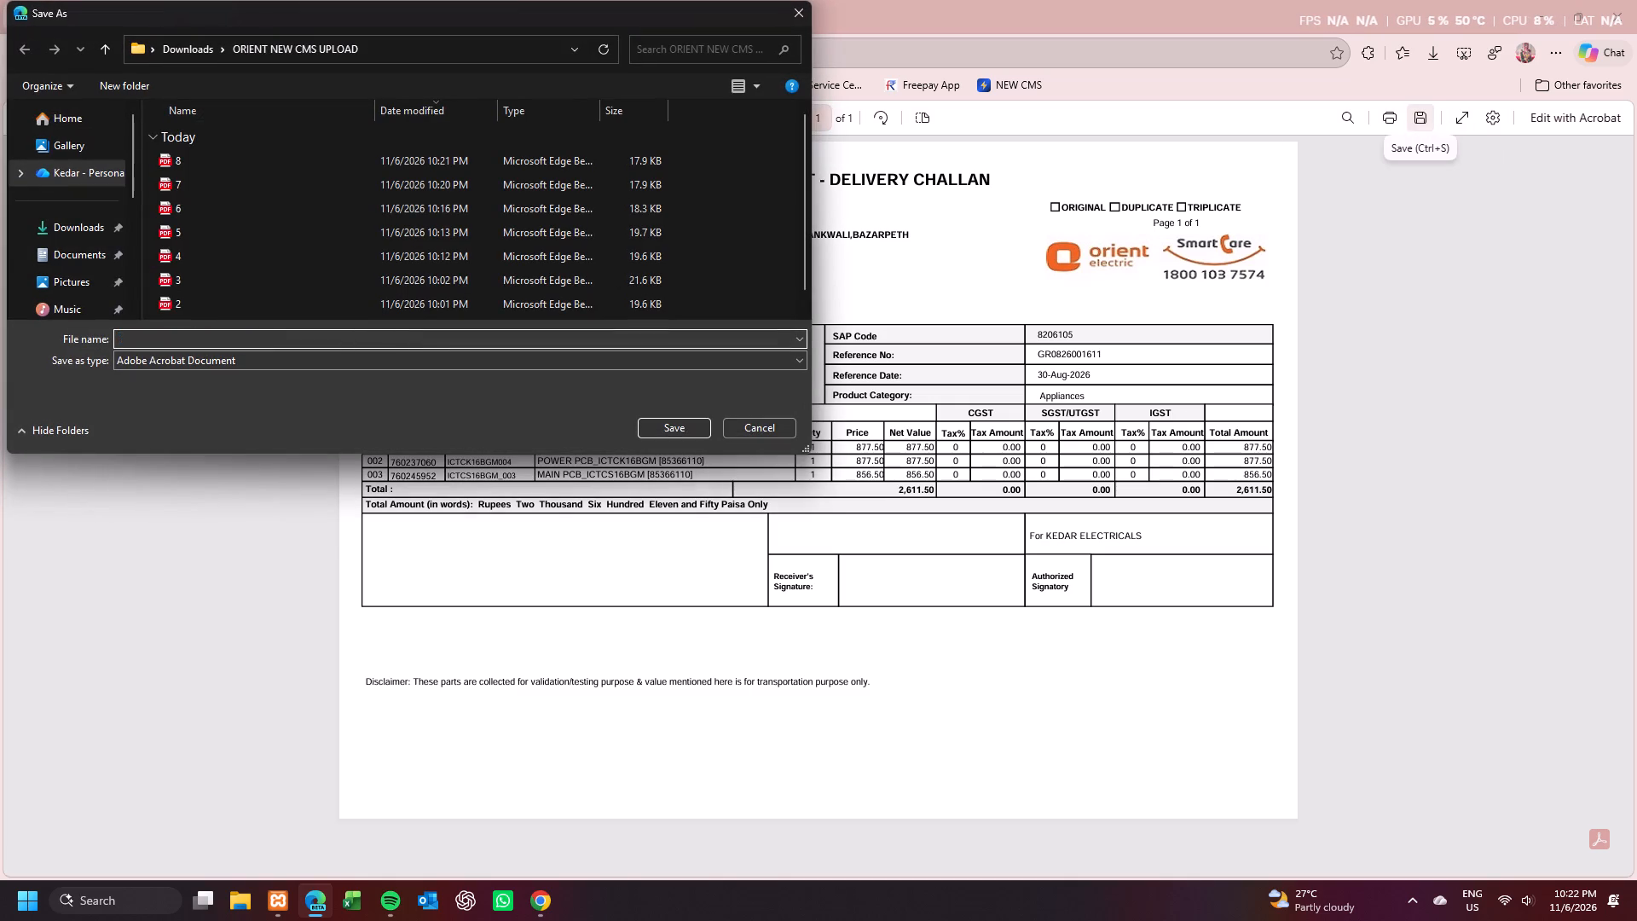
key("Return")
Attach 9.pdf as the challan copy, confirm and transfer the extracted line items, and post the document.
left_click(448, 0)
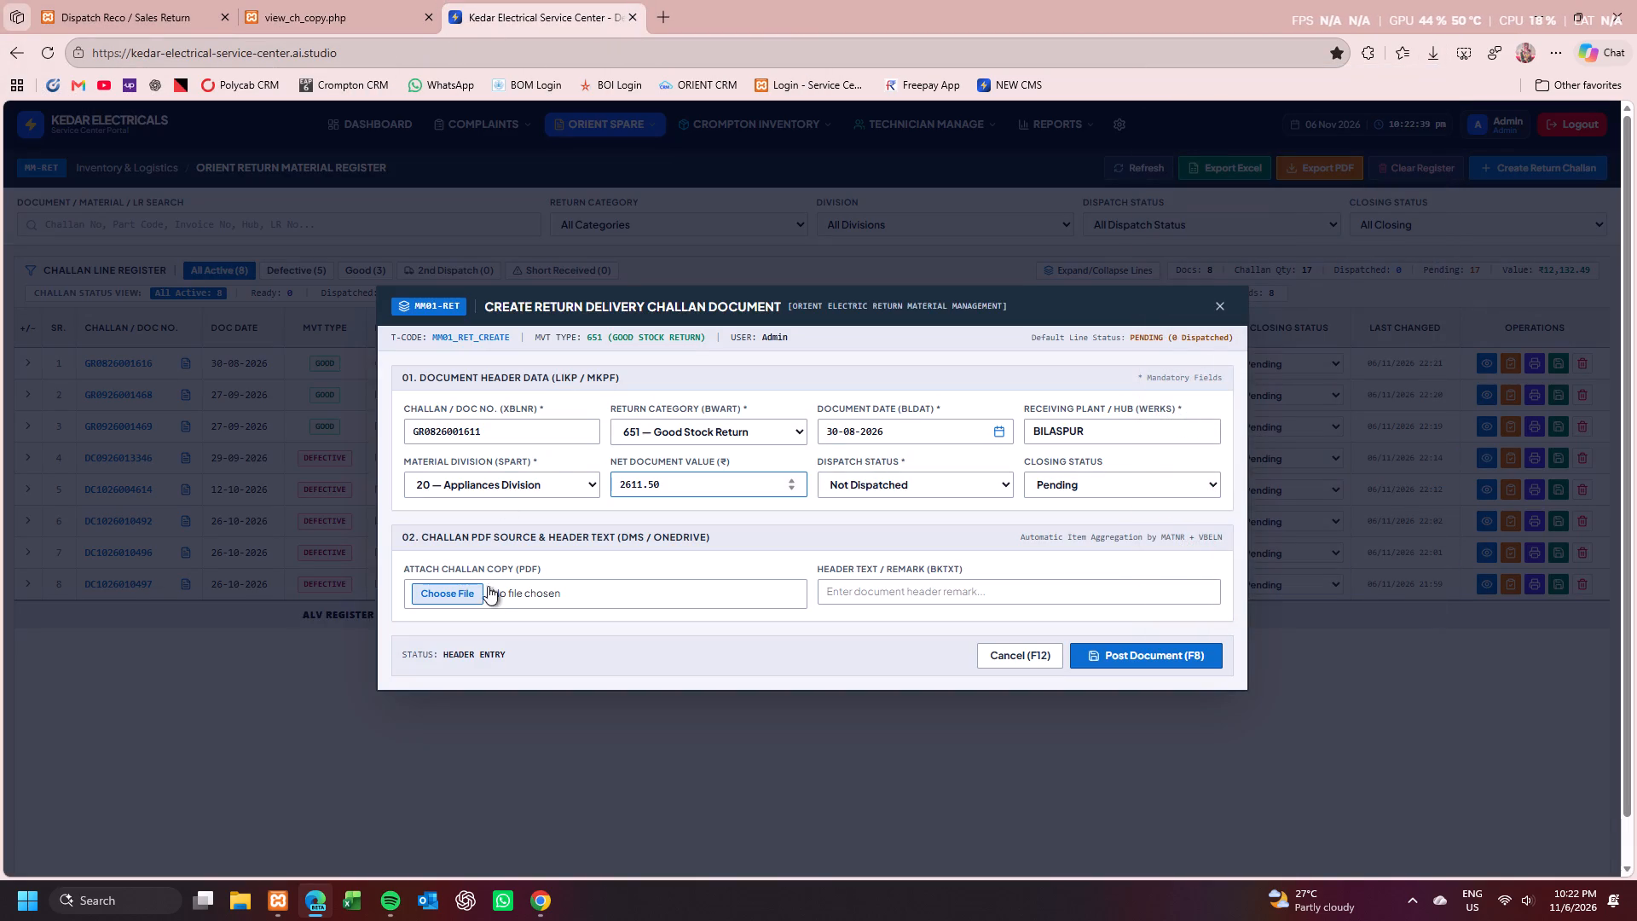
left_click(484, 593)
left_click(278, 171)
left_click(302, 155)
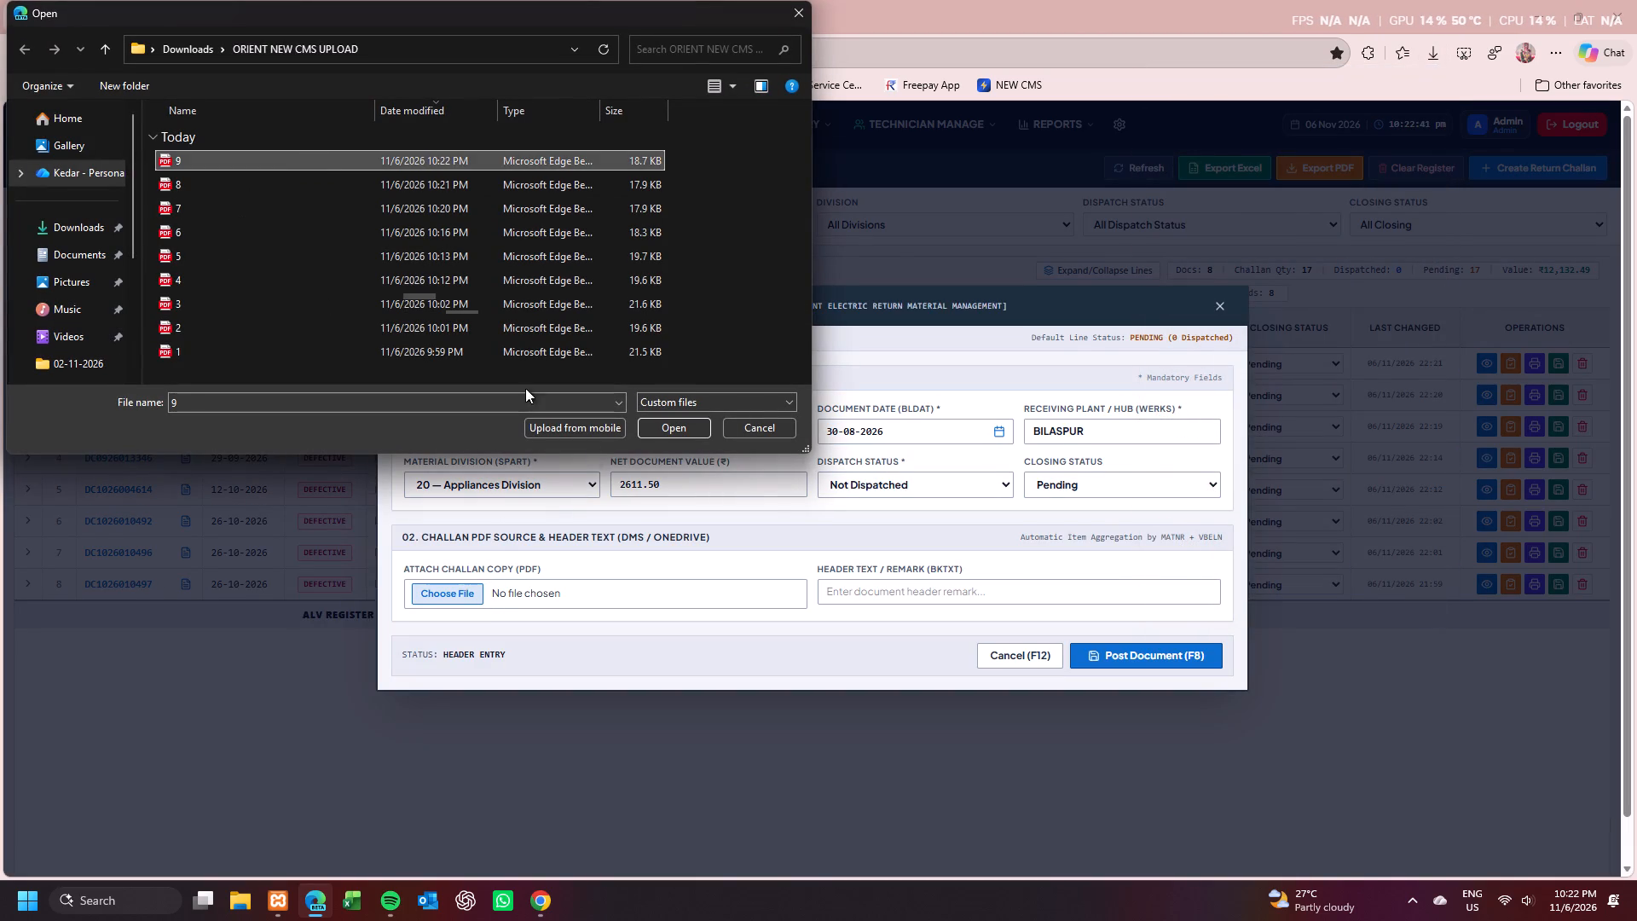
left_click(649, 434)
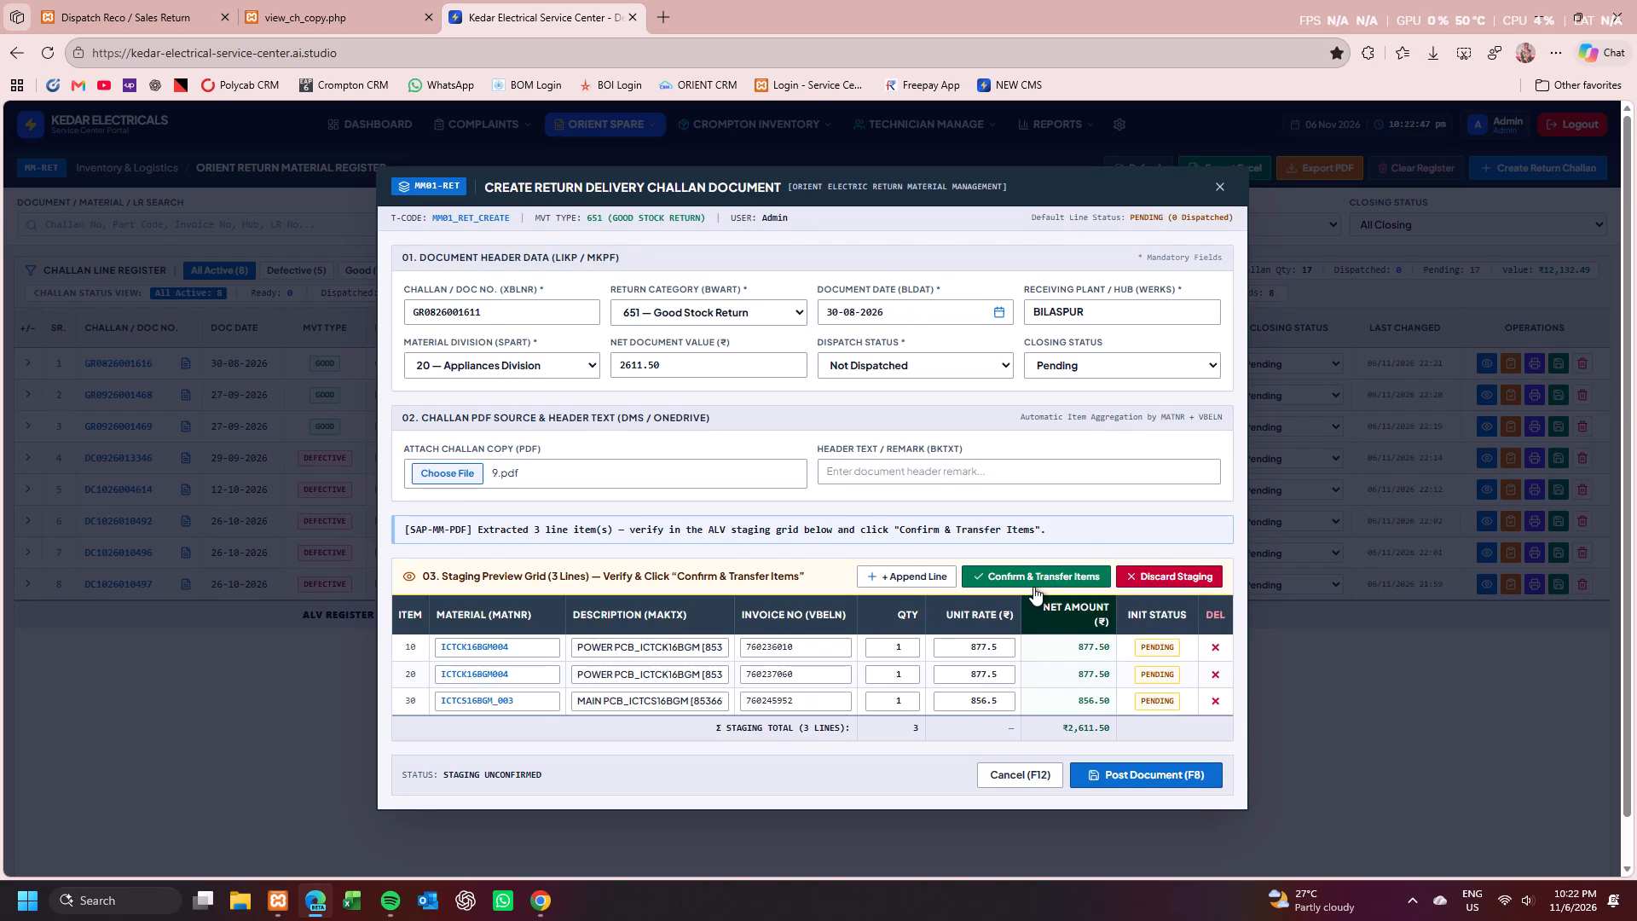
left_click(1034, 585)
left_click(1127, 776)
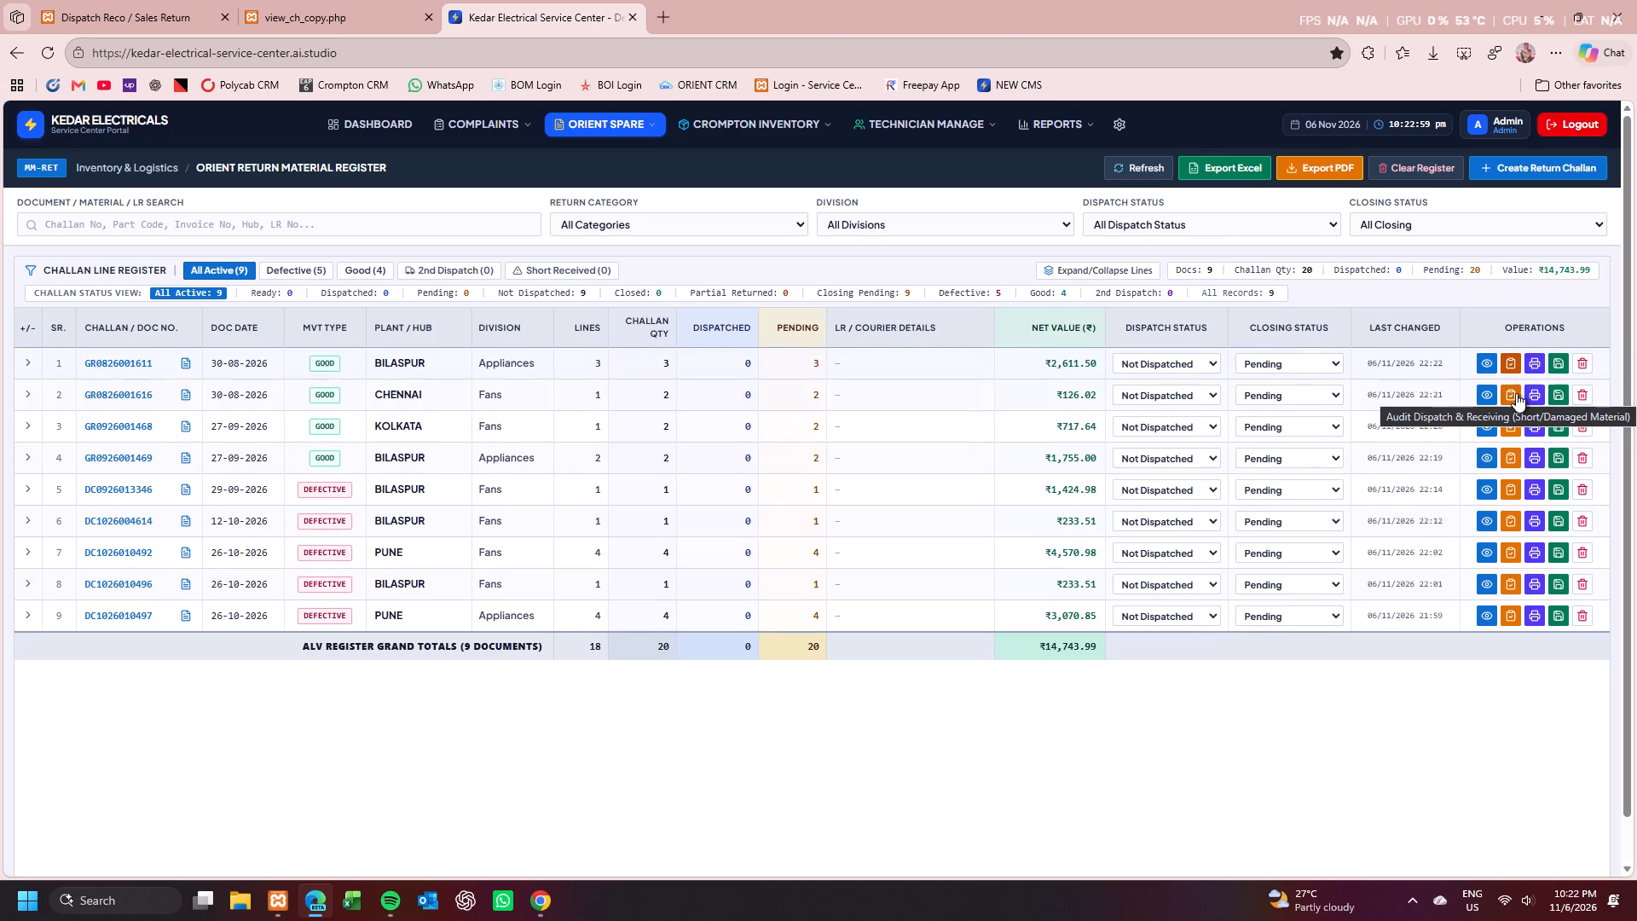
left_click(1483, 361)
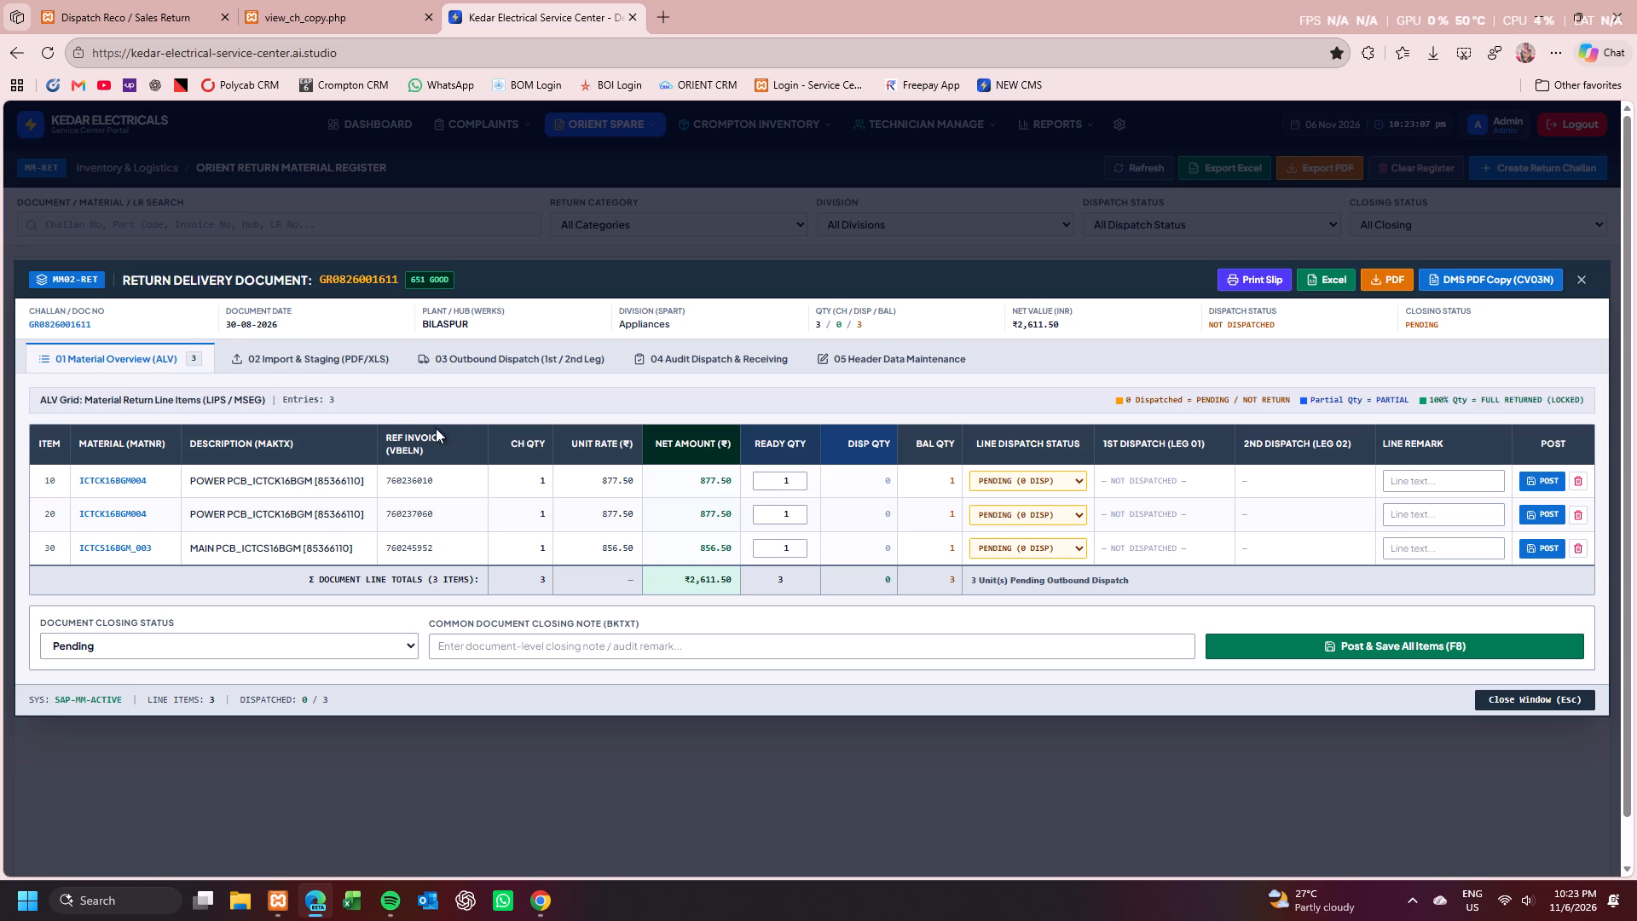
left_click(459, 347)
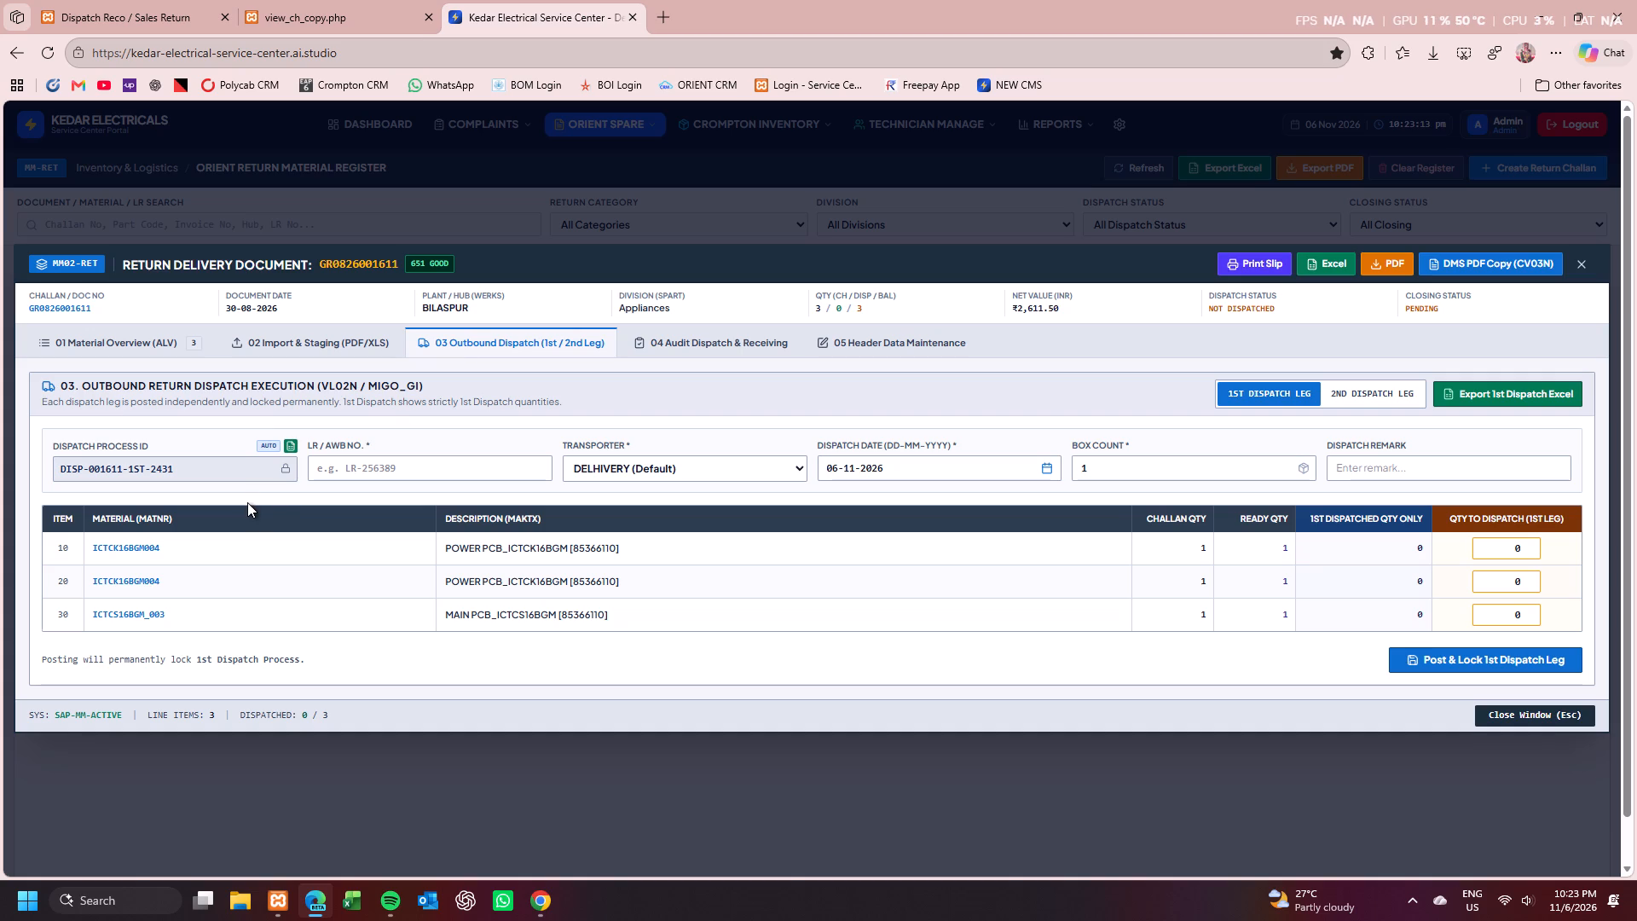
left_click(329, 1)
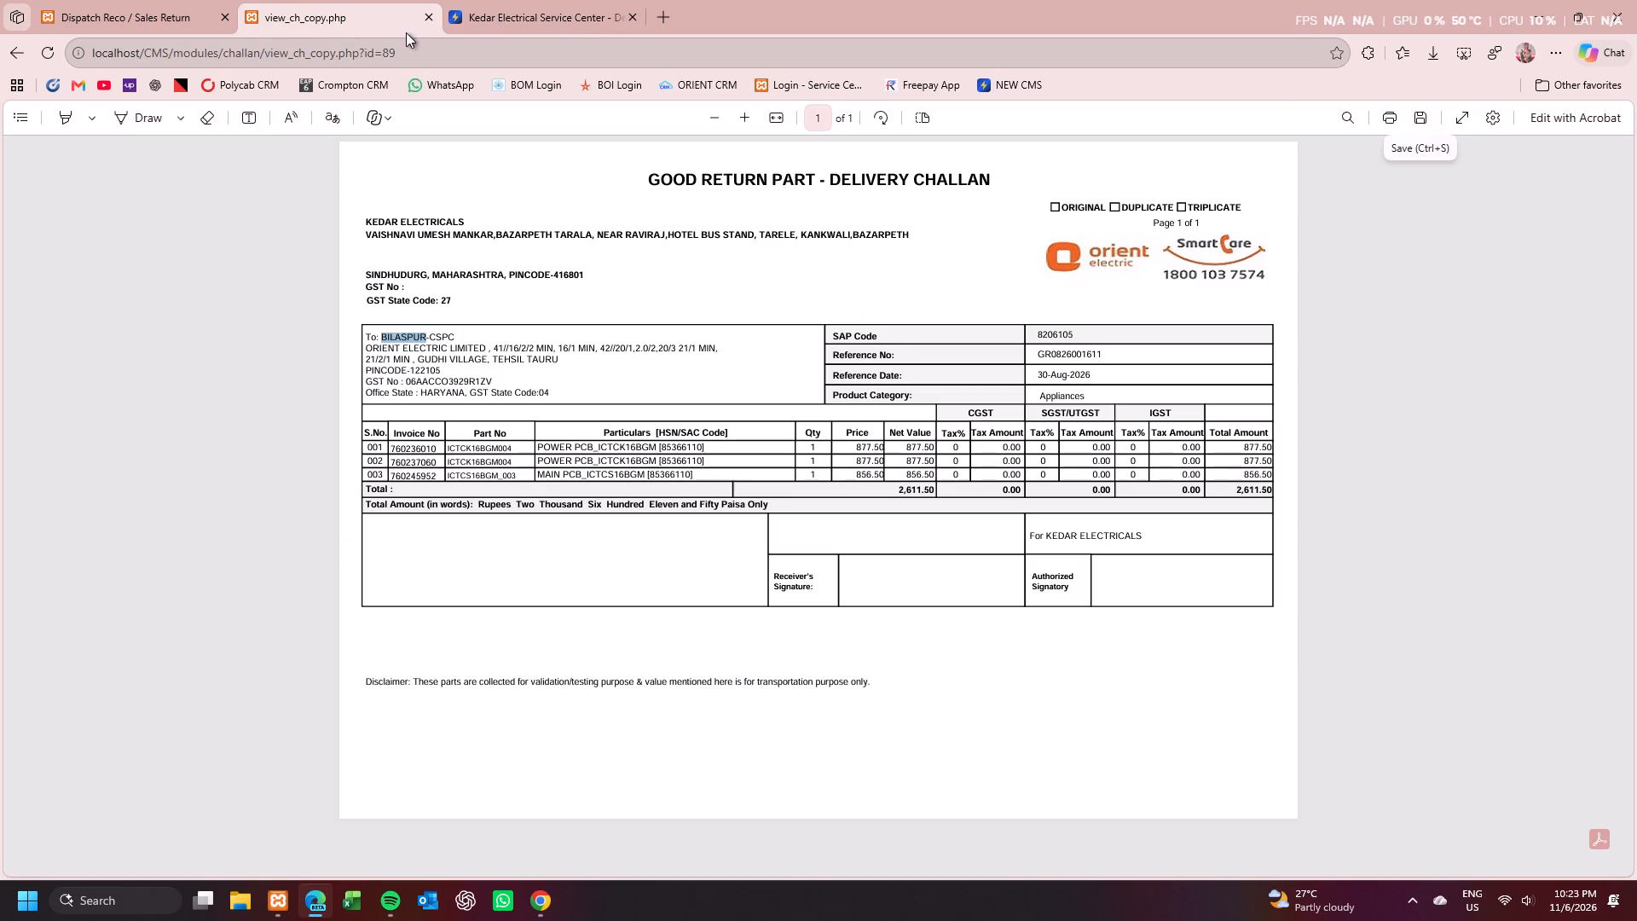
left_click(425, 19)
left_click(128, 0)
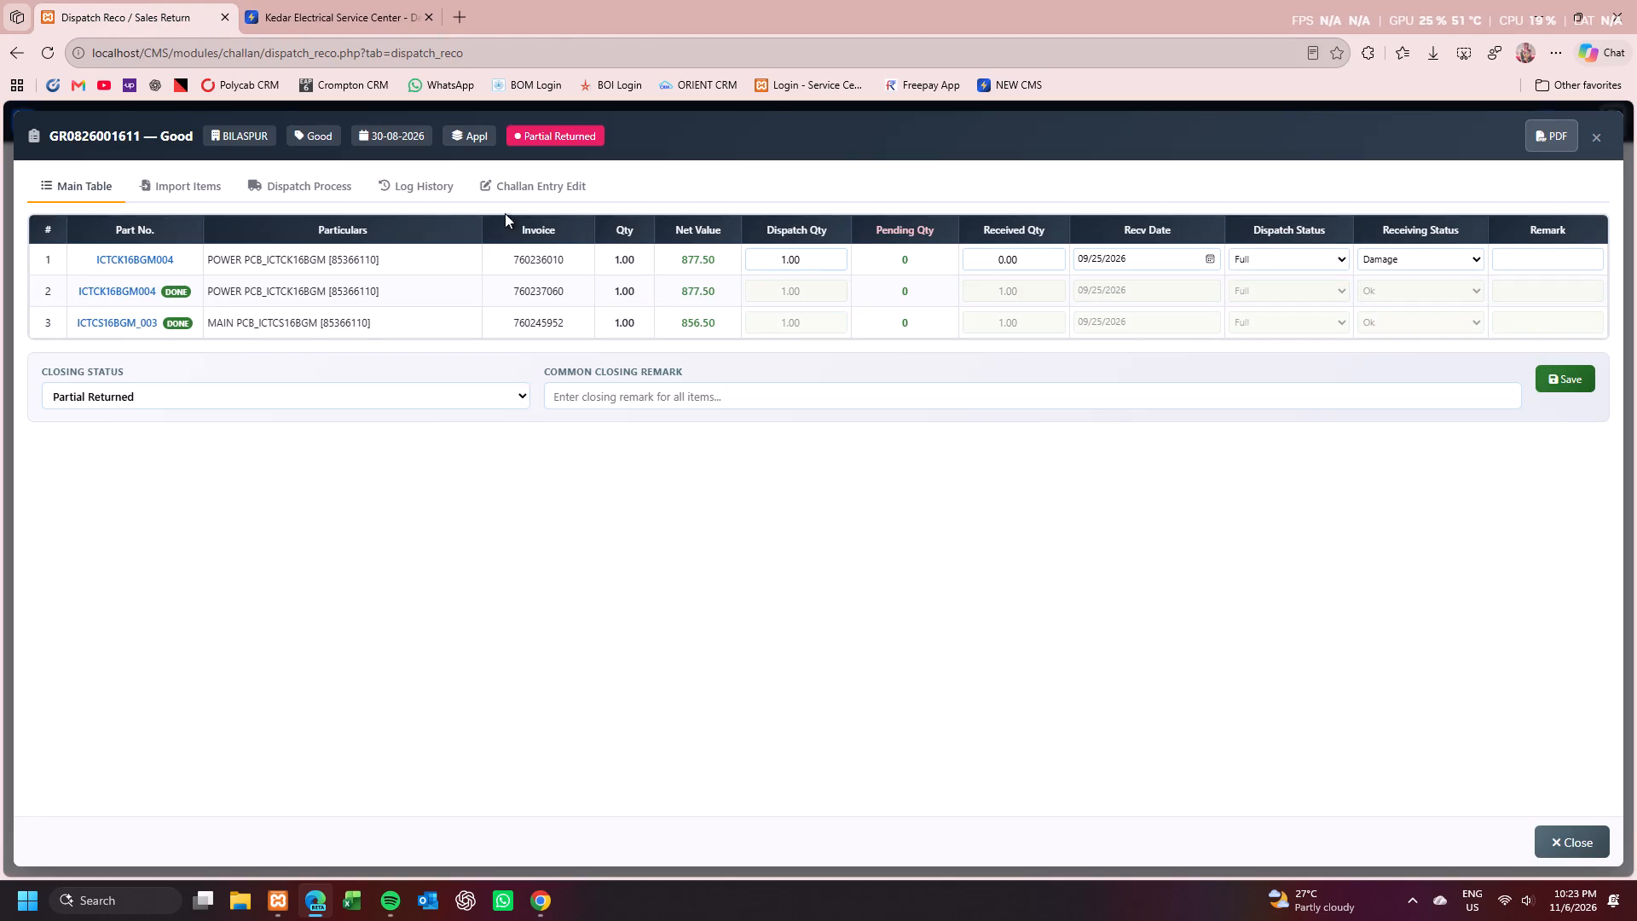
left_click(307, 187)
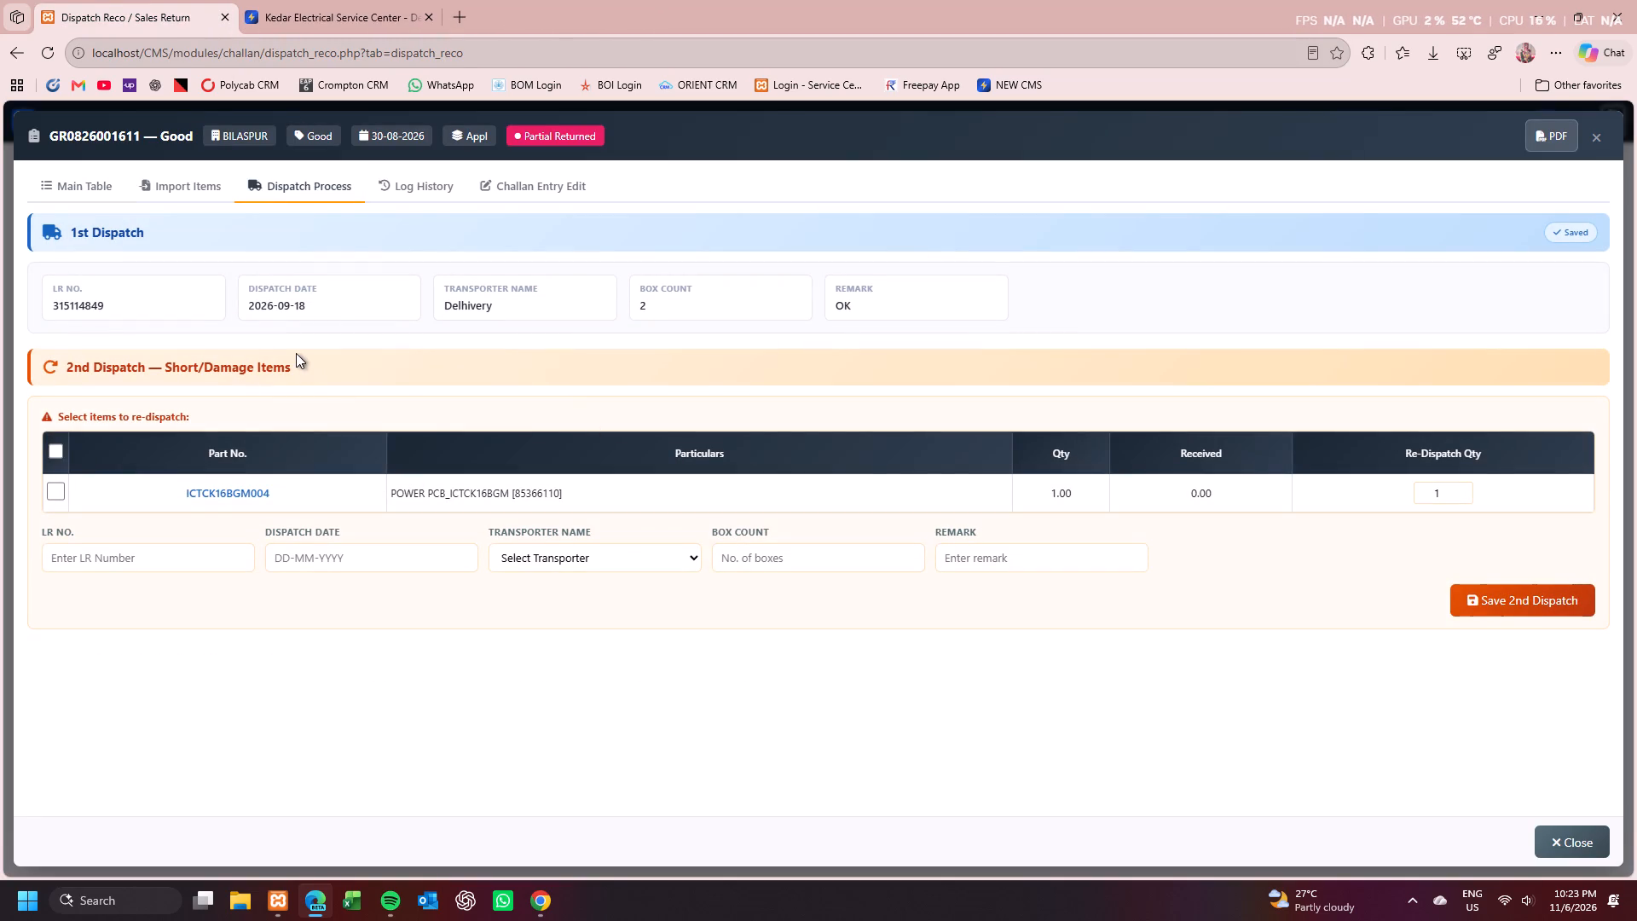
double_click(90, 310)
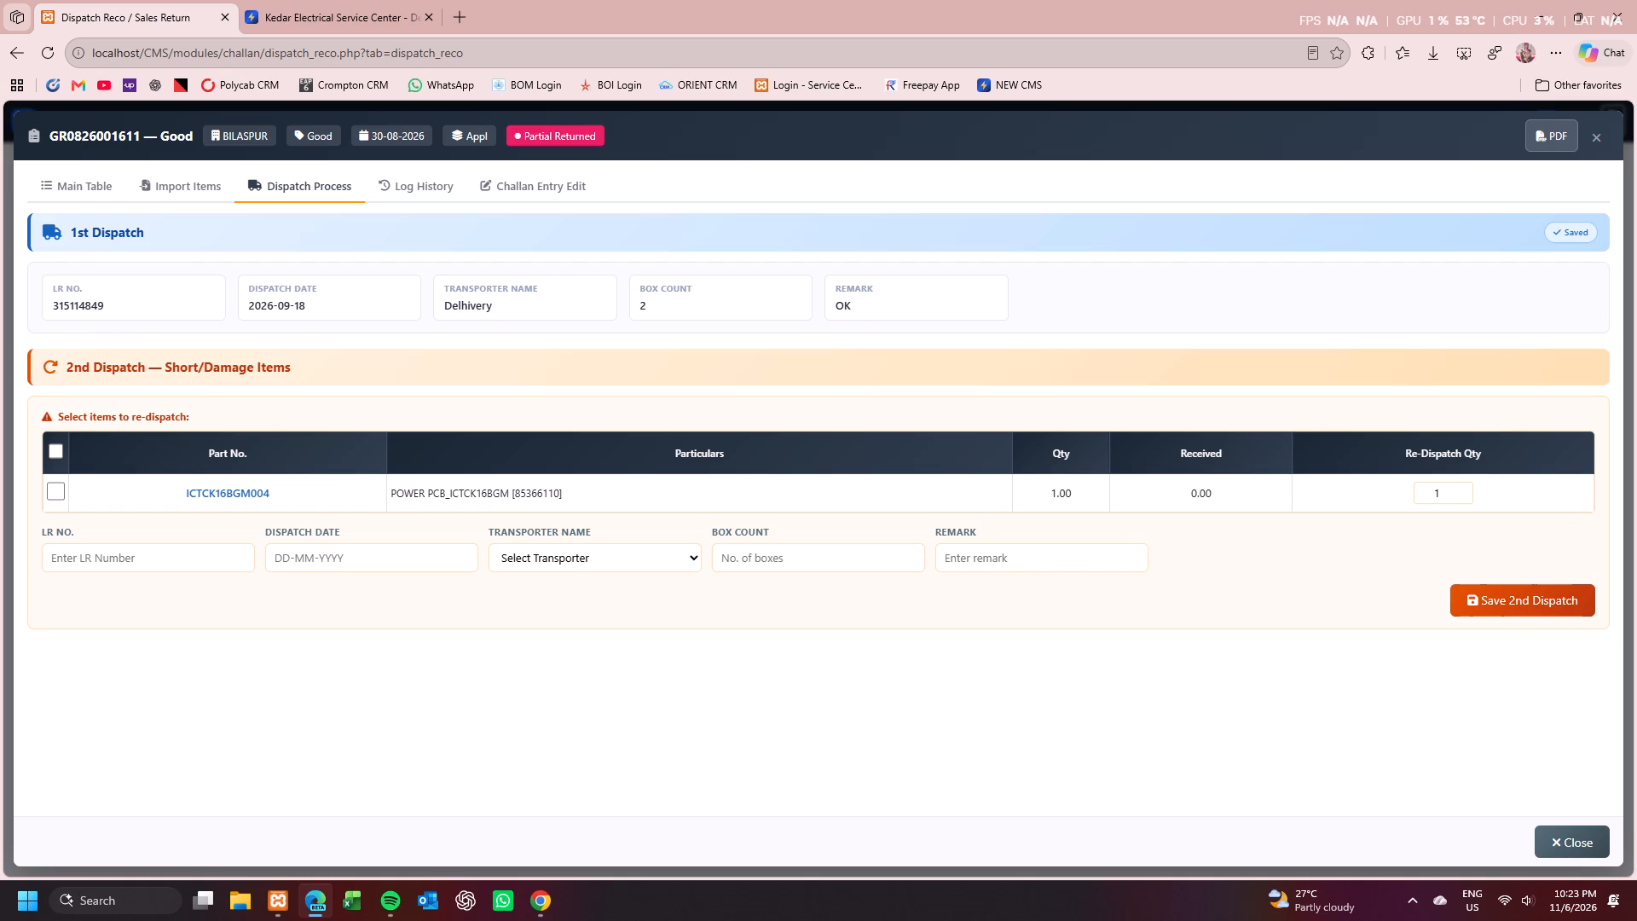
key("ctrl+c")
left_click(334, 0)
left_click(402, 460)
key("ctrl+v")
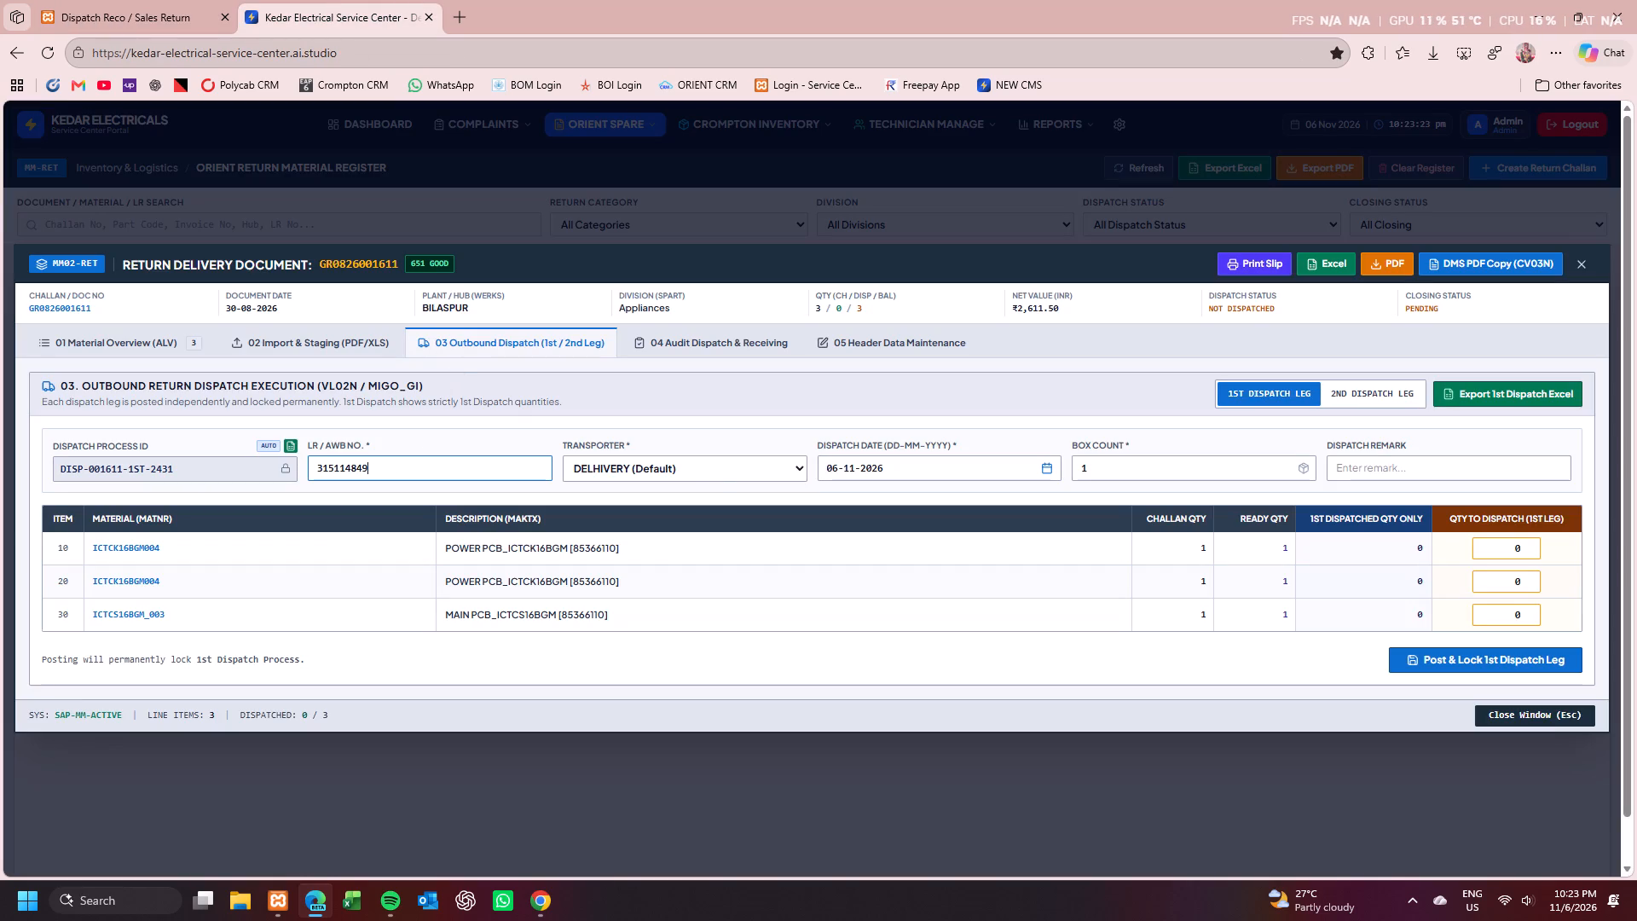
Set the first leg's dispatch date to 18-09-2026 as in the old CMS and enter the dispatch remark DISPATCHED.
left_click(159, 0)
left_click(367, 0)
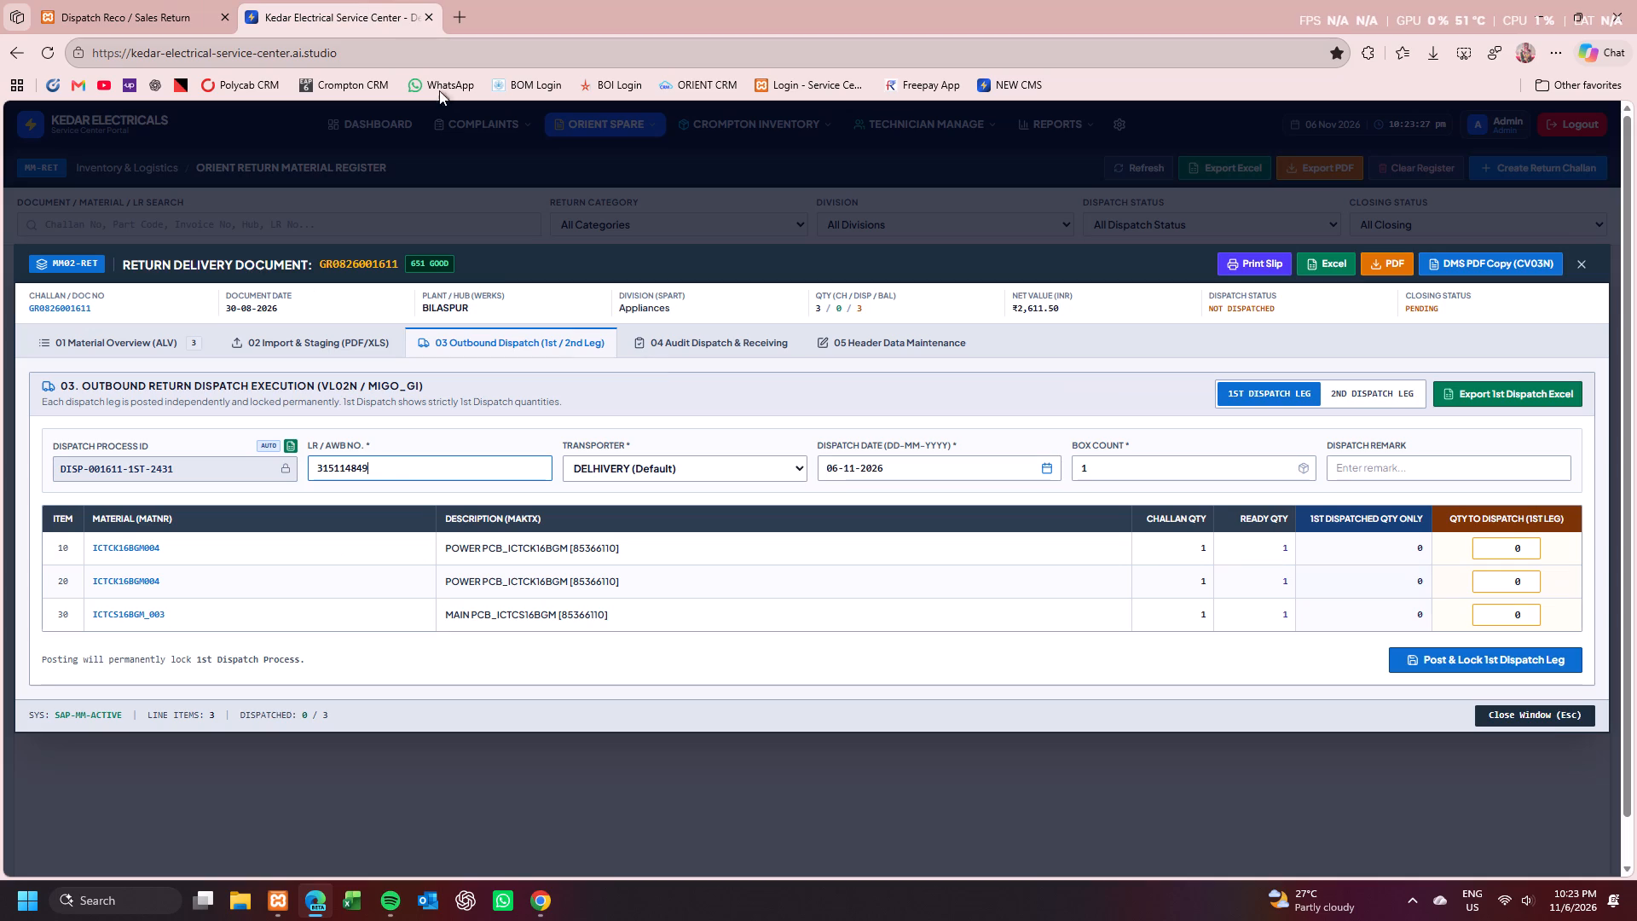
left_click(1033, 473)
double_click(848, 518)
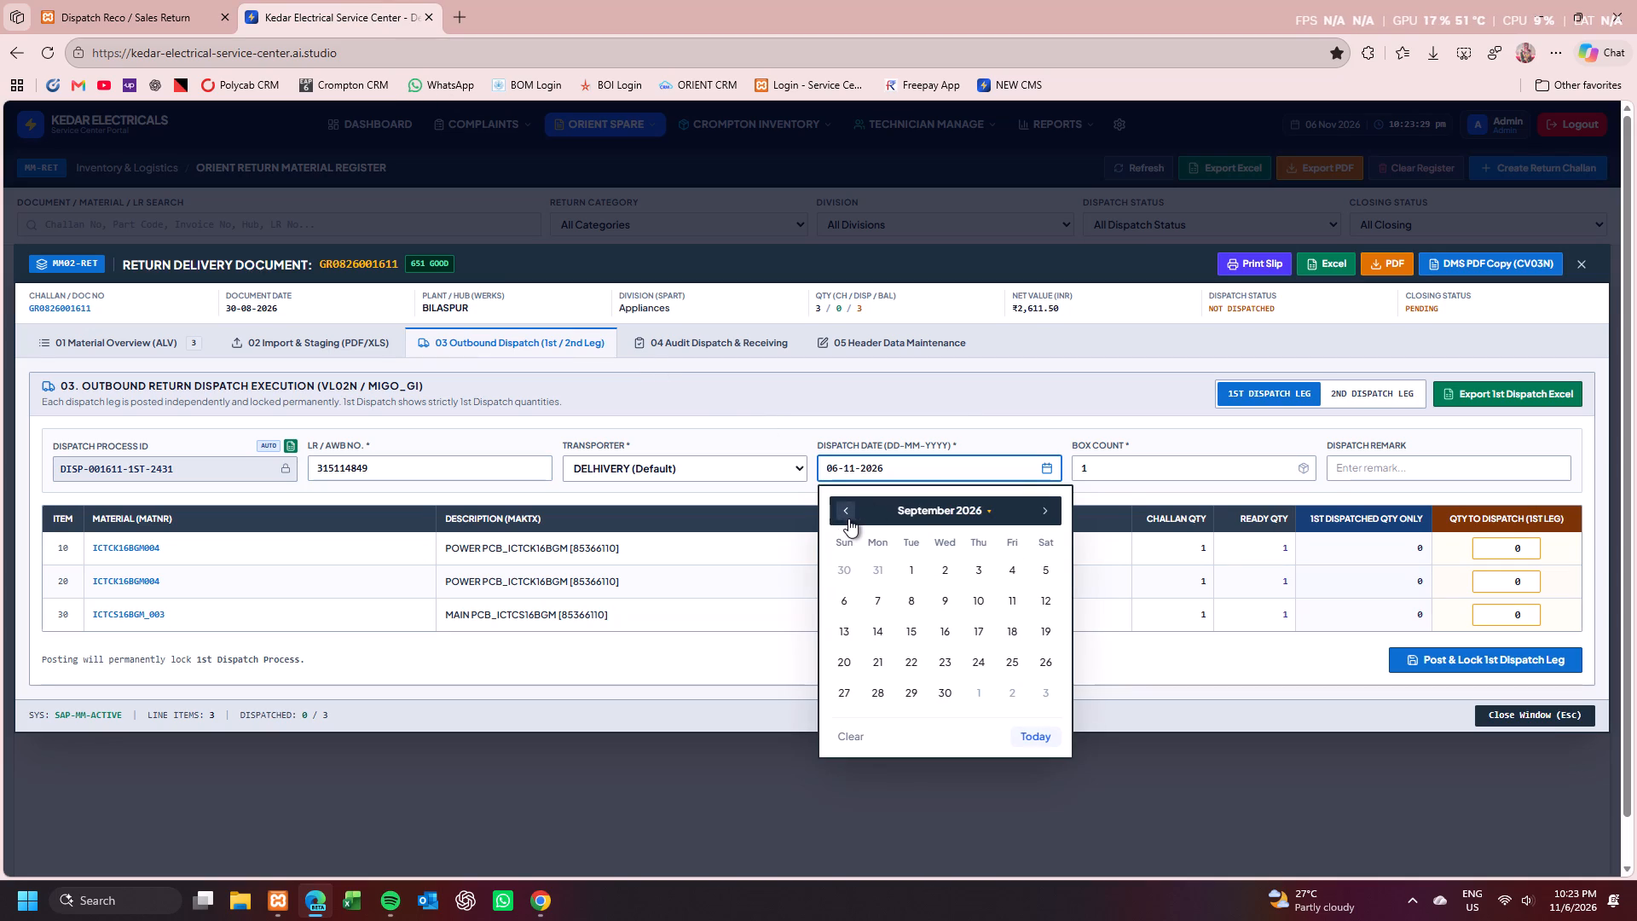
left_click(1016, 638)
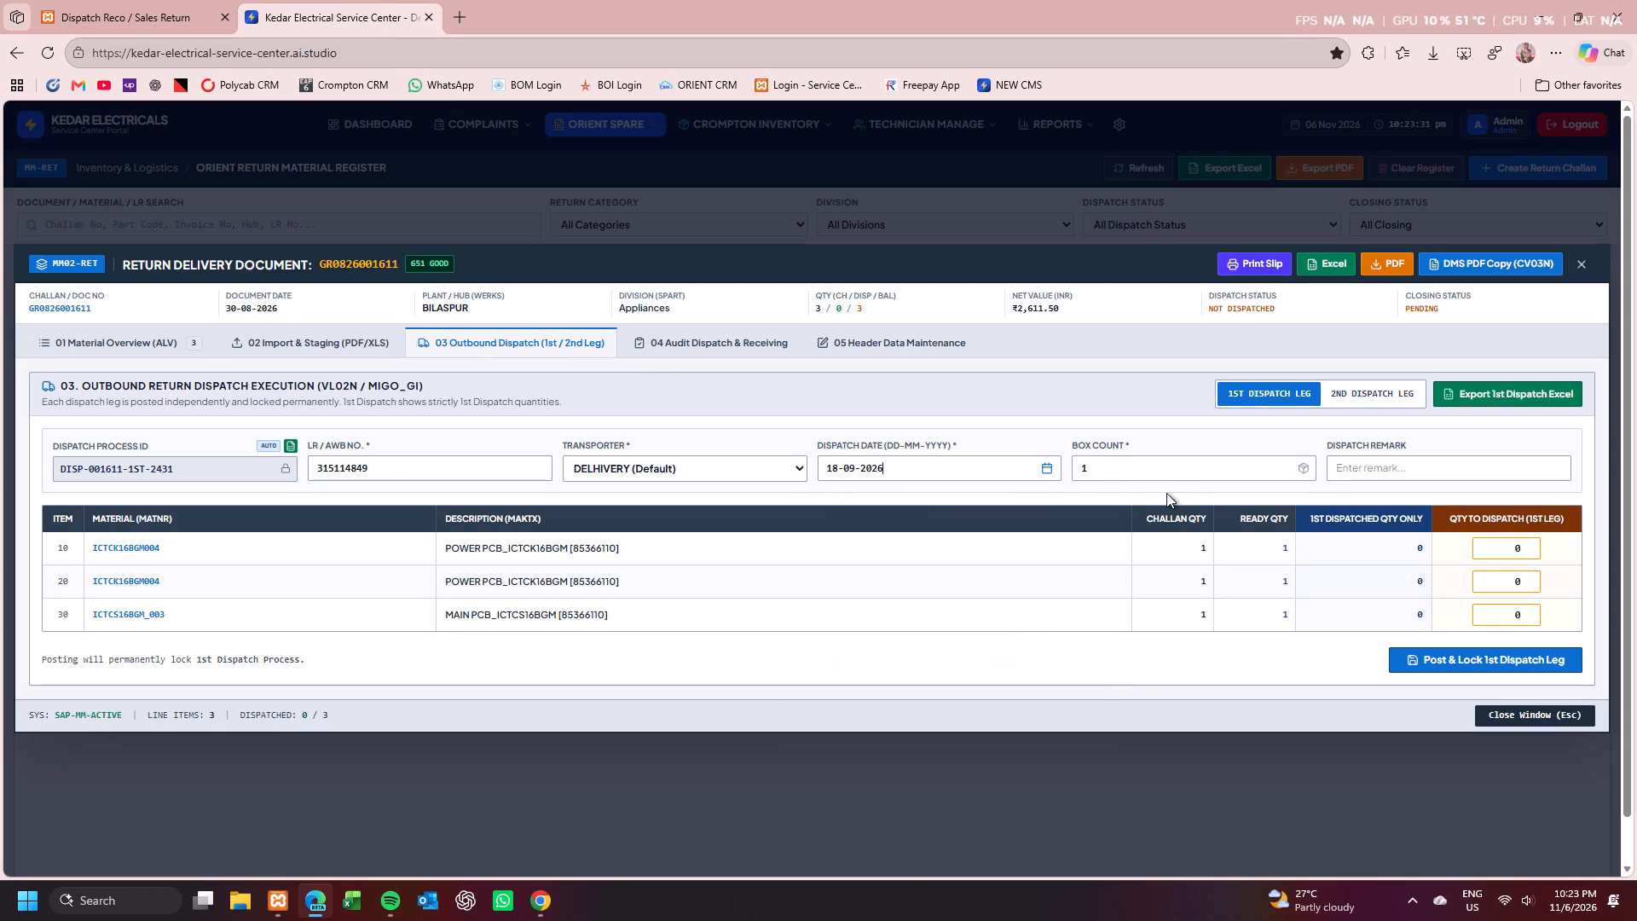
left_click(1374, 465)
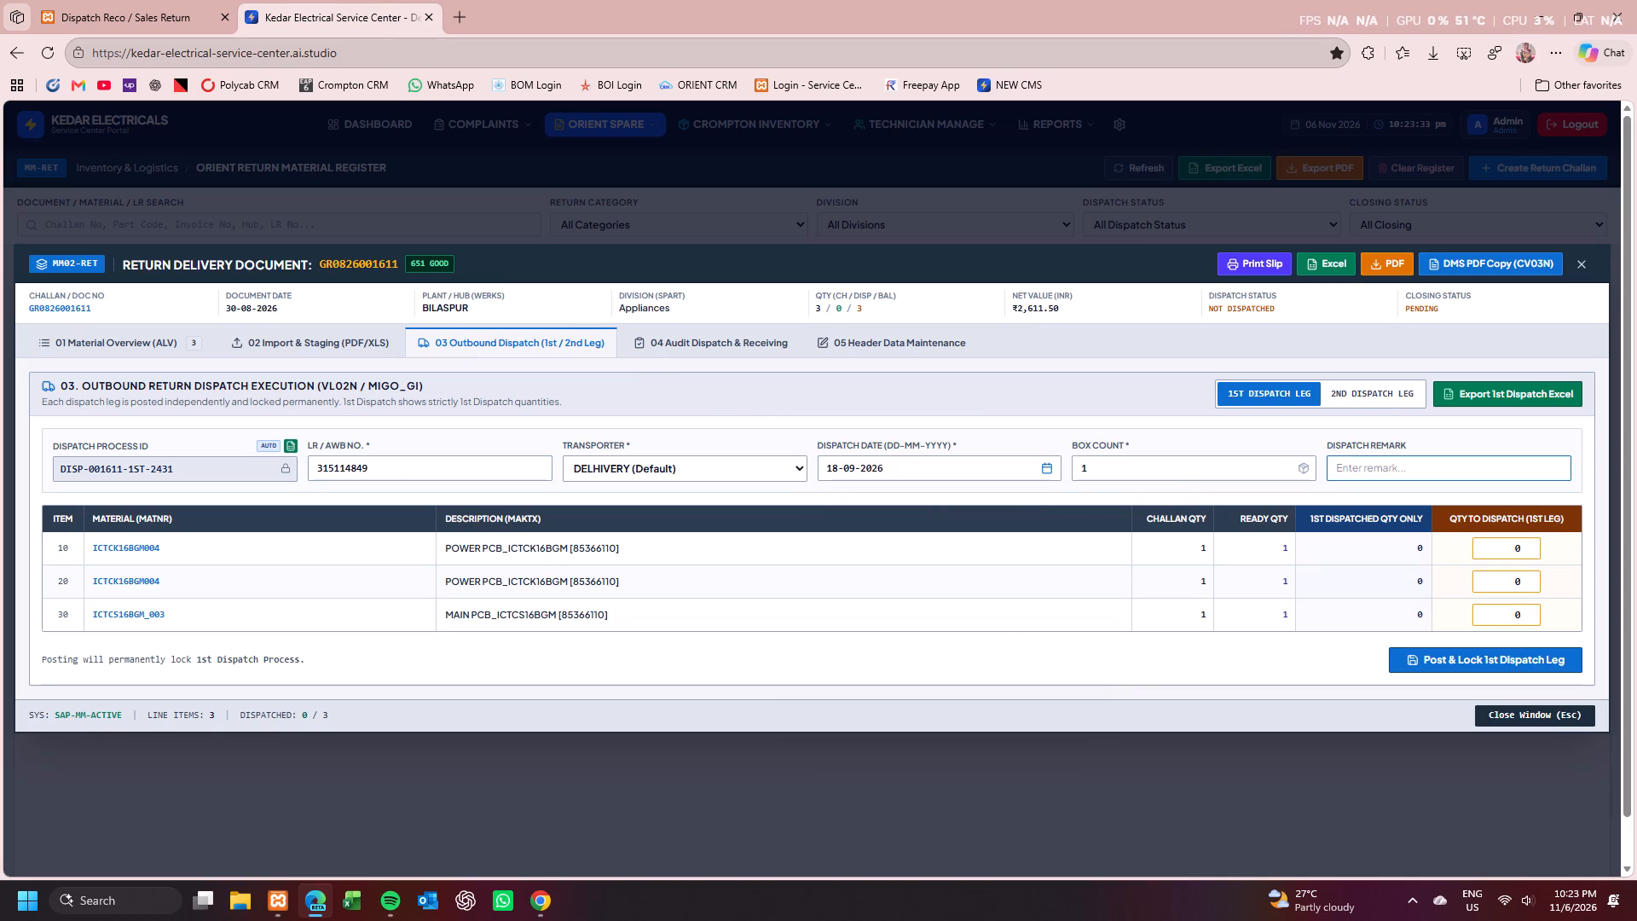
type("DISPATC")
key("j")
key("BackSpace")
type("HED")
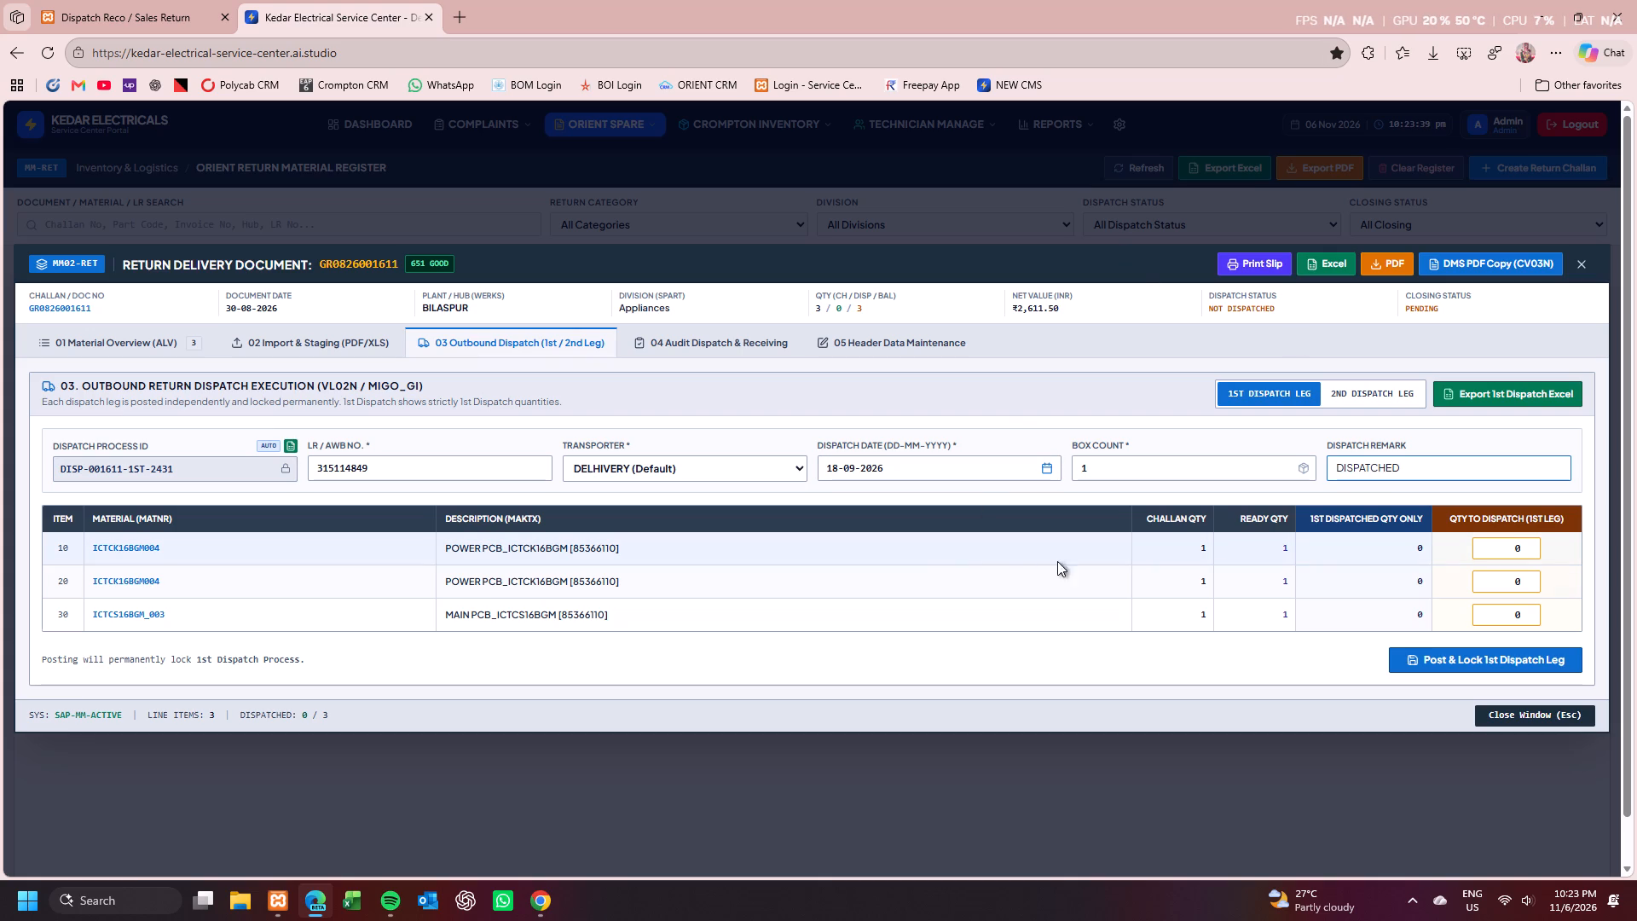
Set the first-leg dispatch quantity to 1 for all three items, post and lock the leg, and return to the material overview.
left_click(1526, 546)
left_click(1530, 578)
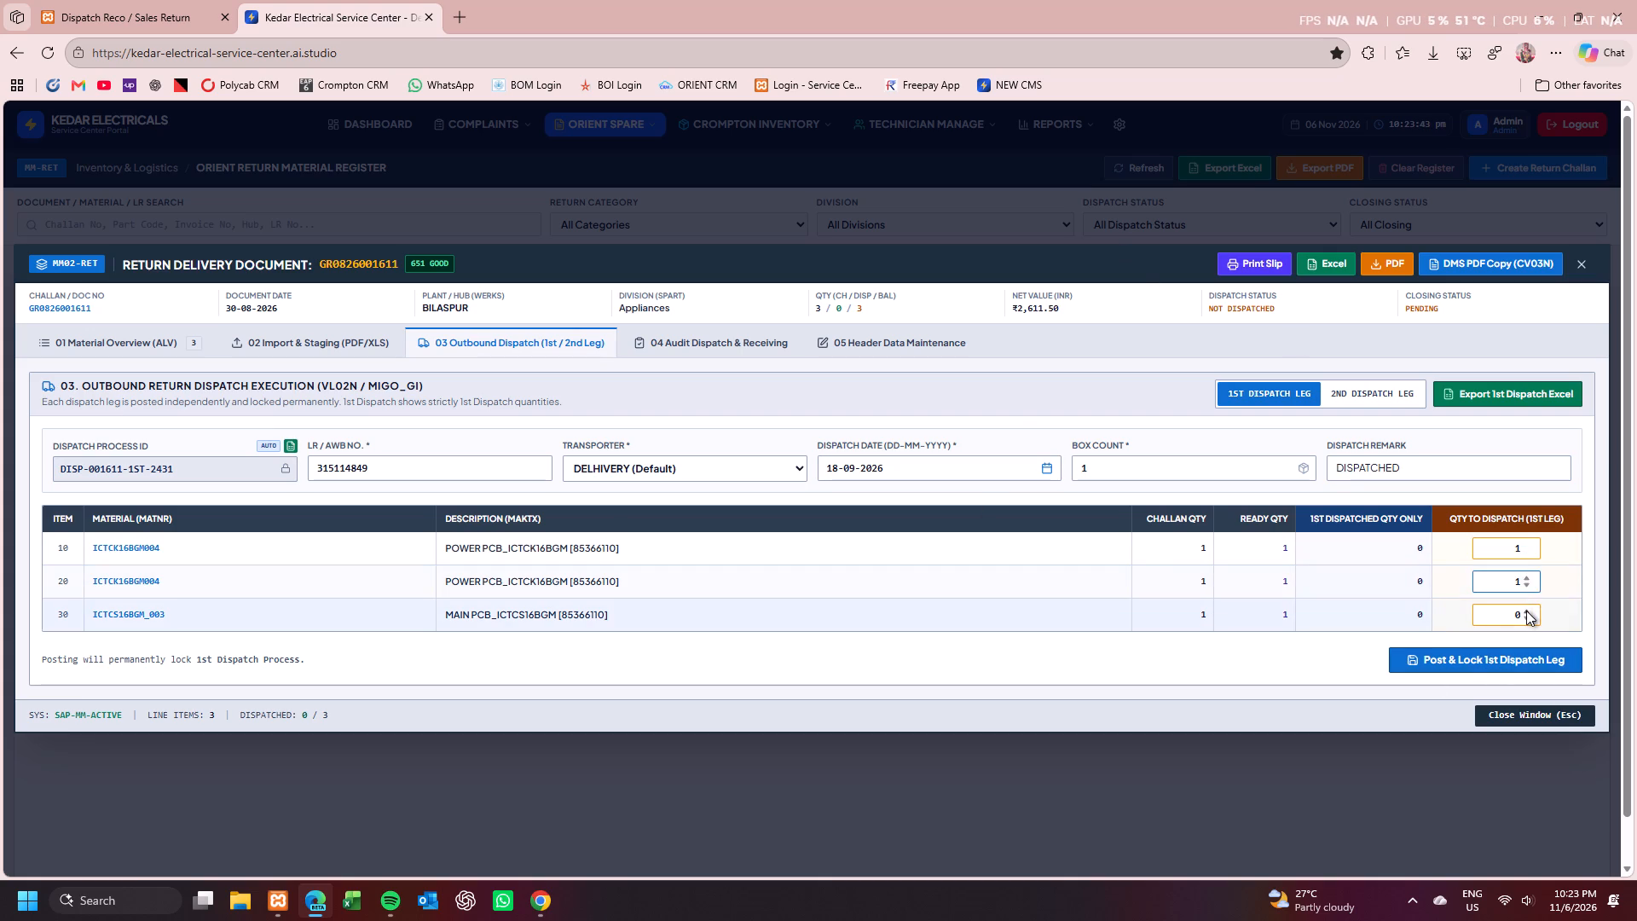
left_click(1526, 611)
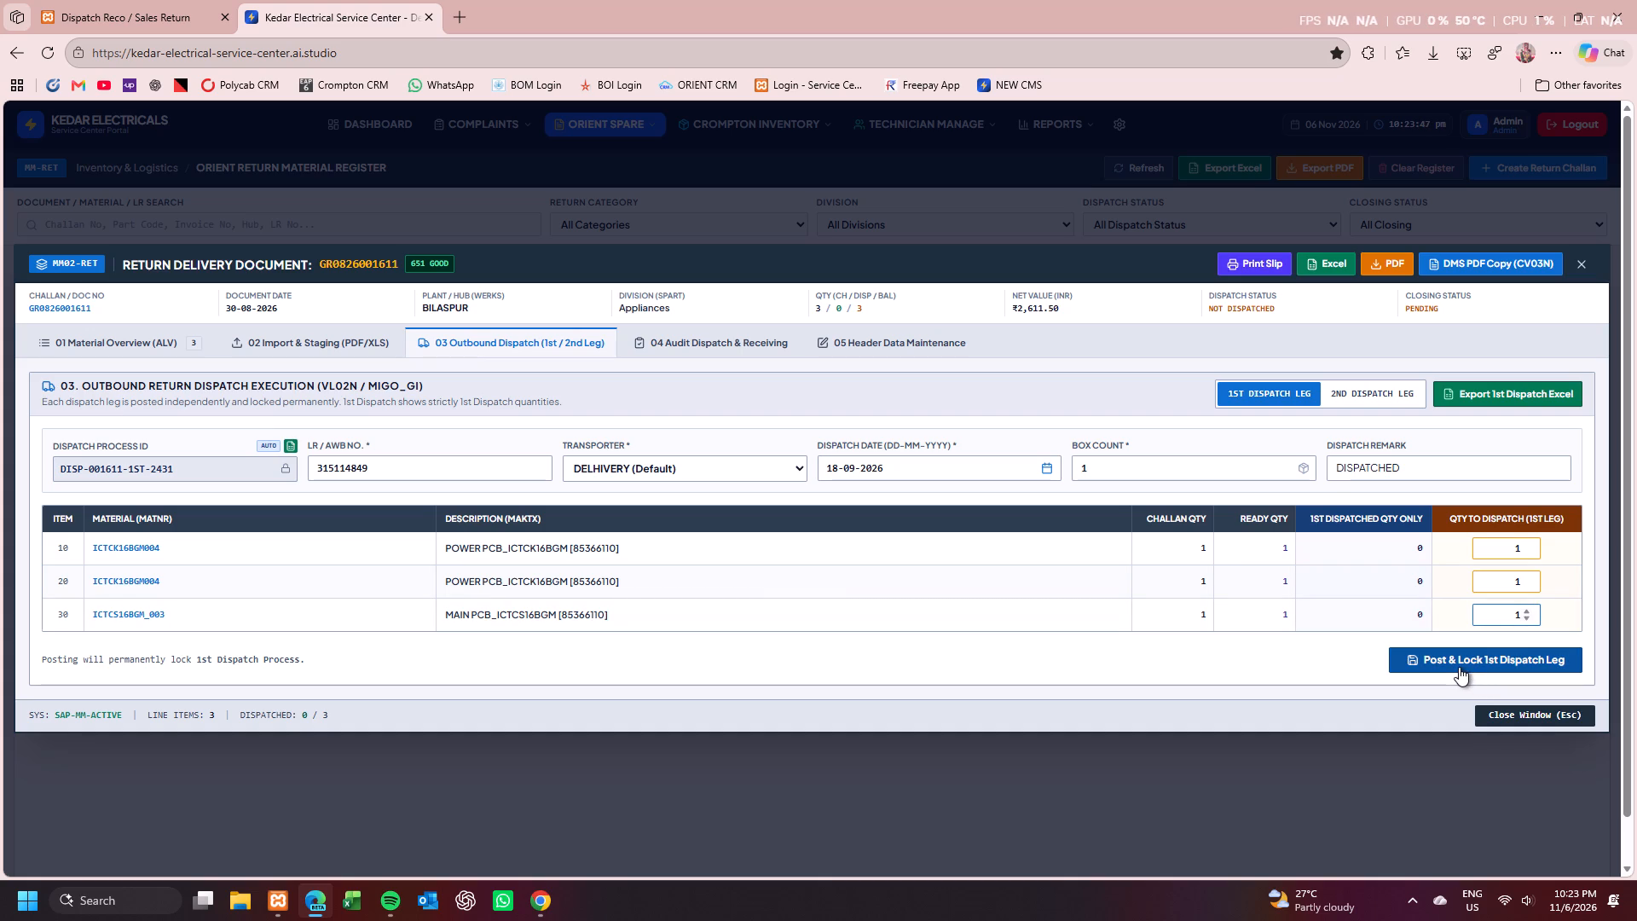
left_click(1459, 667)
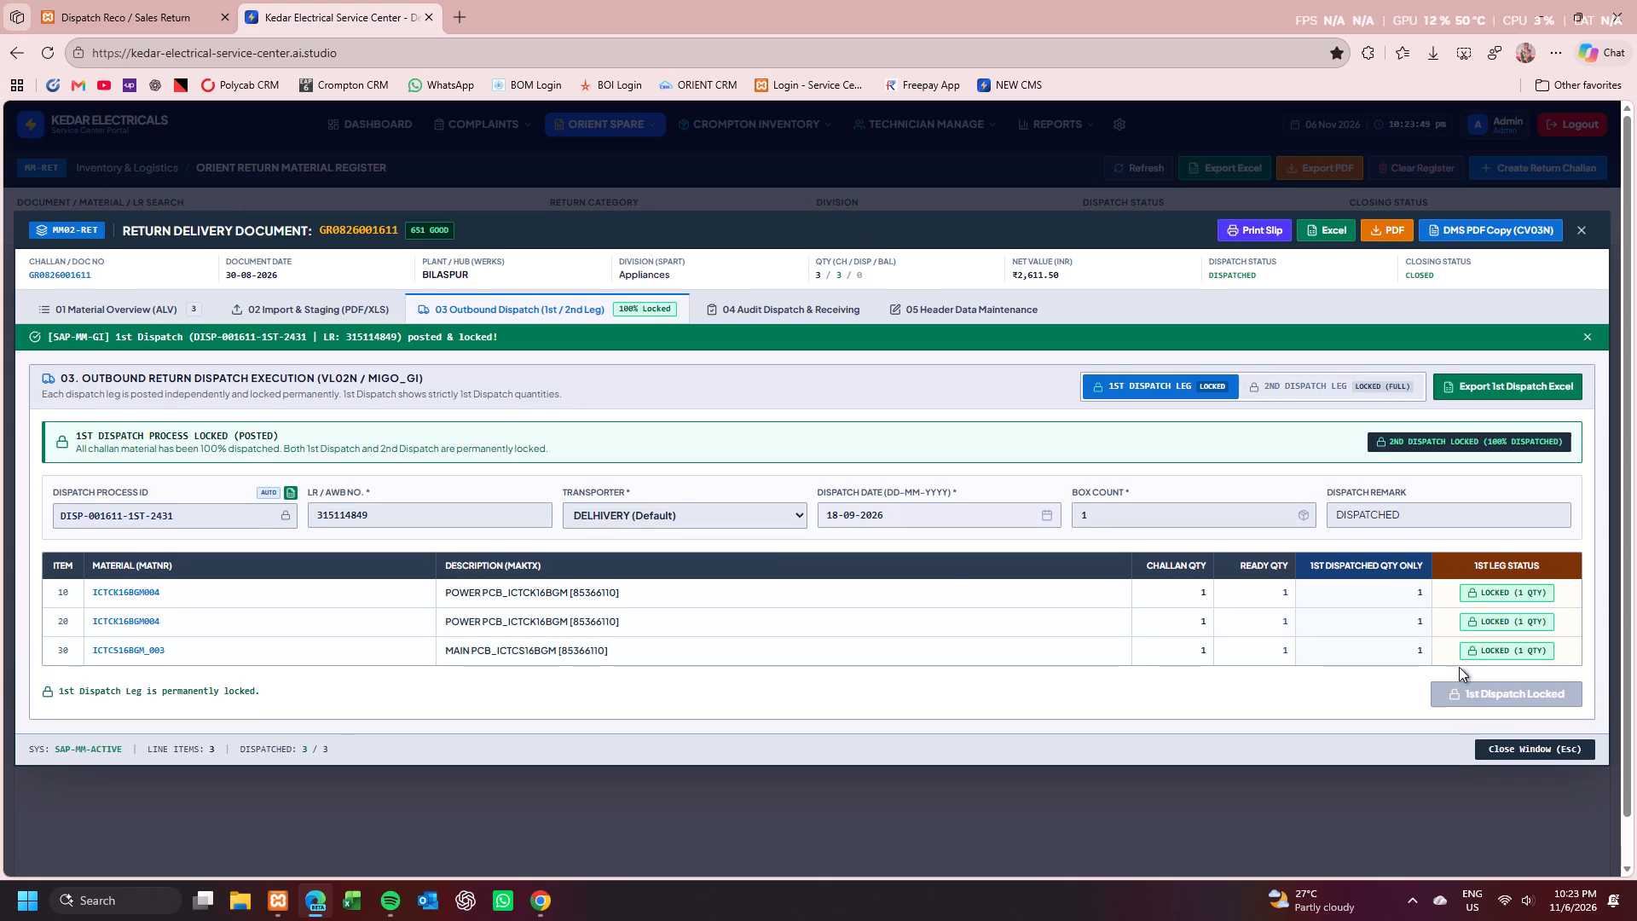
left_click(115, 302)
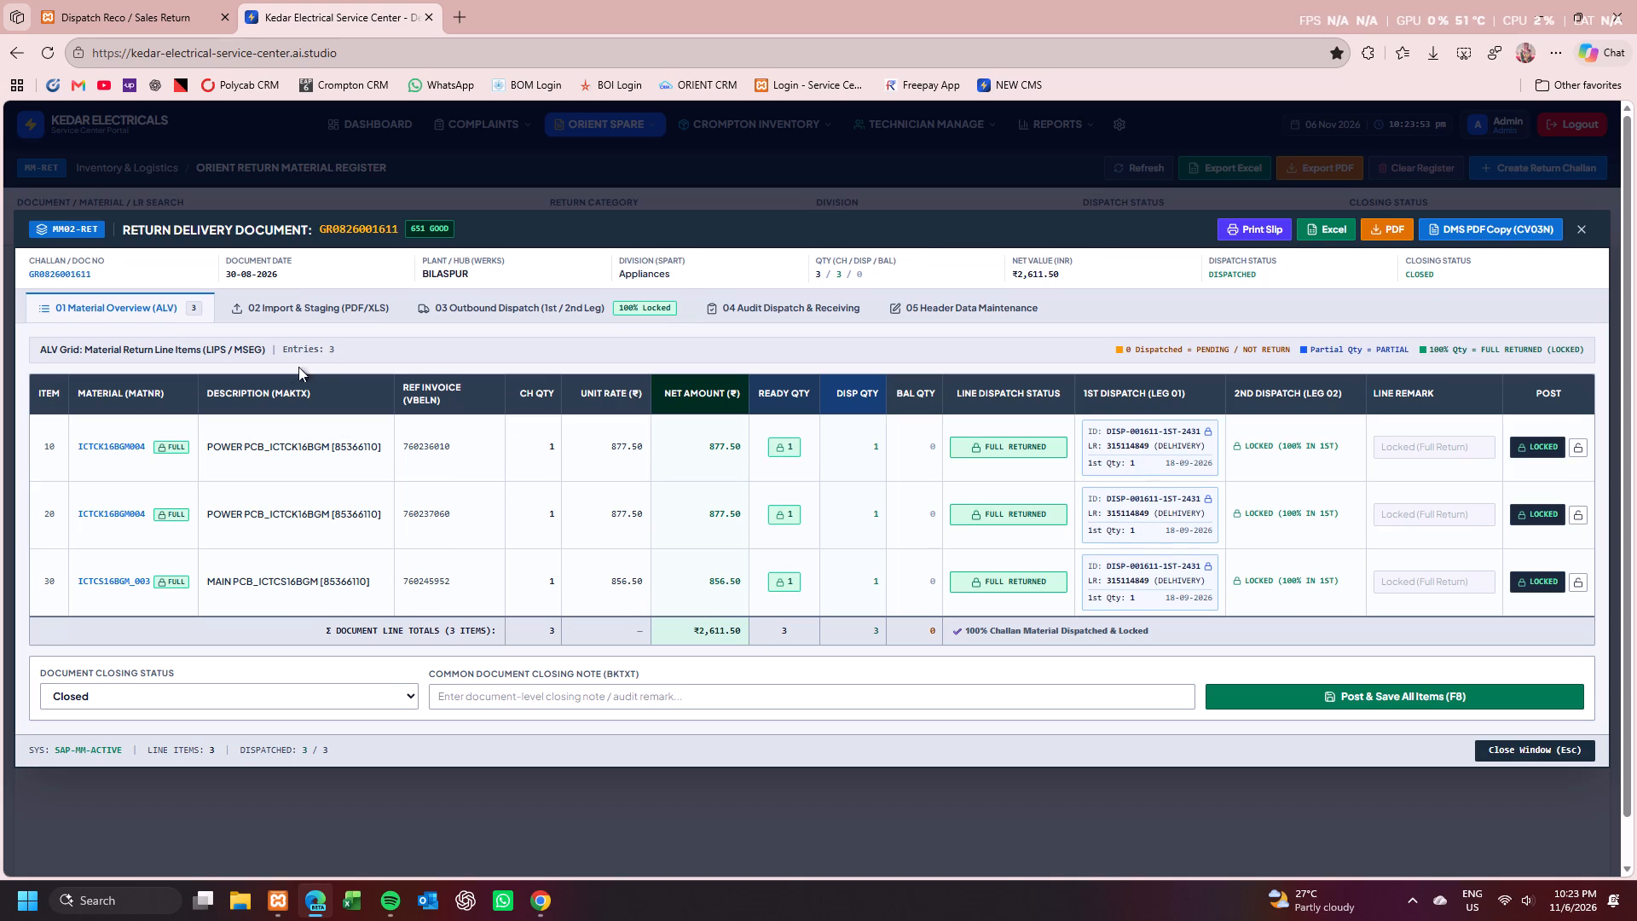
left_click(523, 304)
left_click(768, 322)
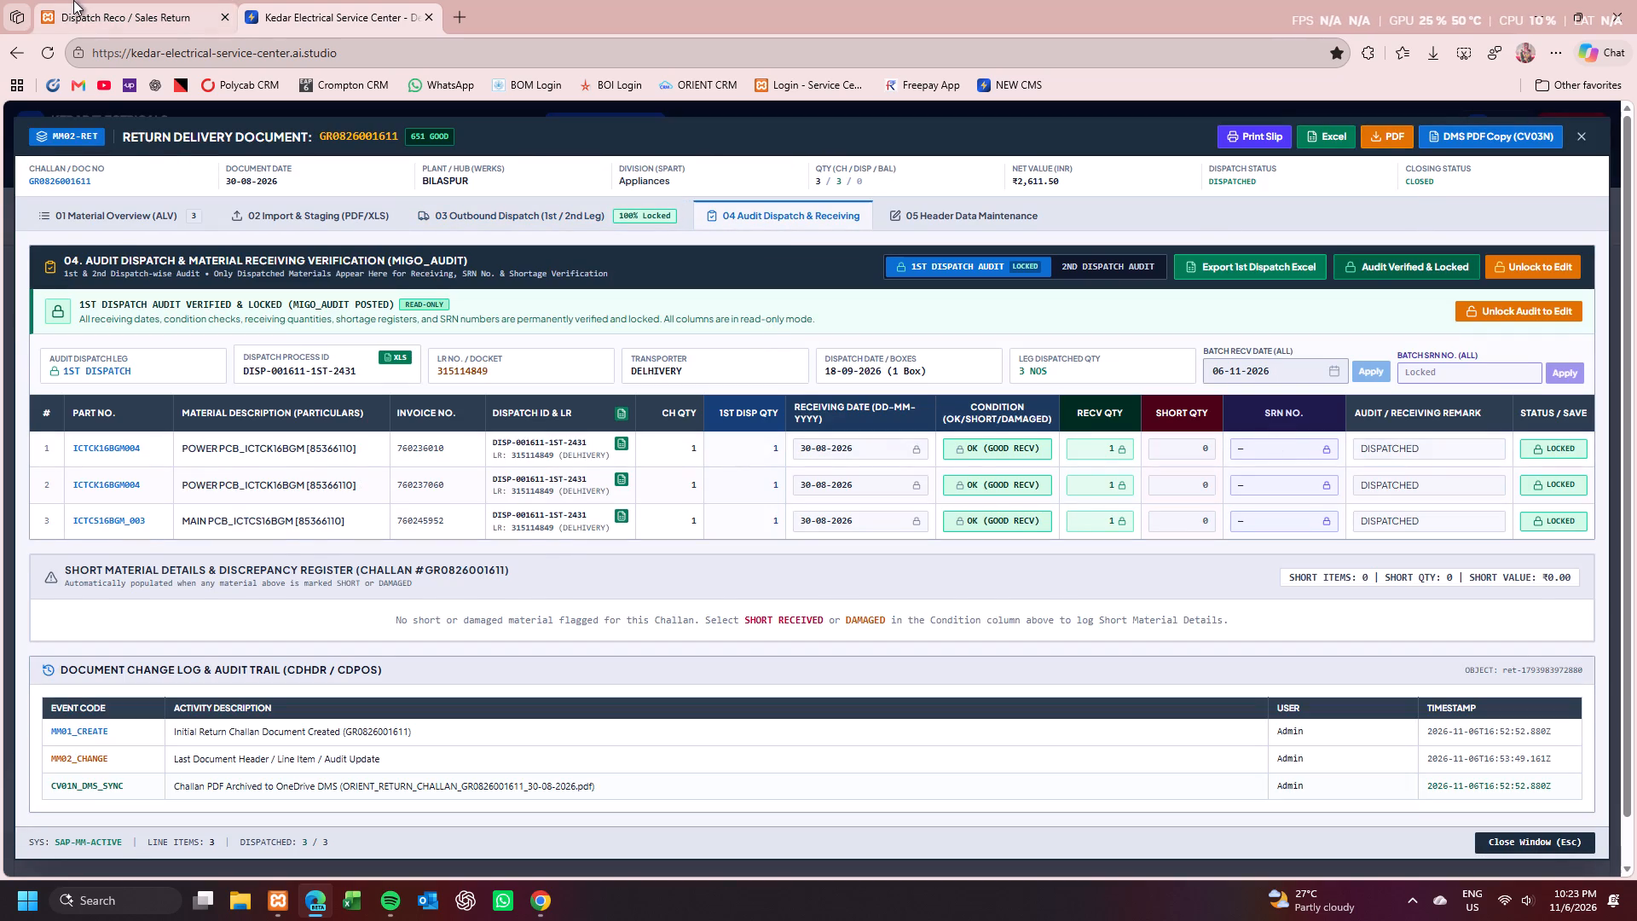
left_click(73, 0)
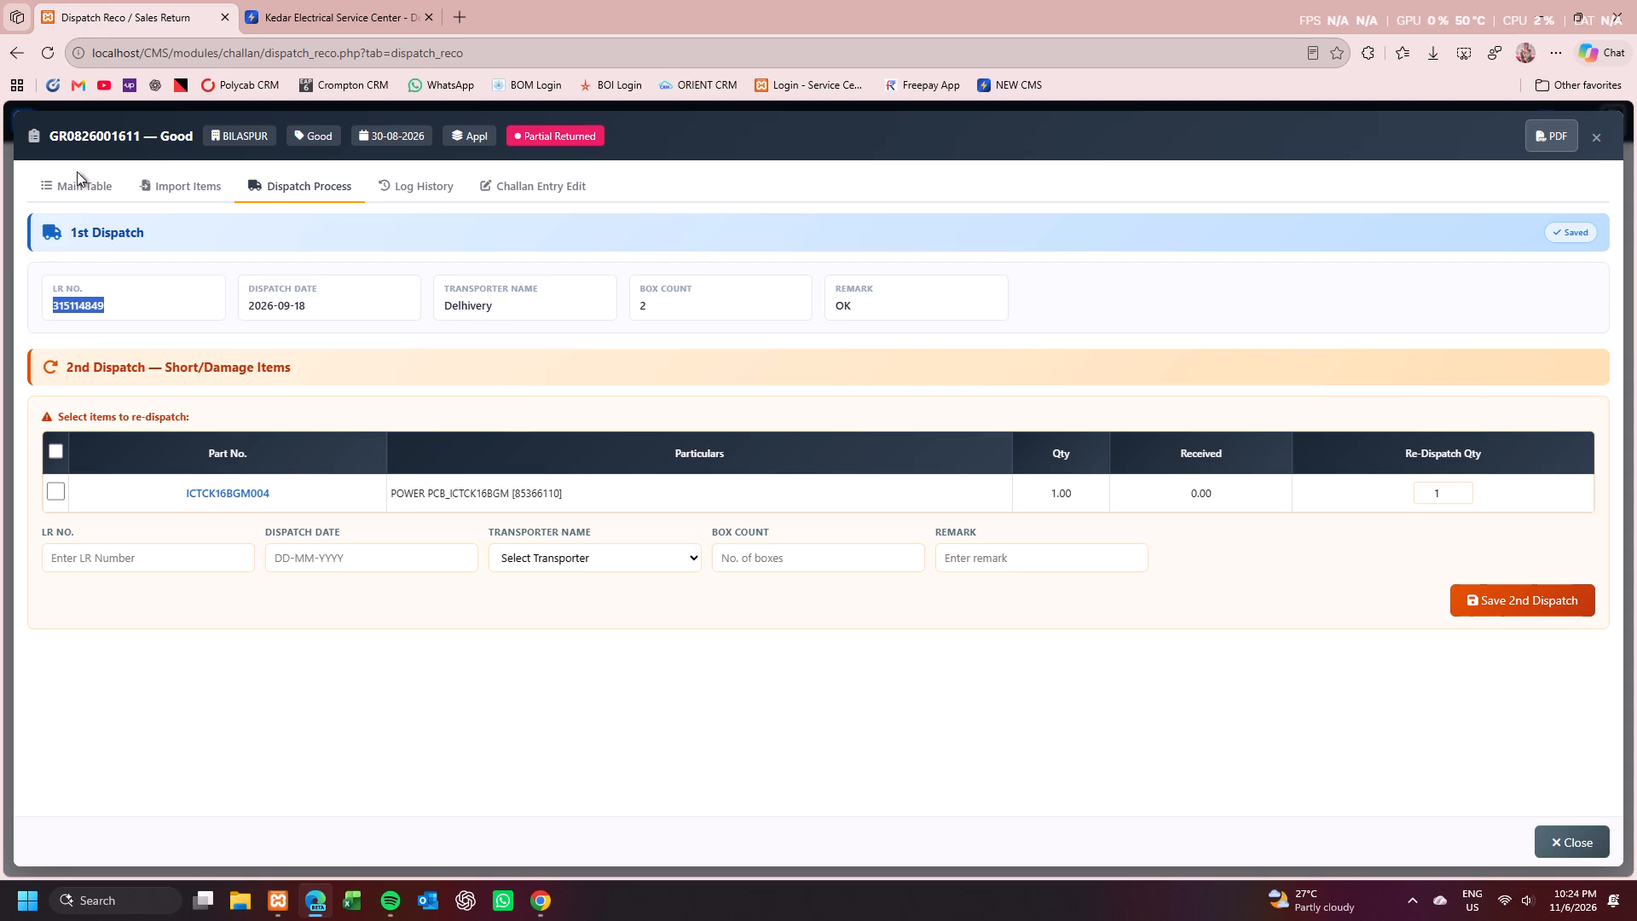
left_click(90, 208)
left_click(85, 198)
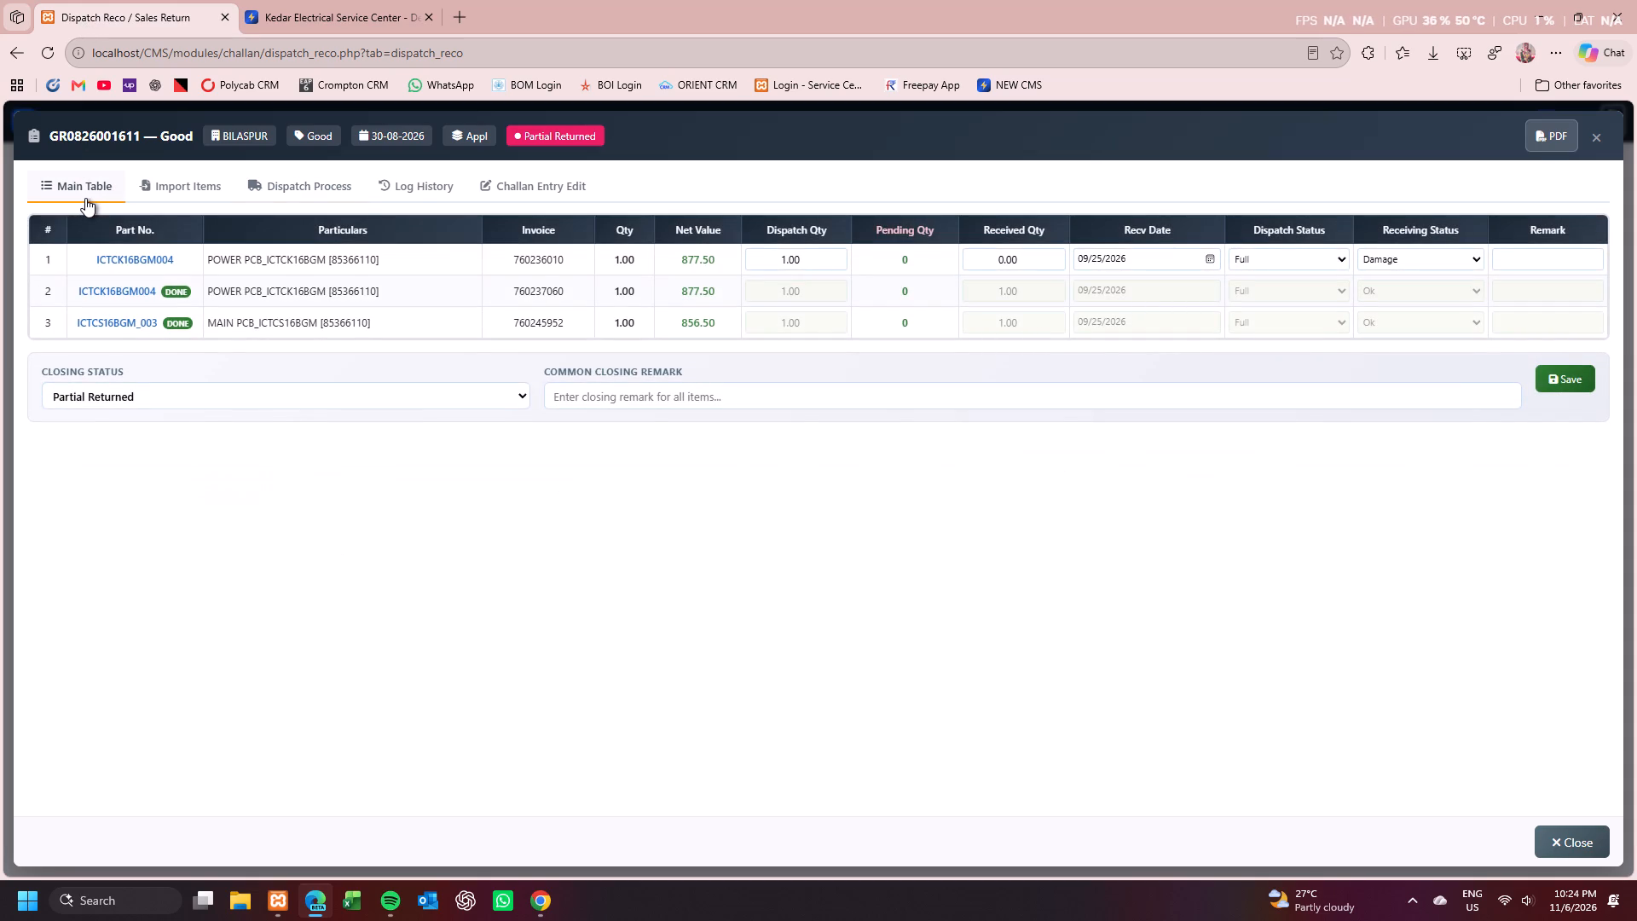
left_click(312, 0)
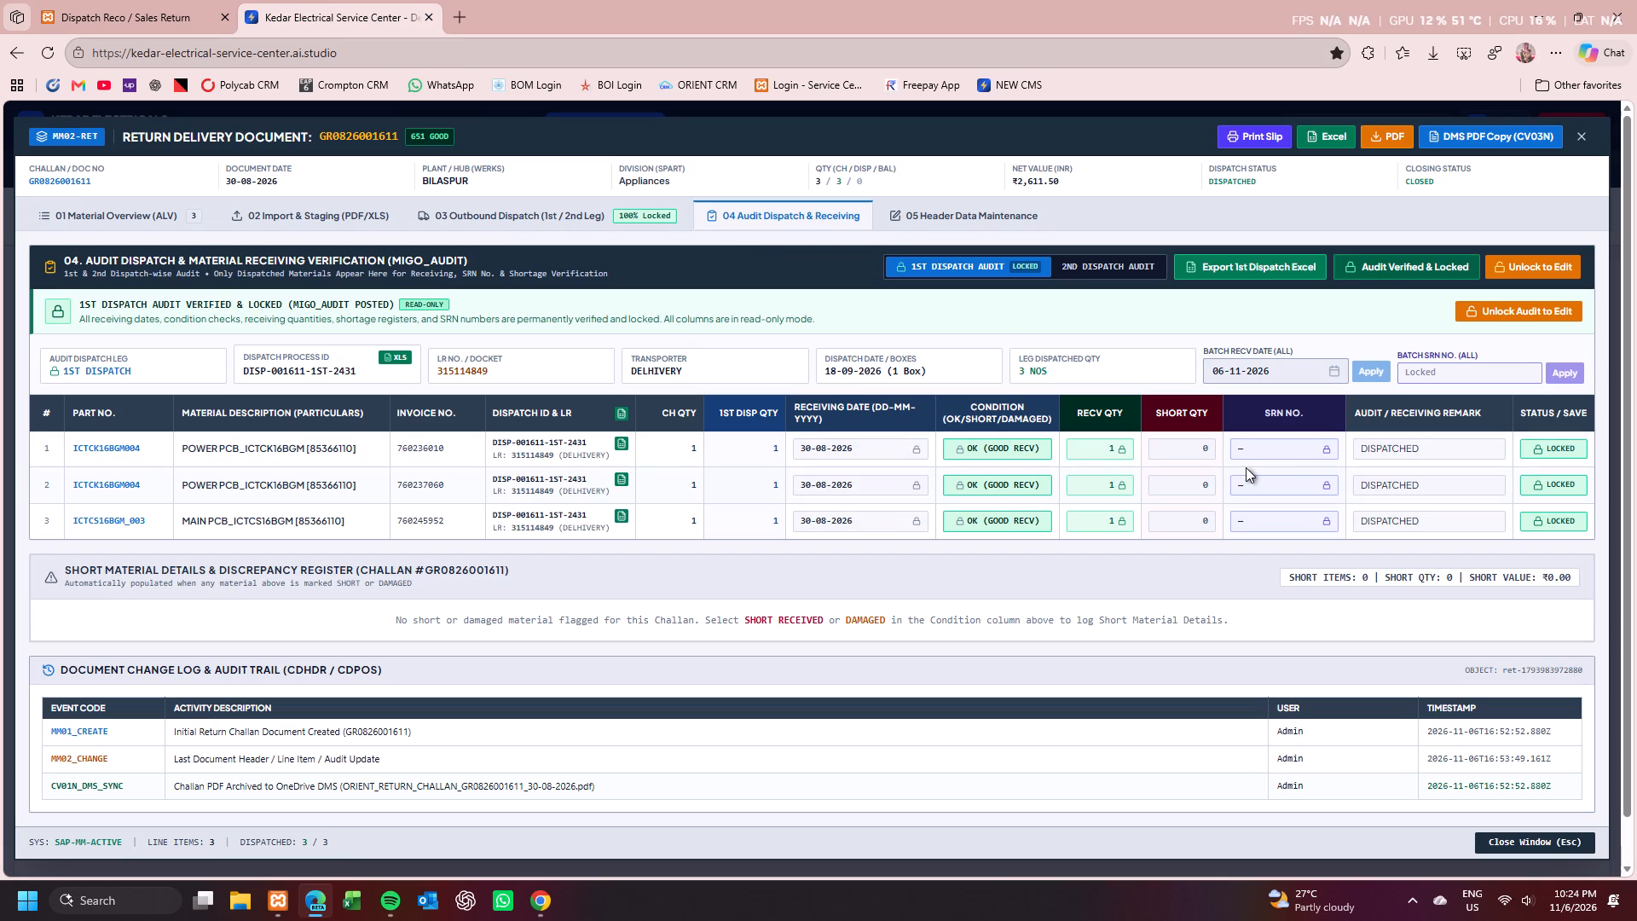
left_click(1193, 448)
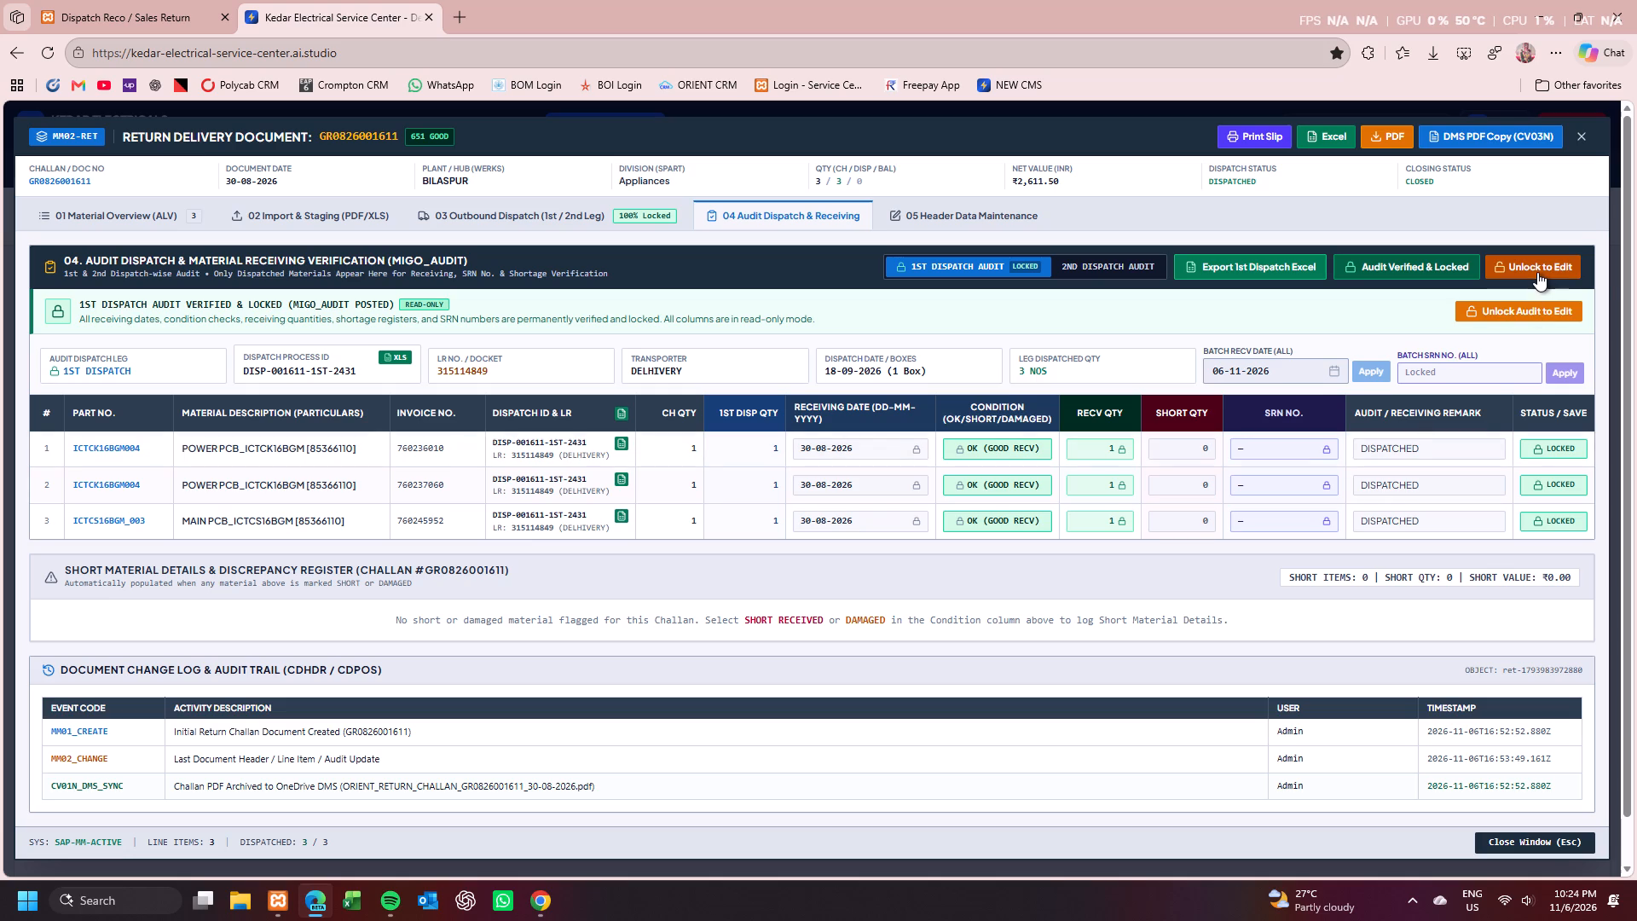
left_click(627, 215)
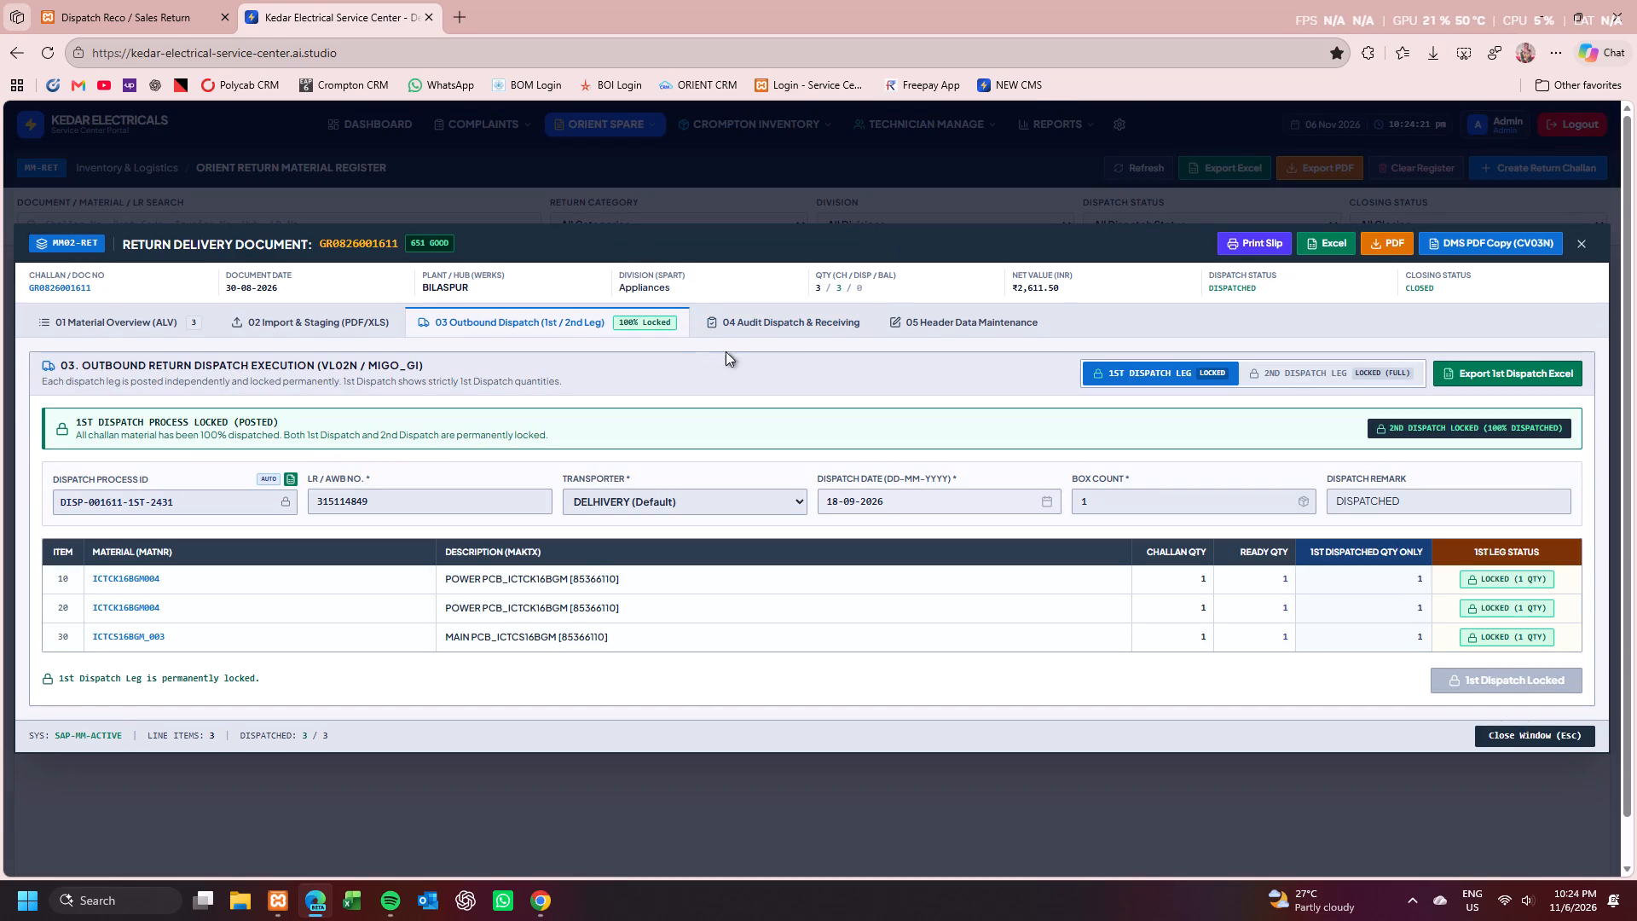
left_click(830, 310)
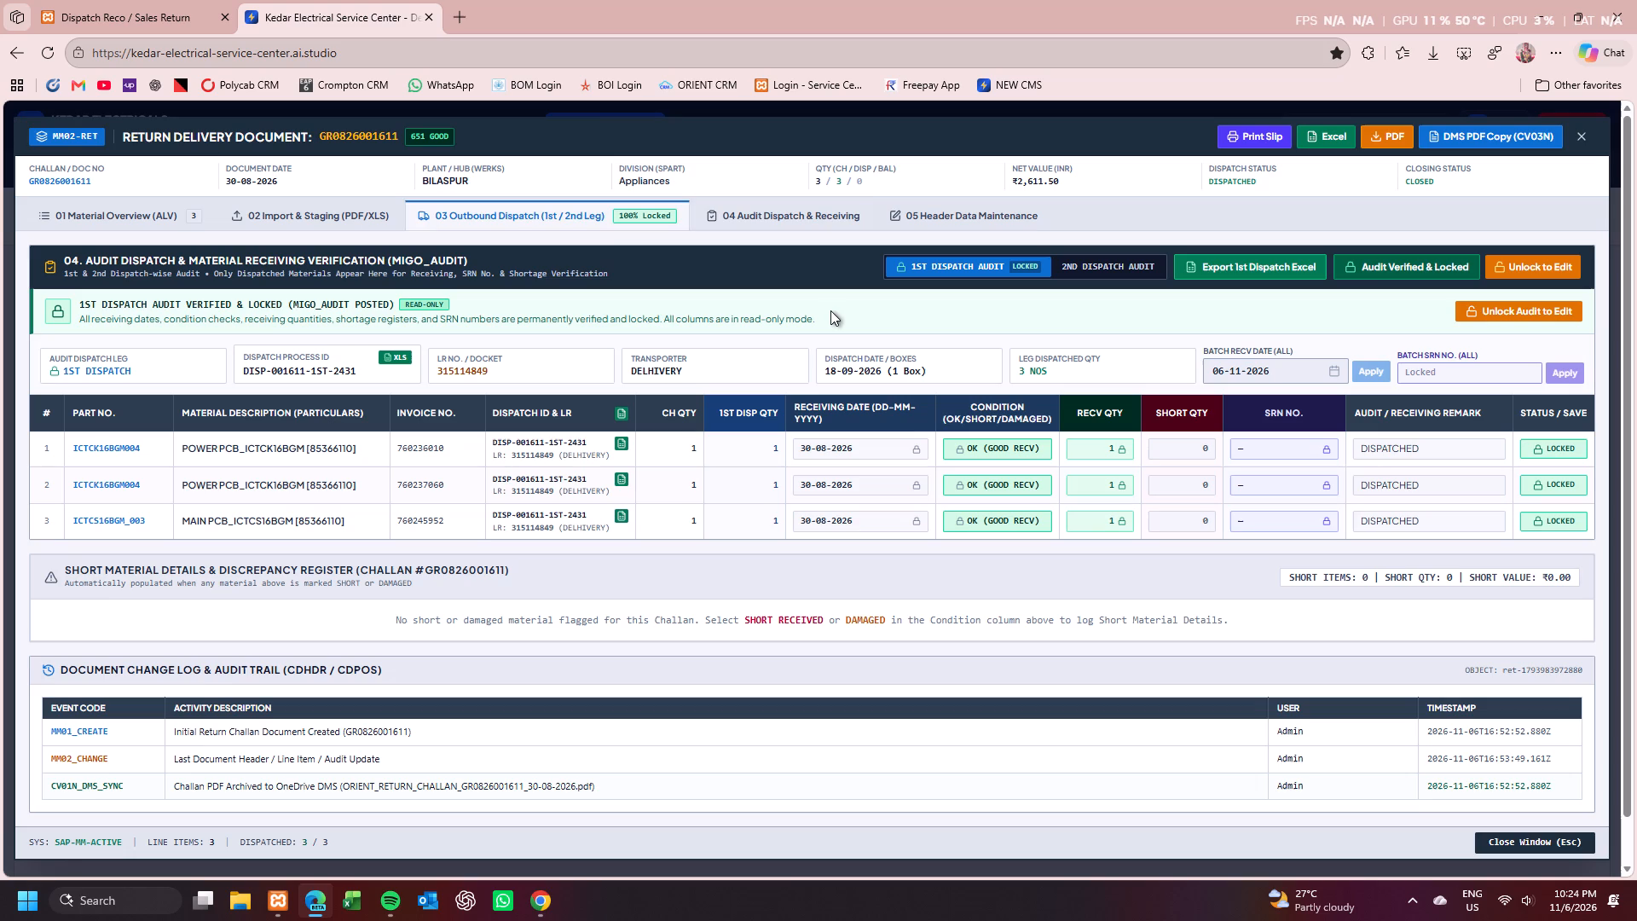
left_click(1022, 441)
triple_click(1026, 449)
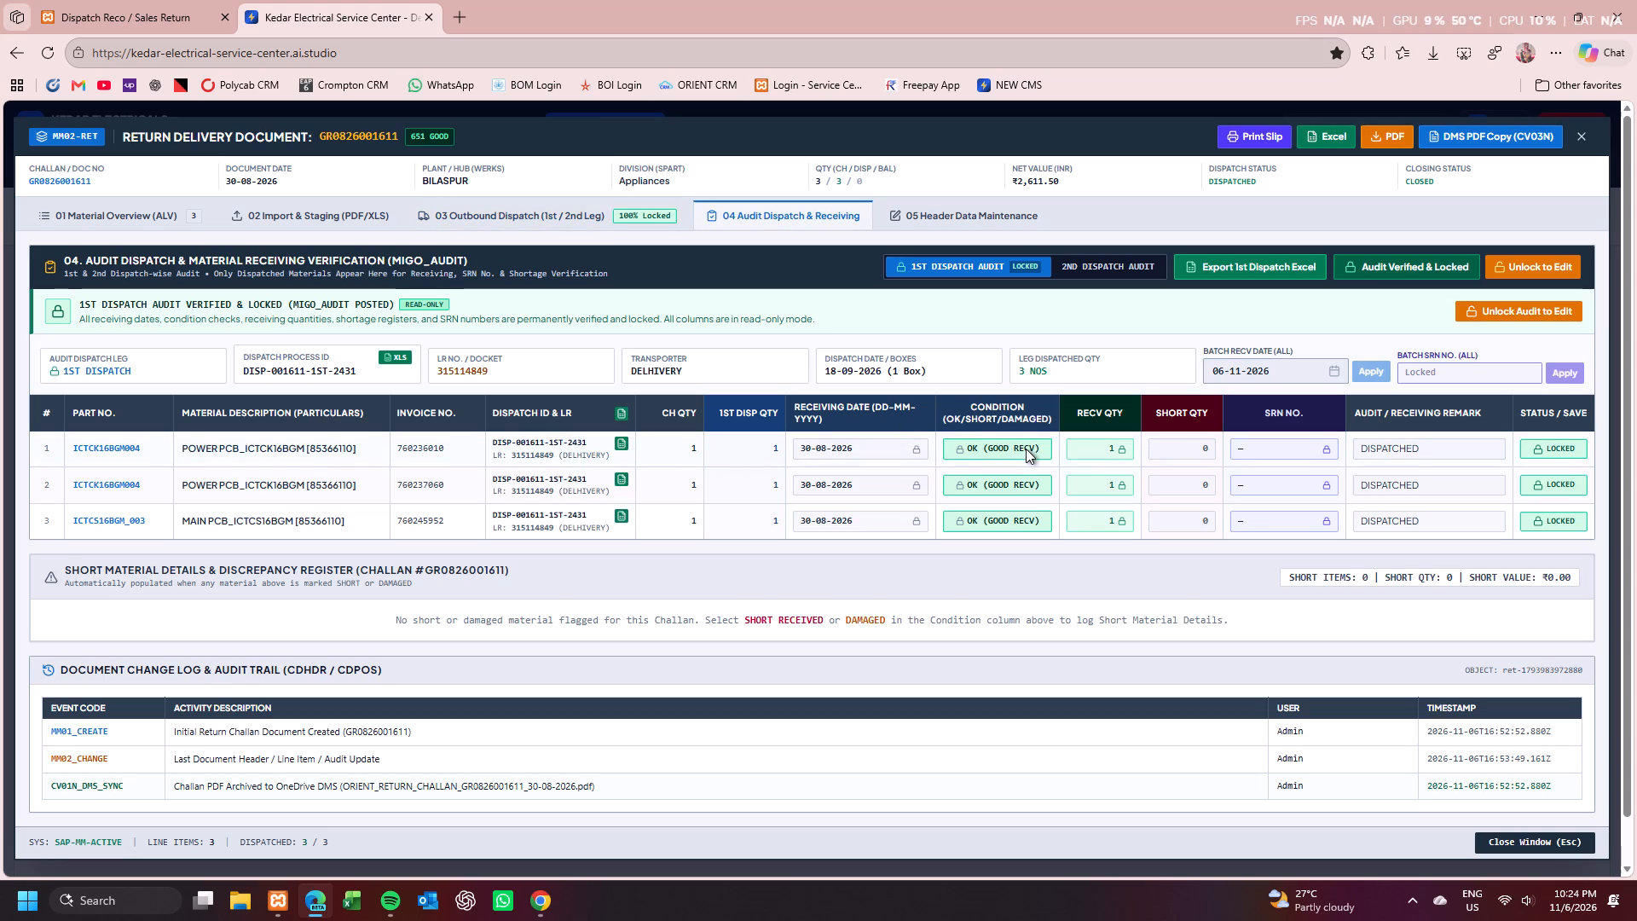
left_click(1026, 449)
triple_click(1105, 444)
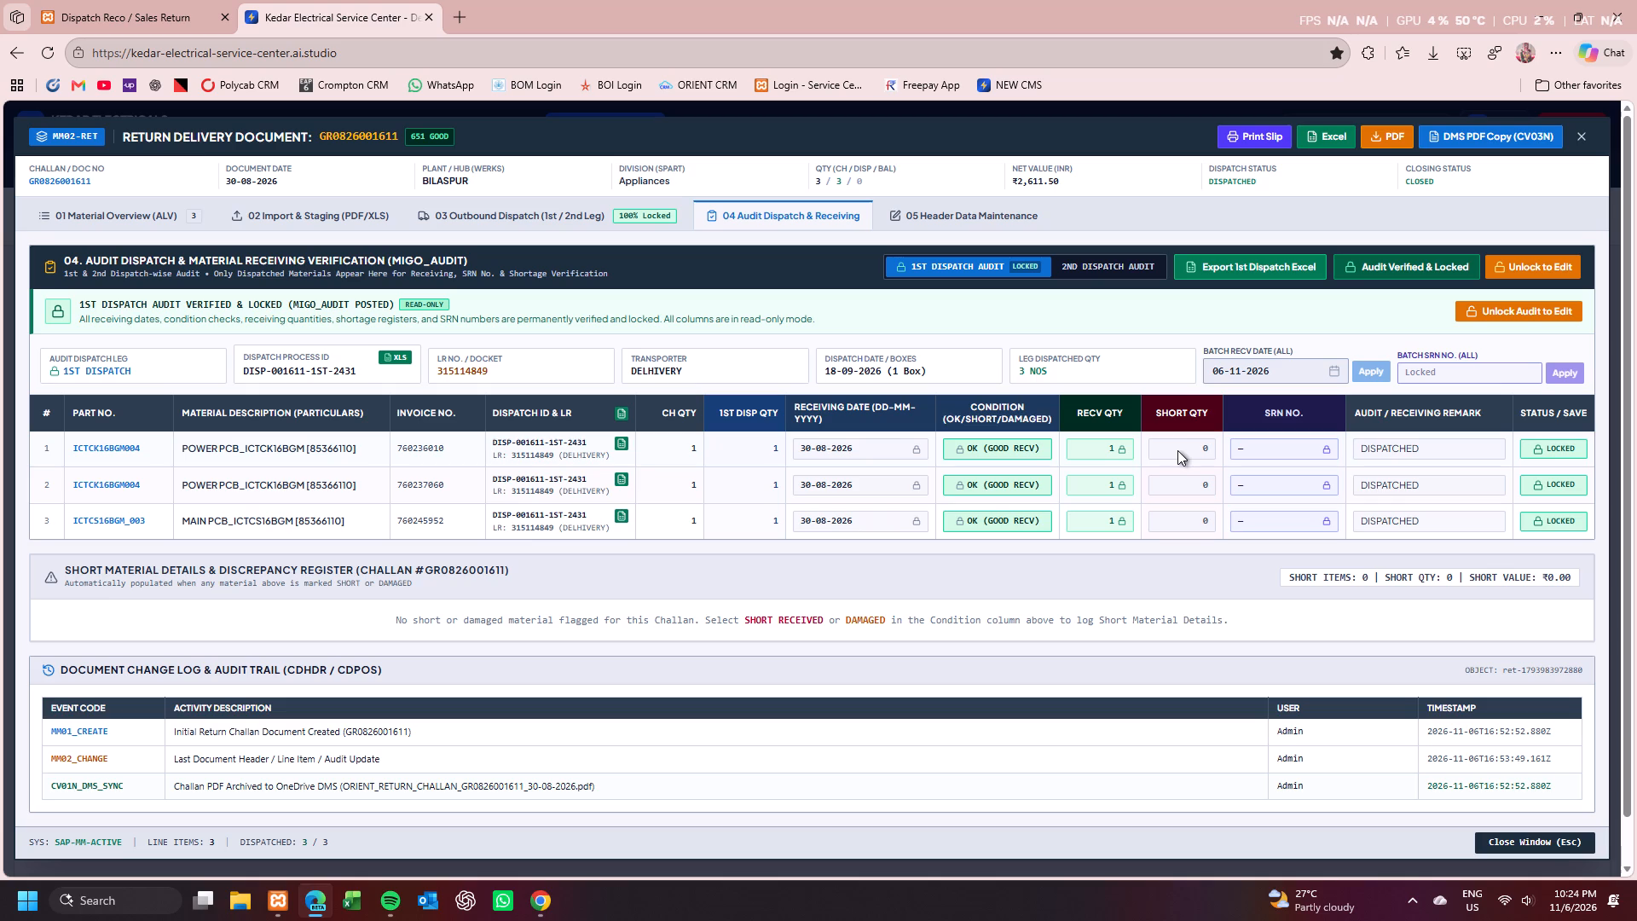
left_click(1536, 306)
left_click(950, 556)
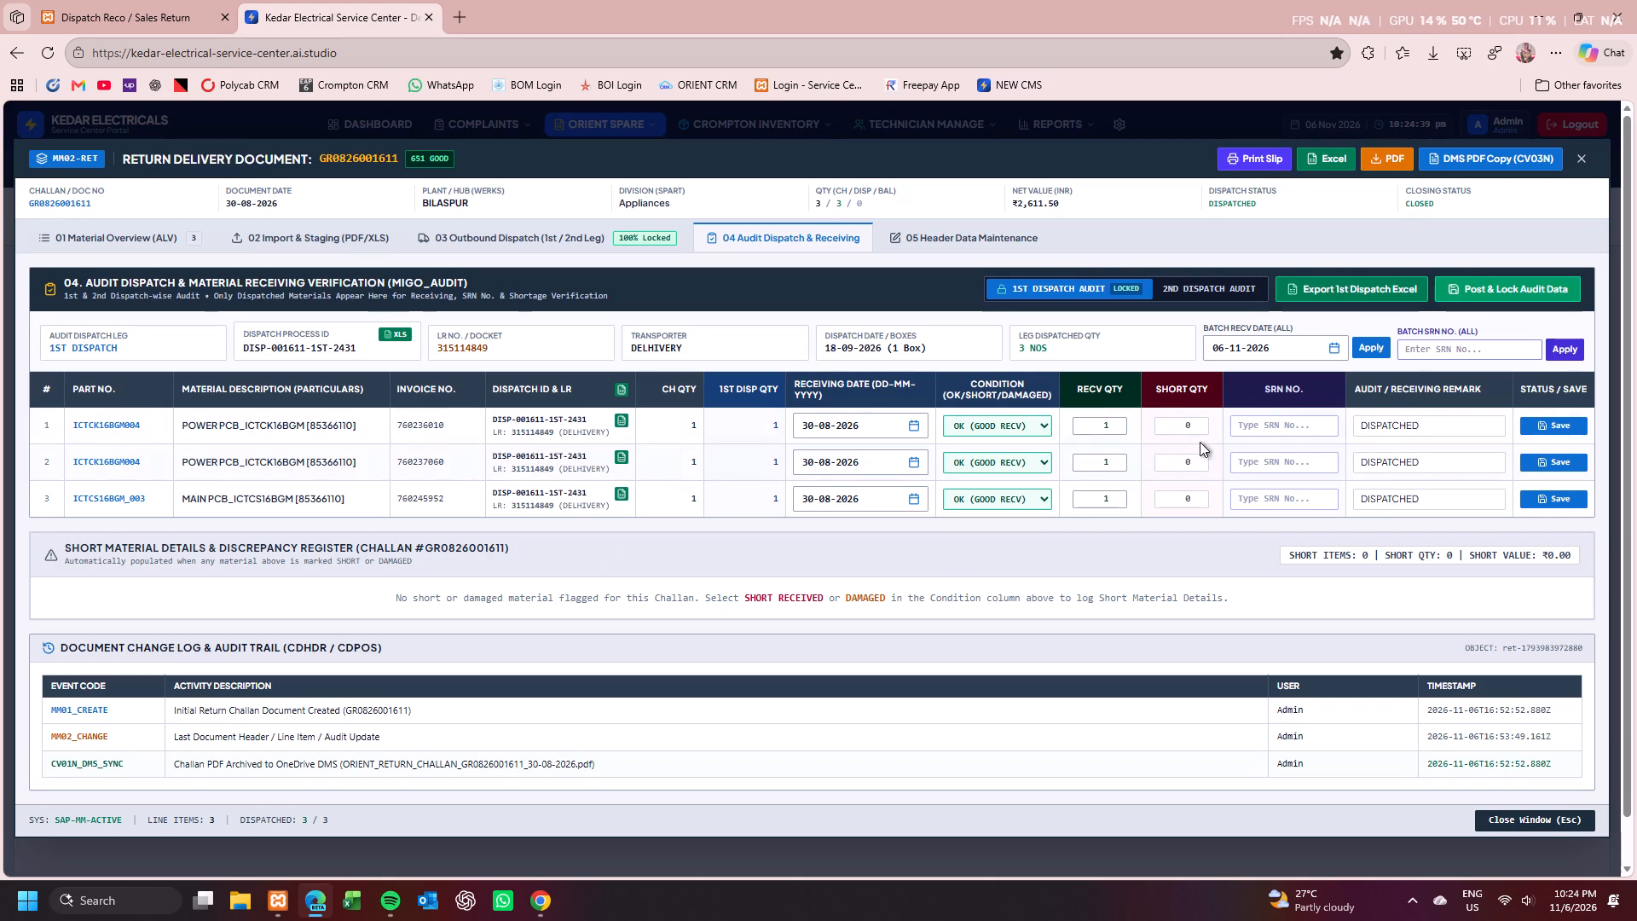
left_click(1196, 423)
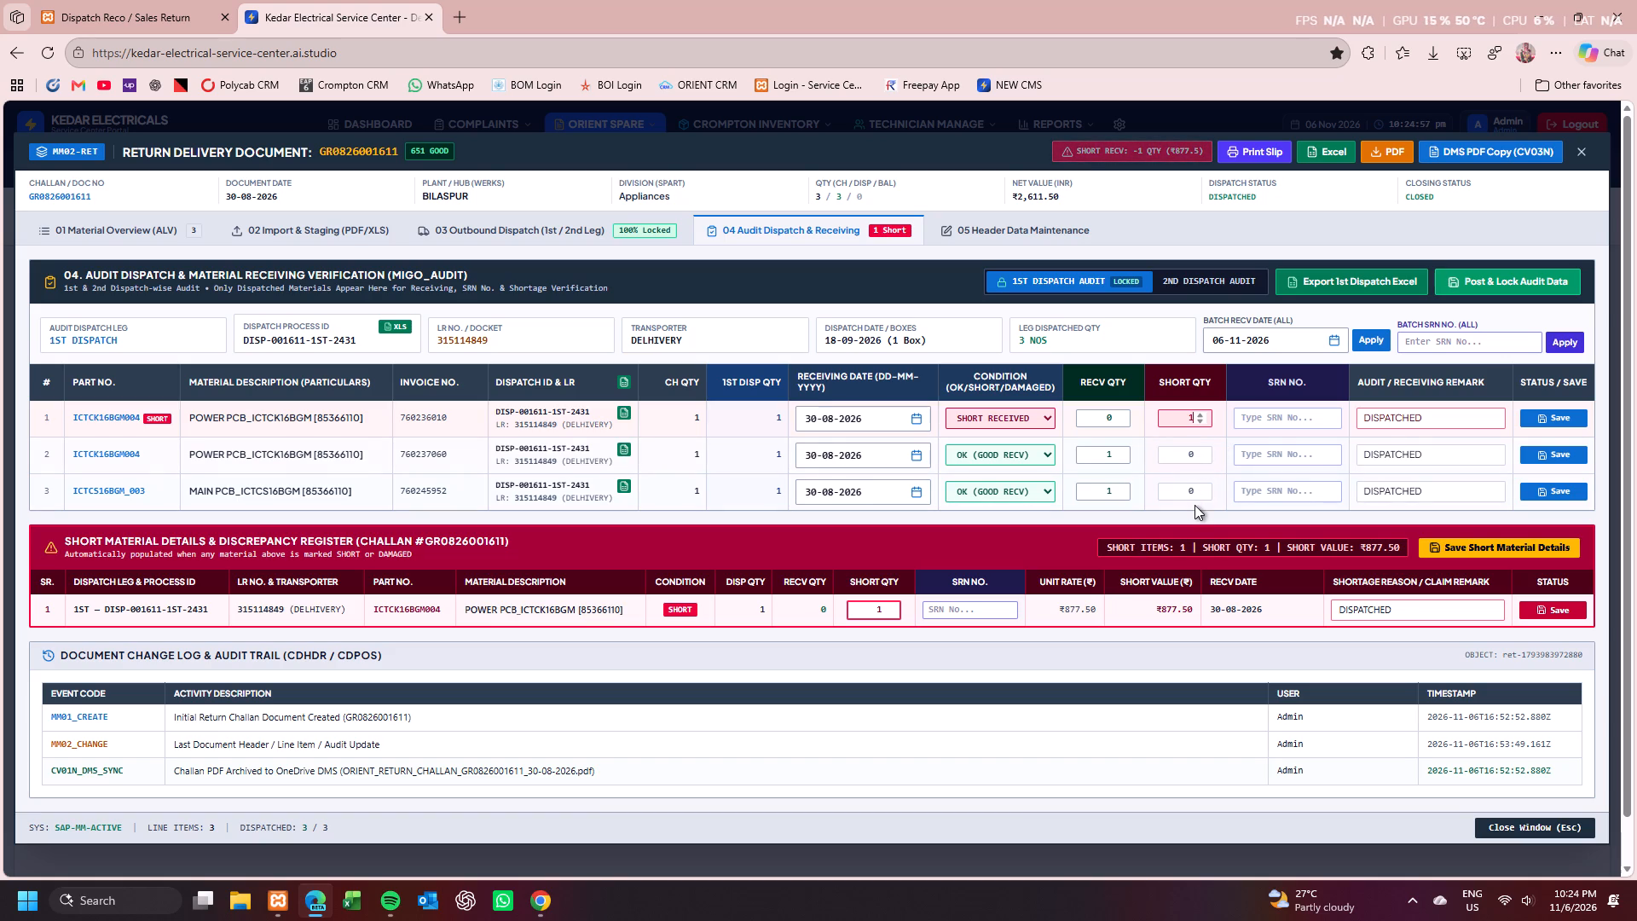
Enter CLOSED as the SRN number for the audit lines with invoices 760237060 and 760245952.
left_click(1264, 457)
type("CLOSED")
left_click(1281, 507)
left_click(1287, 500)
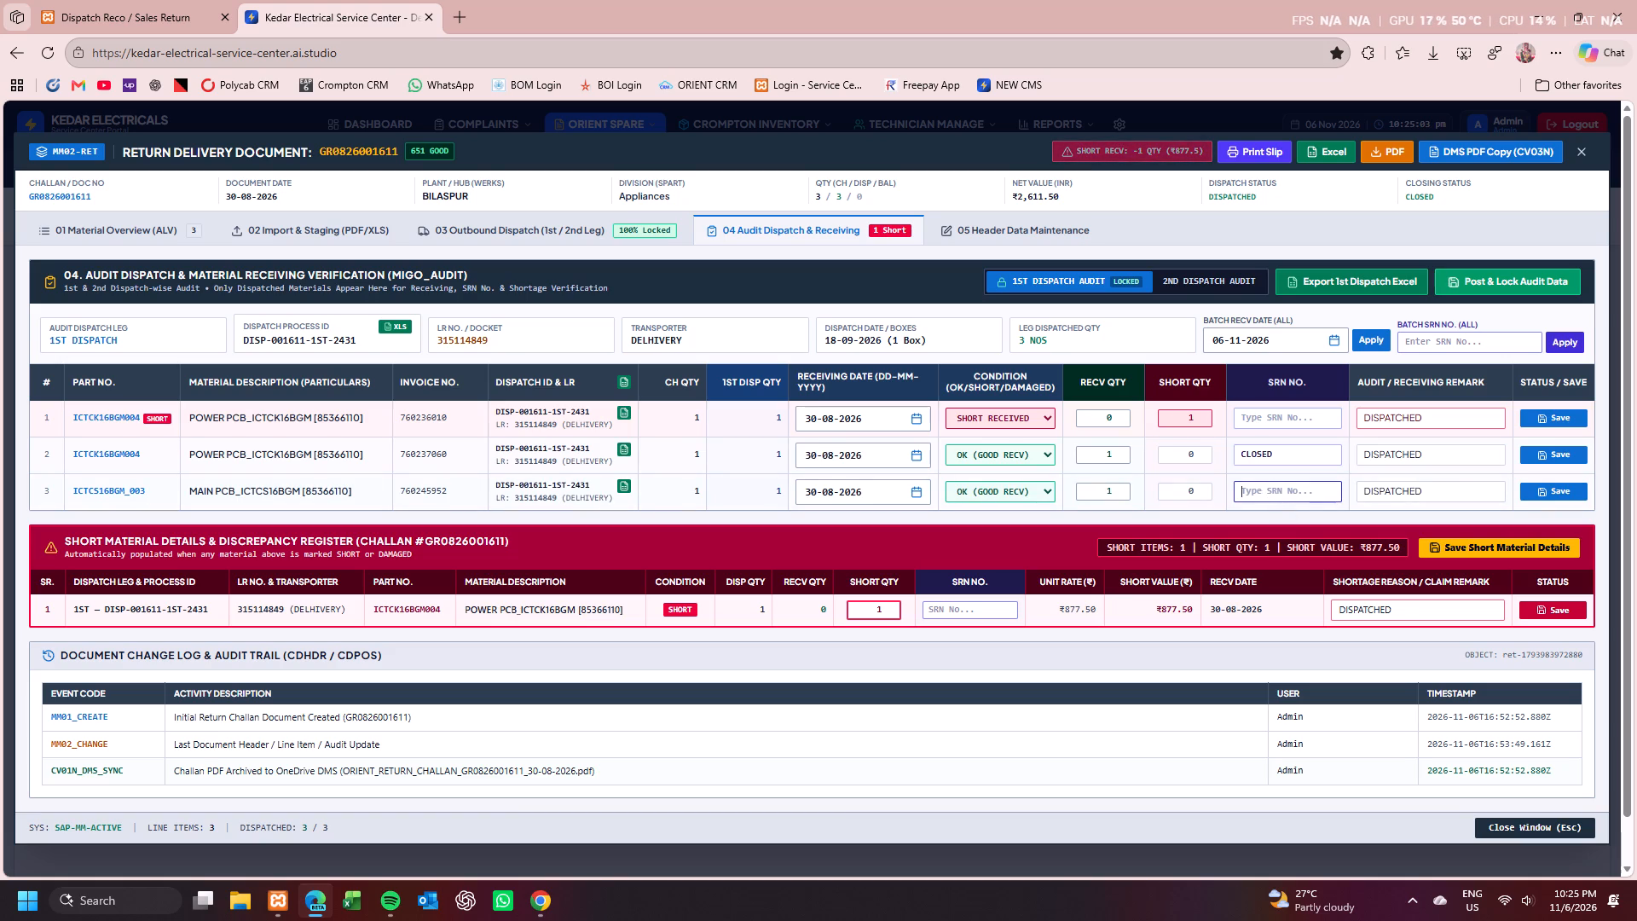
type("CLOSED")
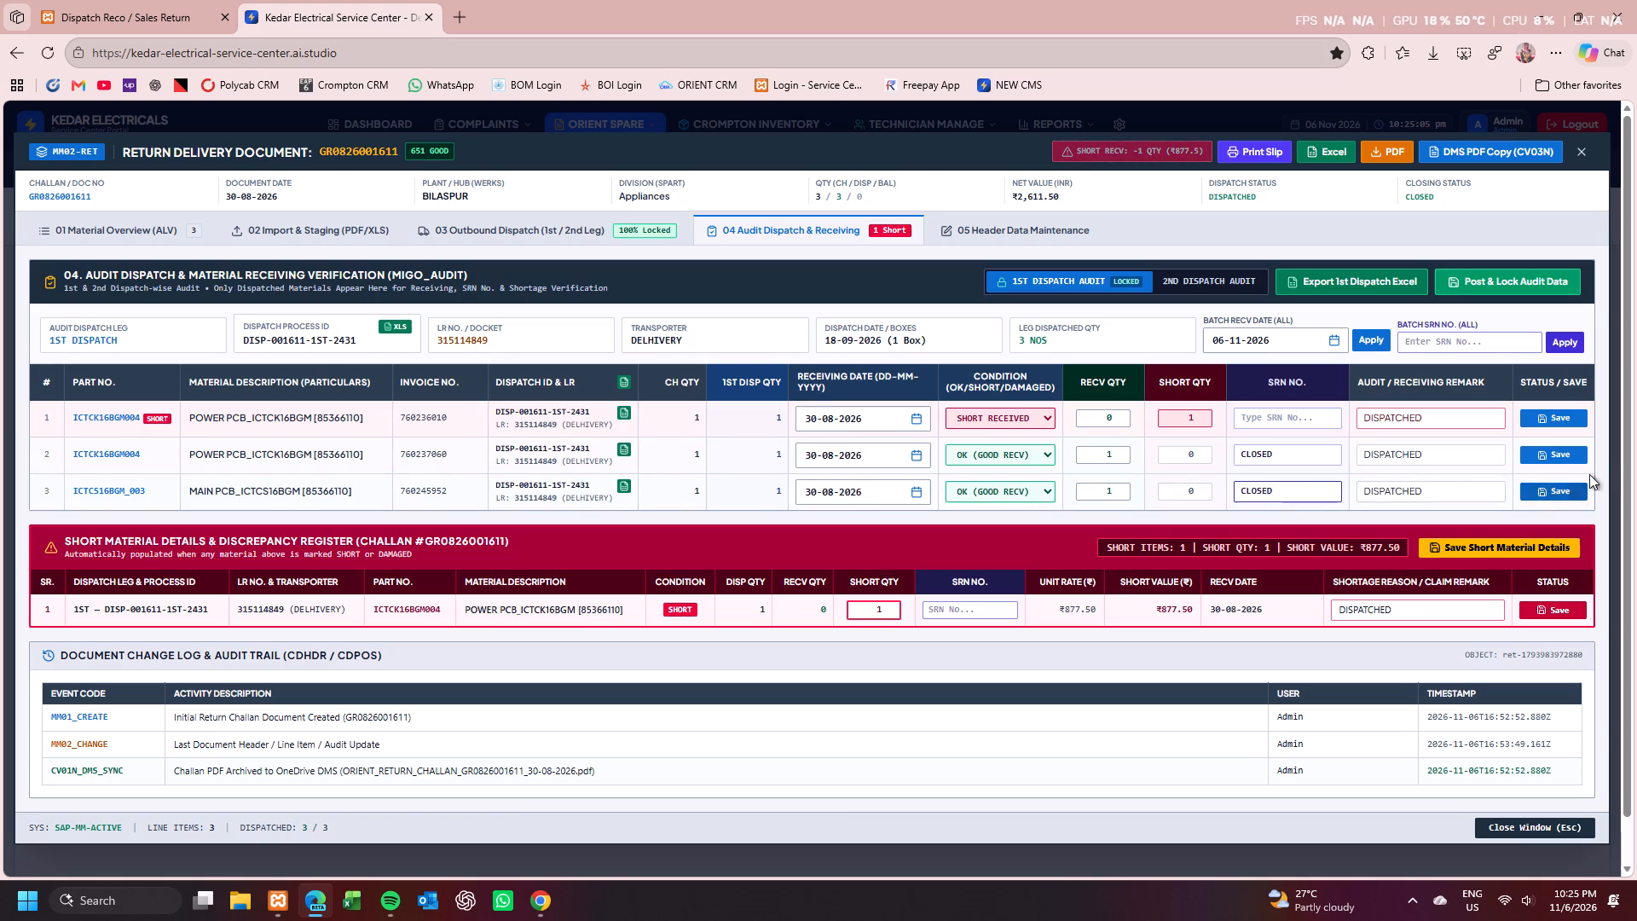
Save all three audit lines, post and lock the first-leg audit data, and close the return document.
left_click(1565, 455)
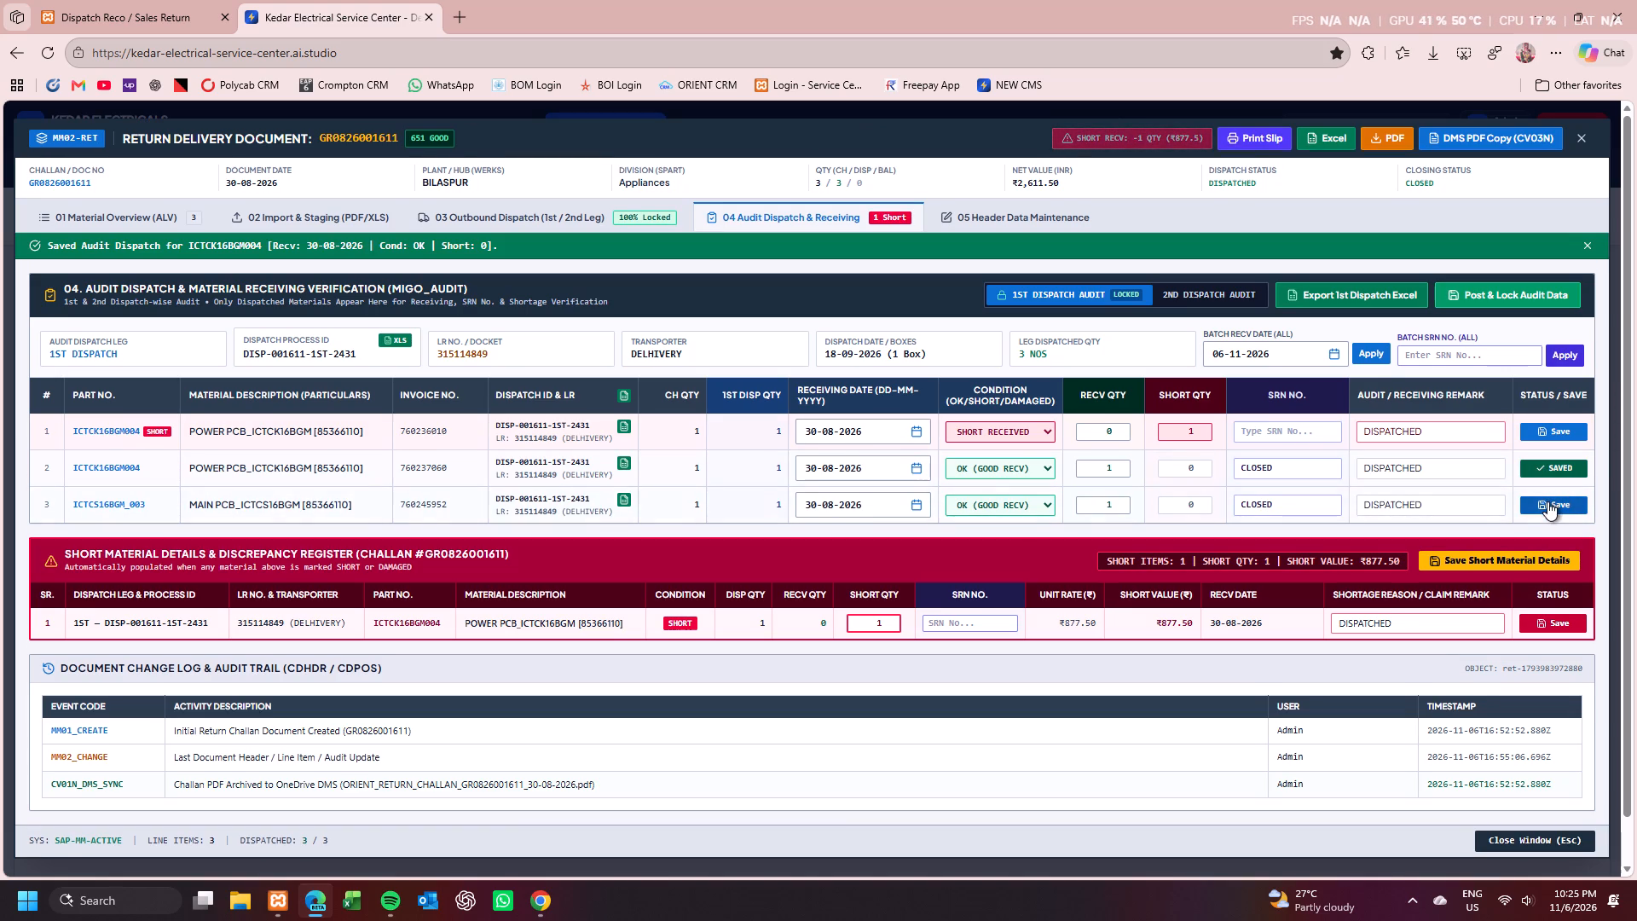
left_click(1547, 506)
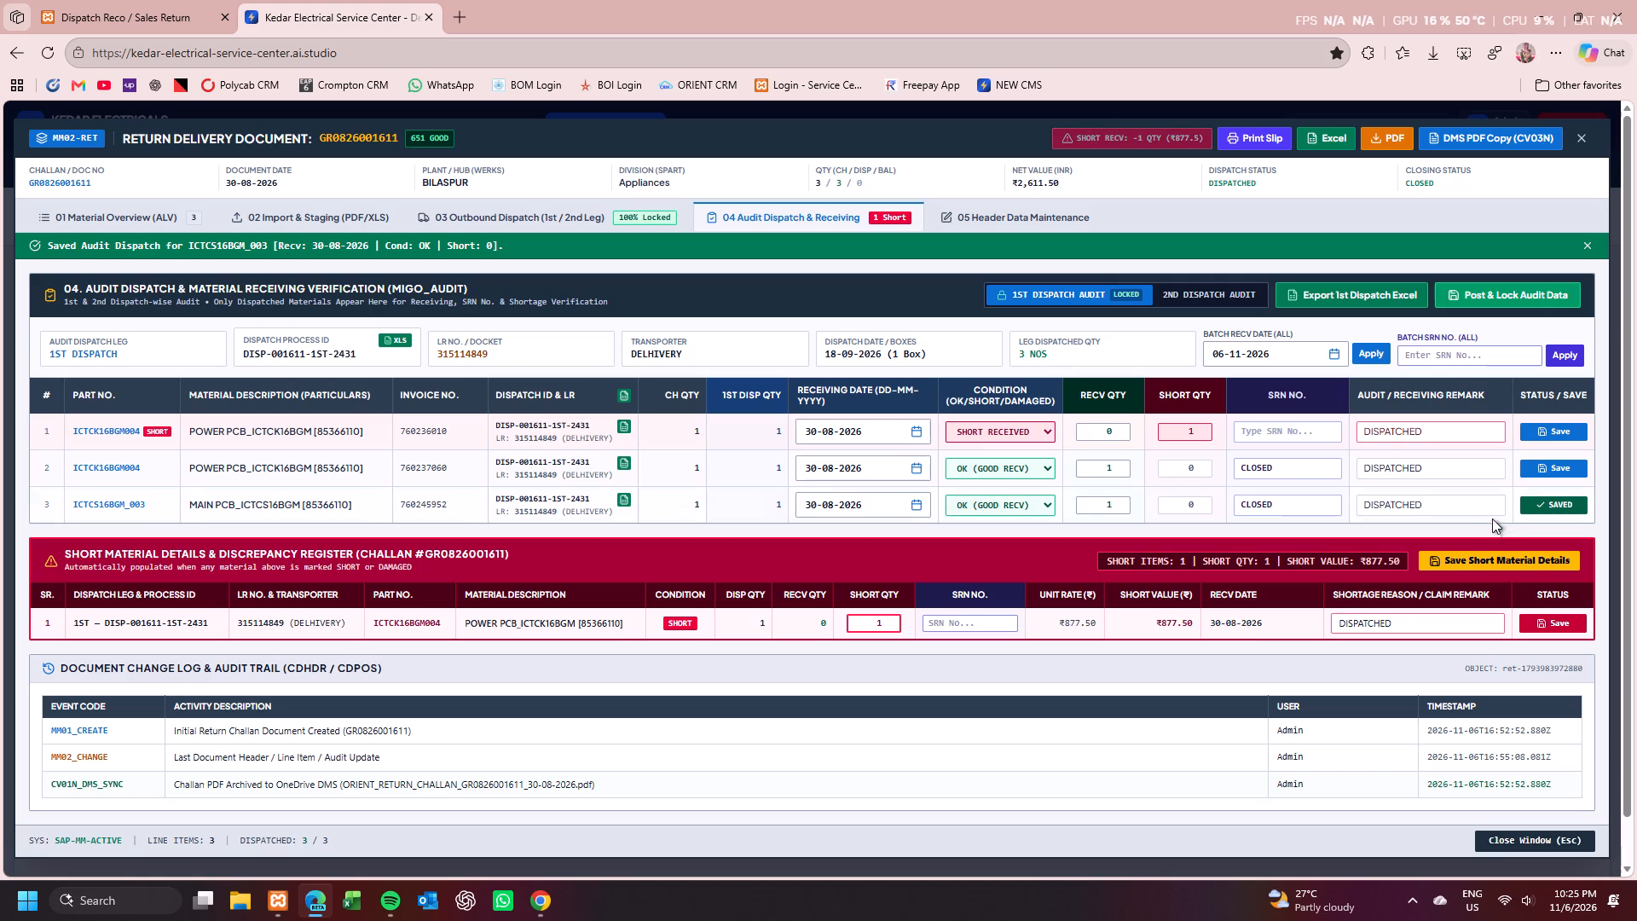
left_click(1564, 434)
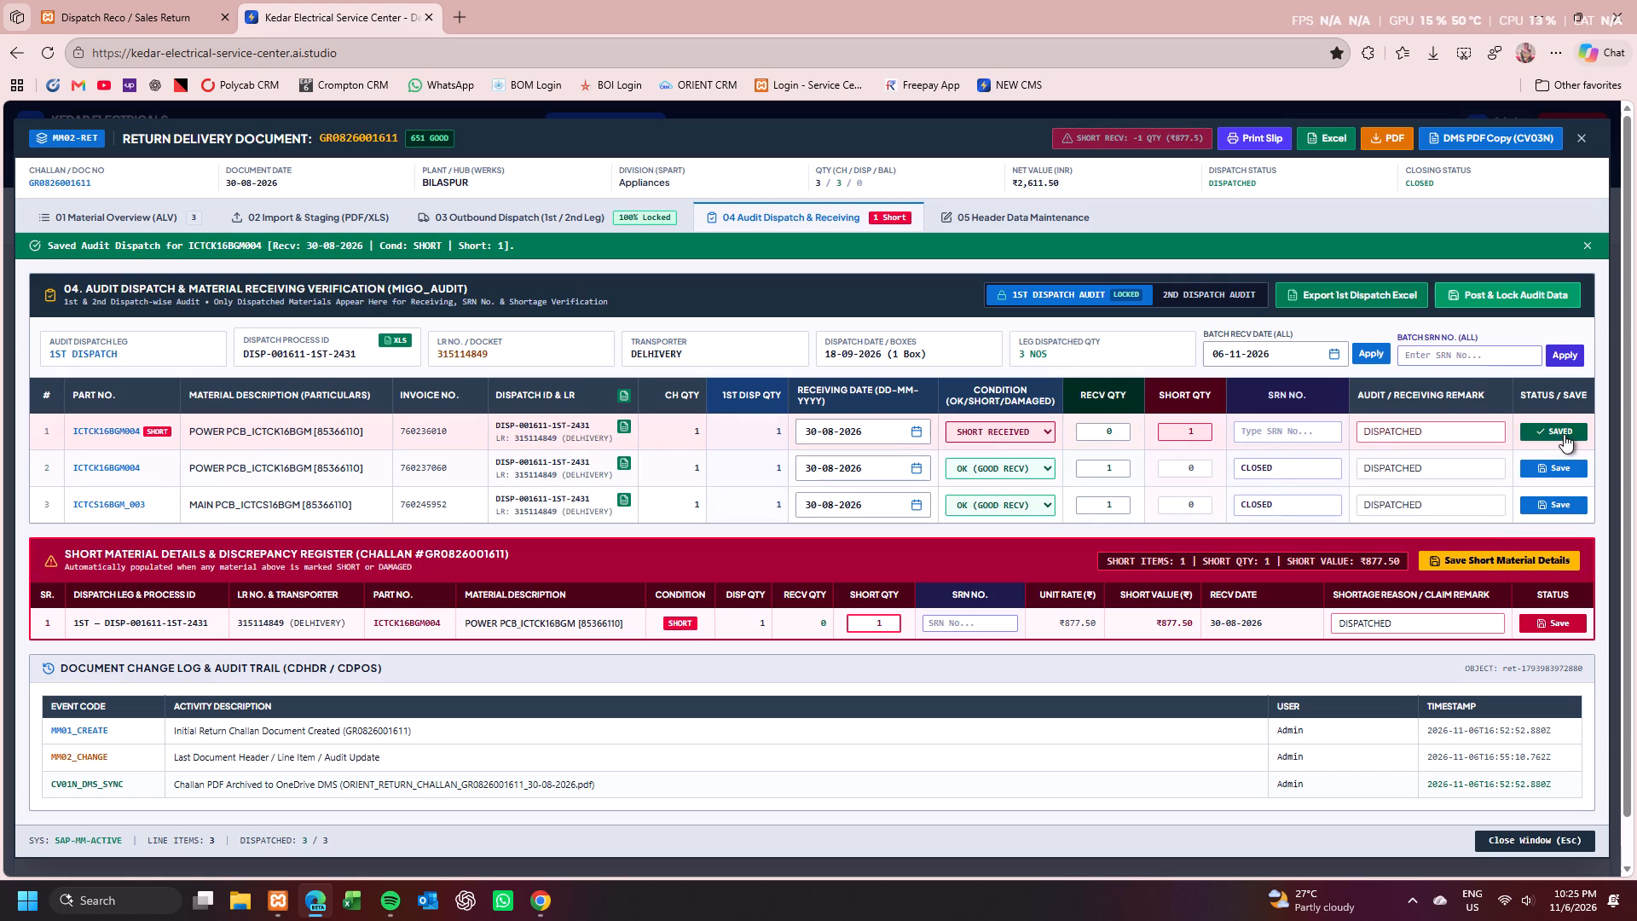
left_click(1491, 293)
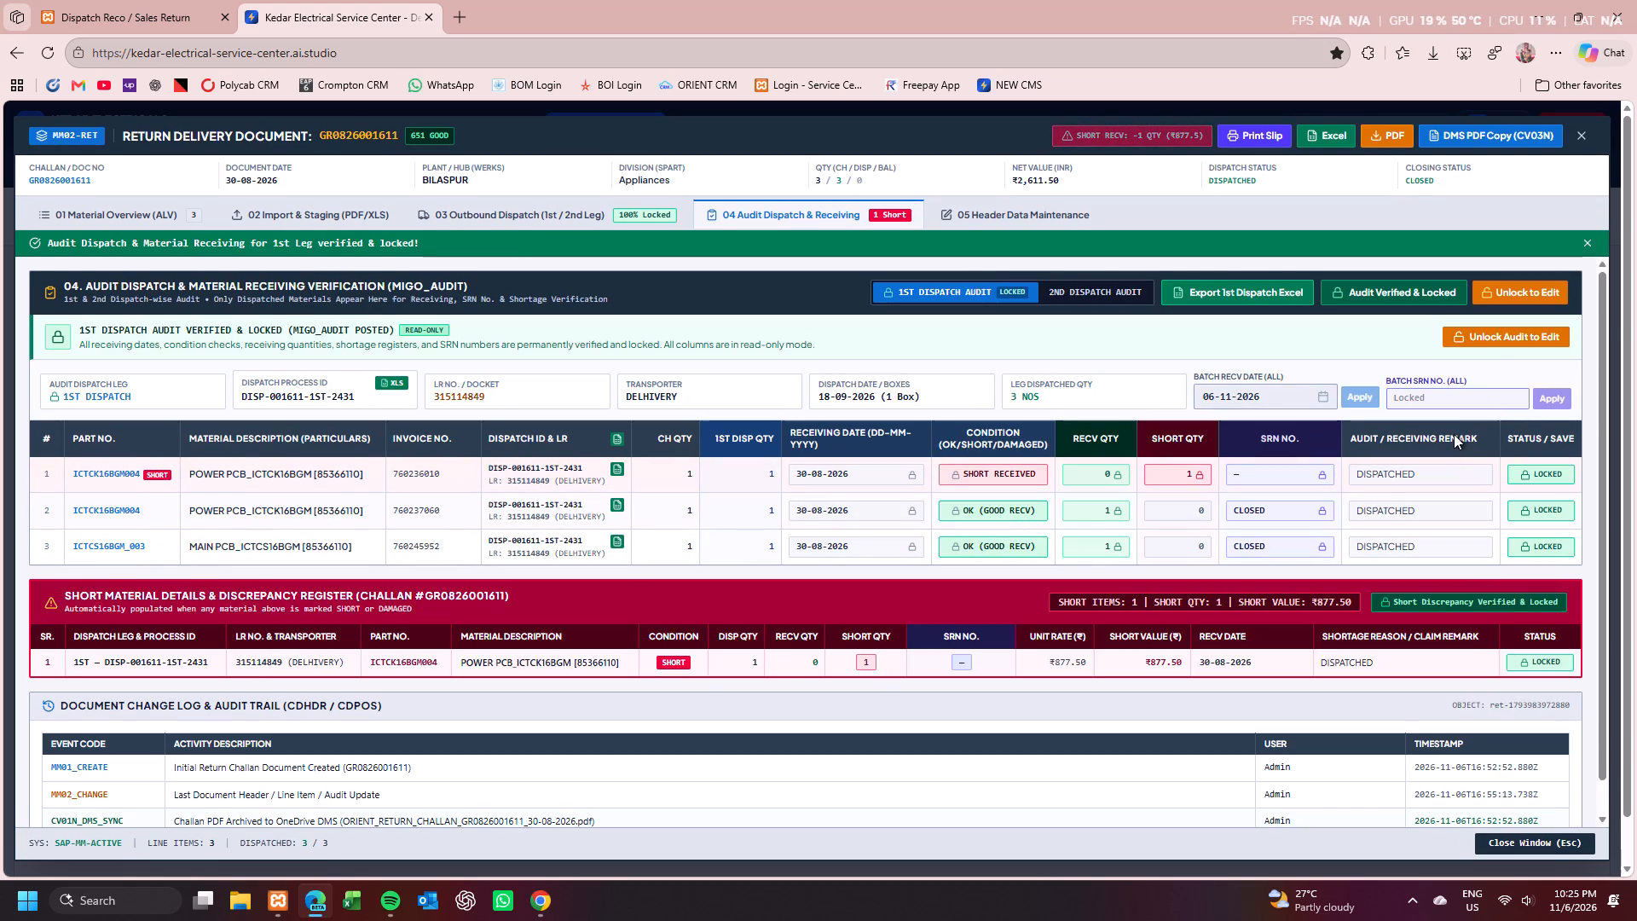
left_click(1478, 598)
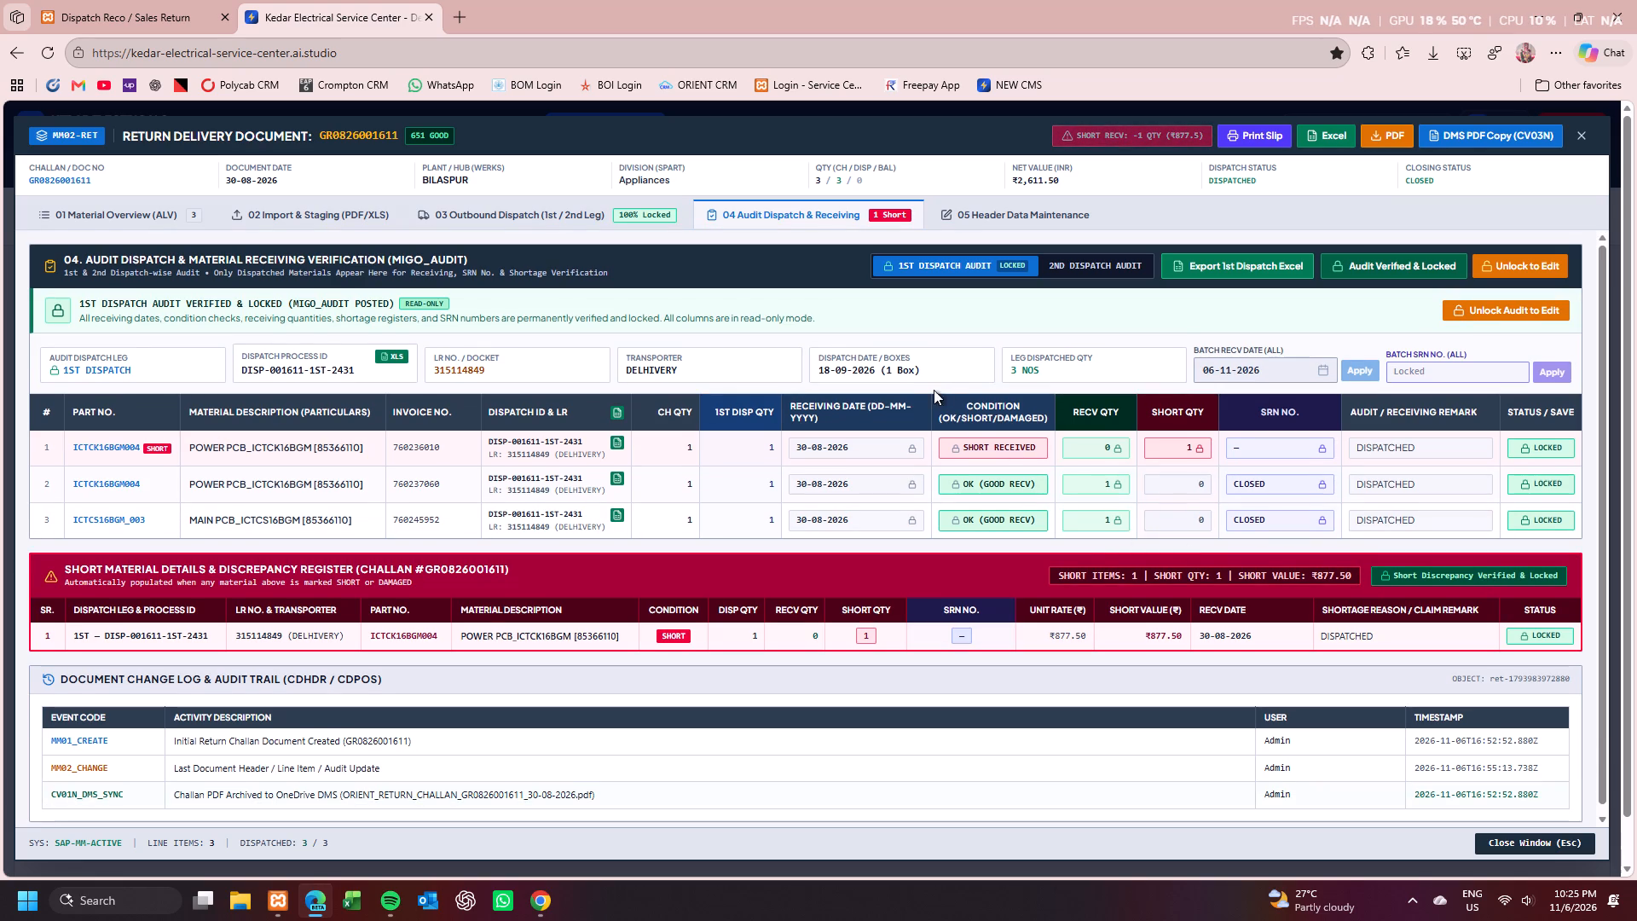
scroll(943, 381, "down", 3)
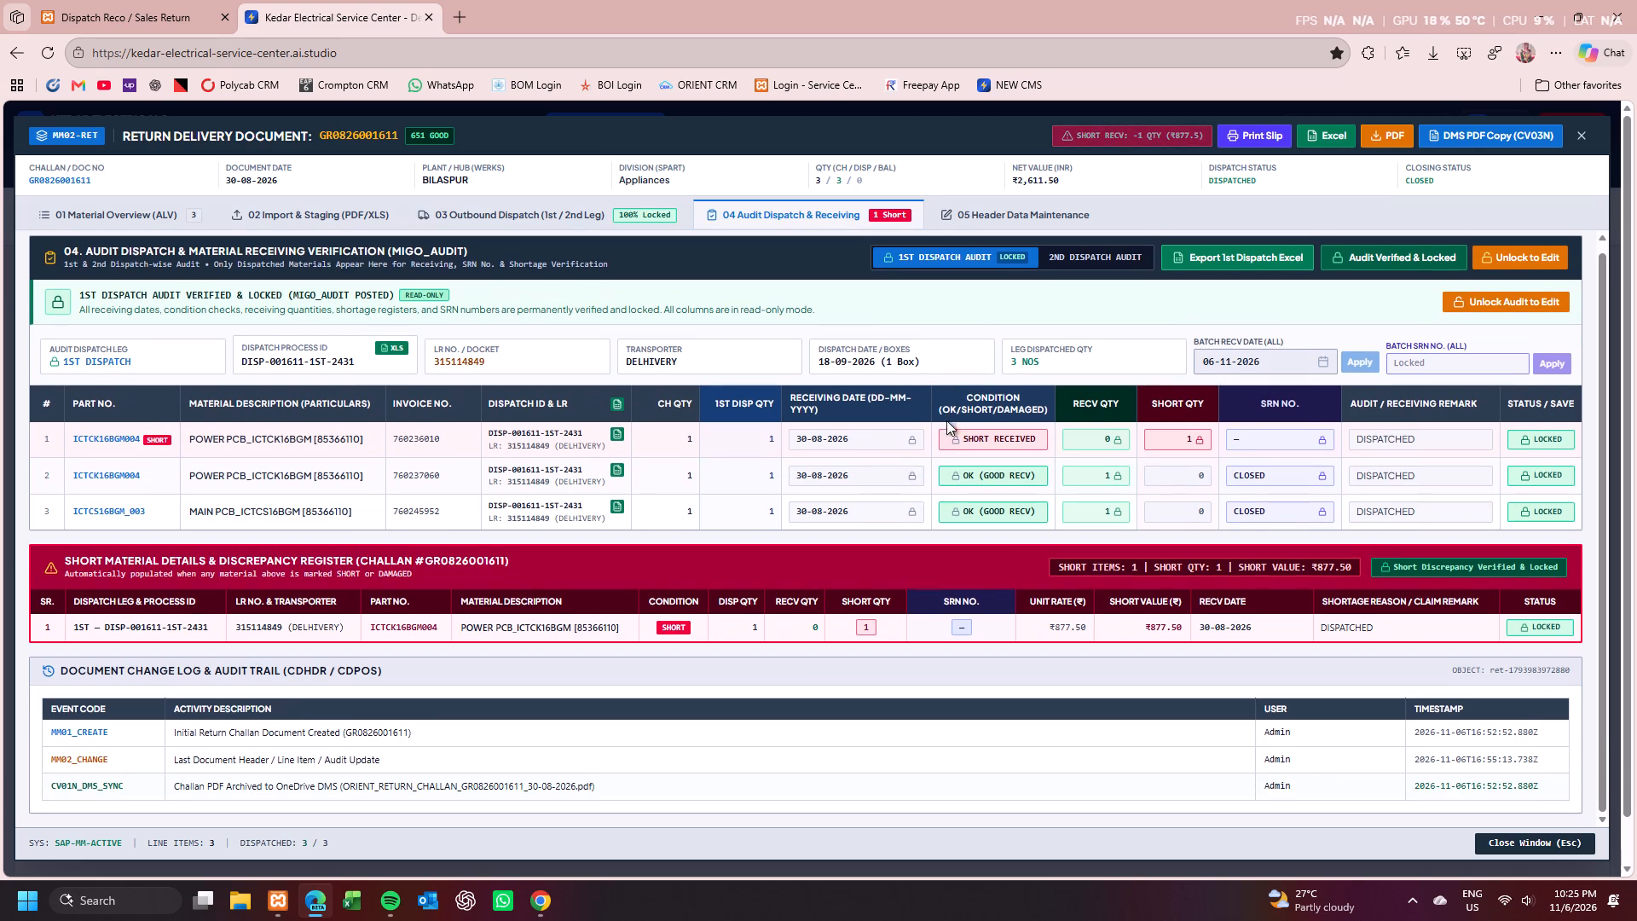
scroll(946, 420, "down", 2)
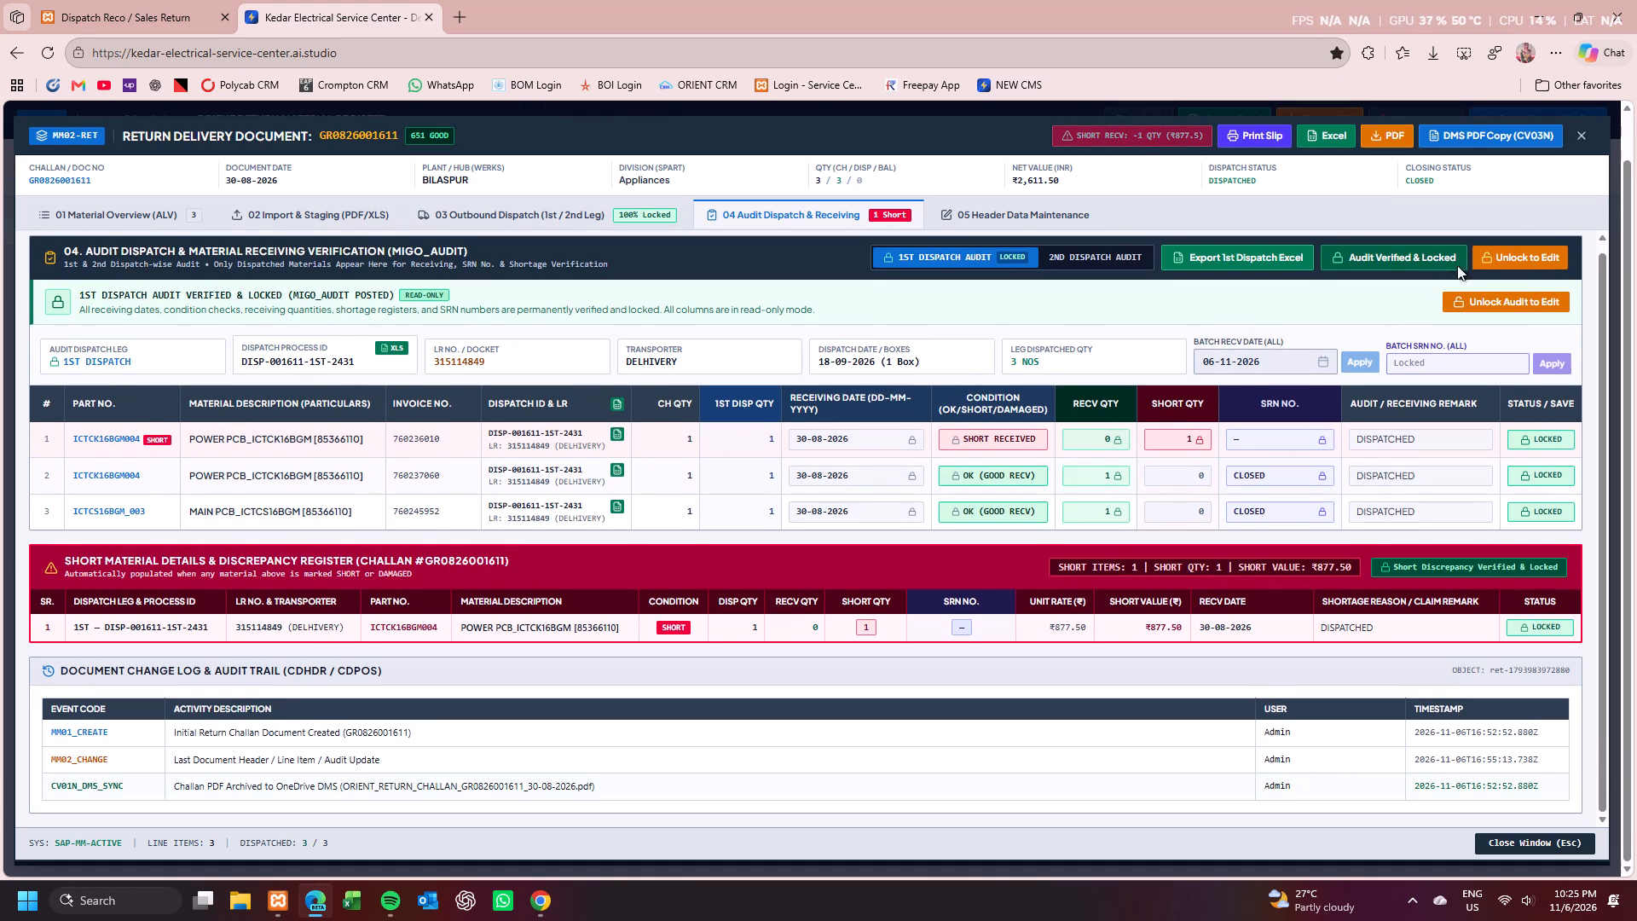
left_click(1581, 135)
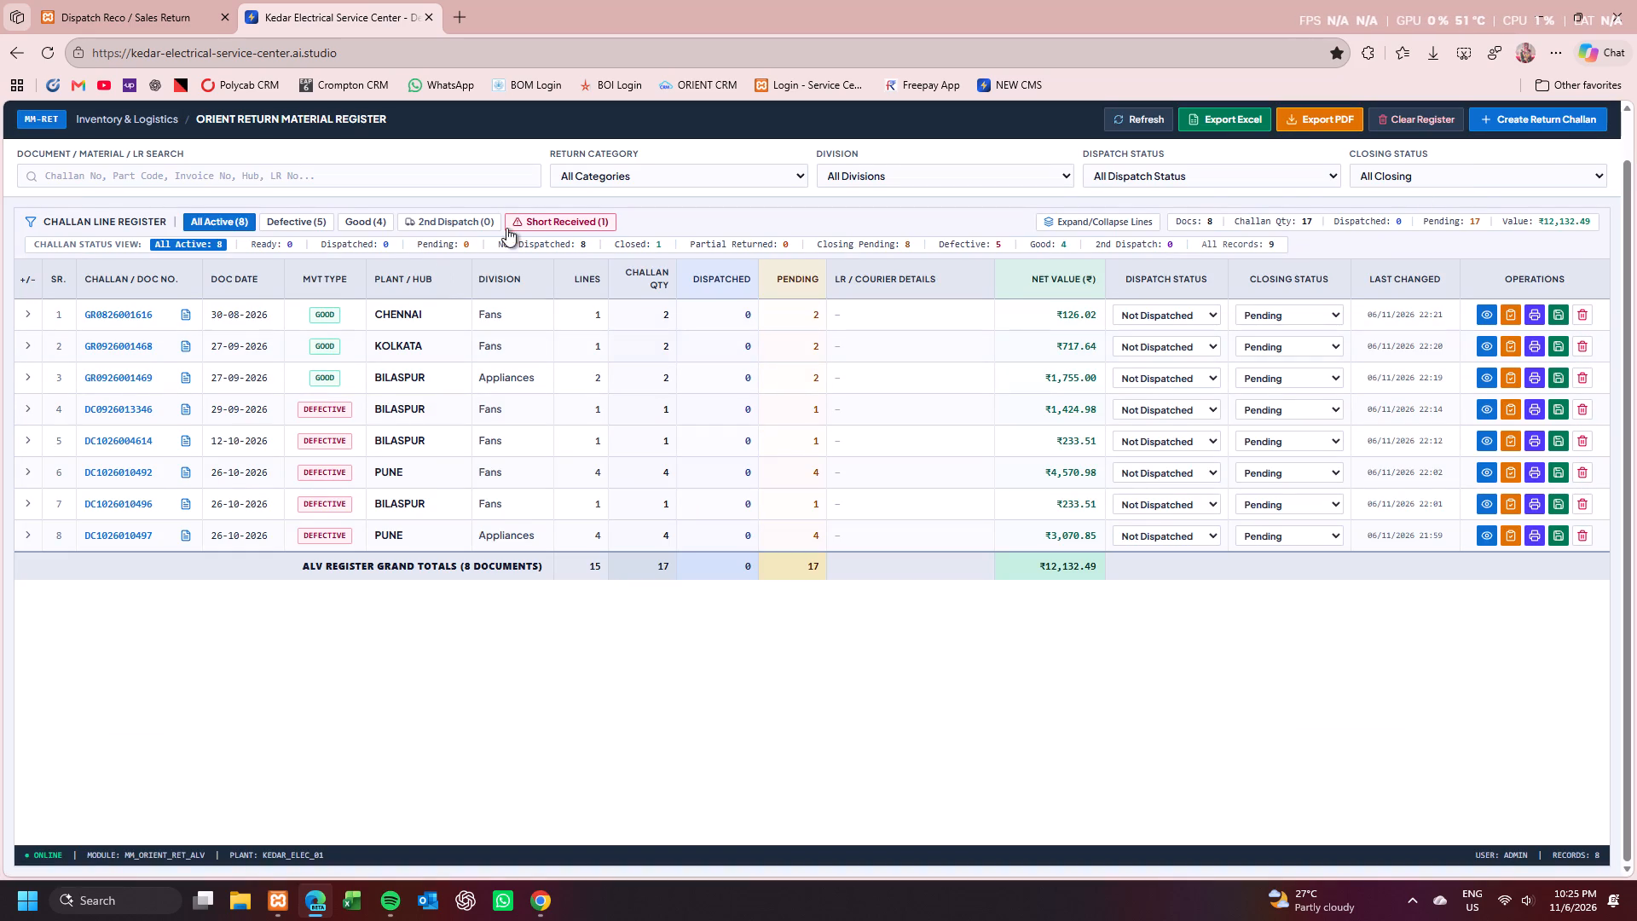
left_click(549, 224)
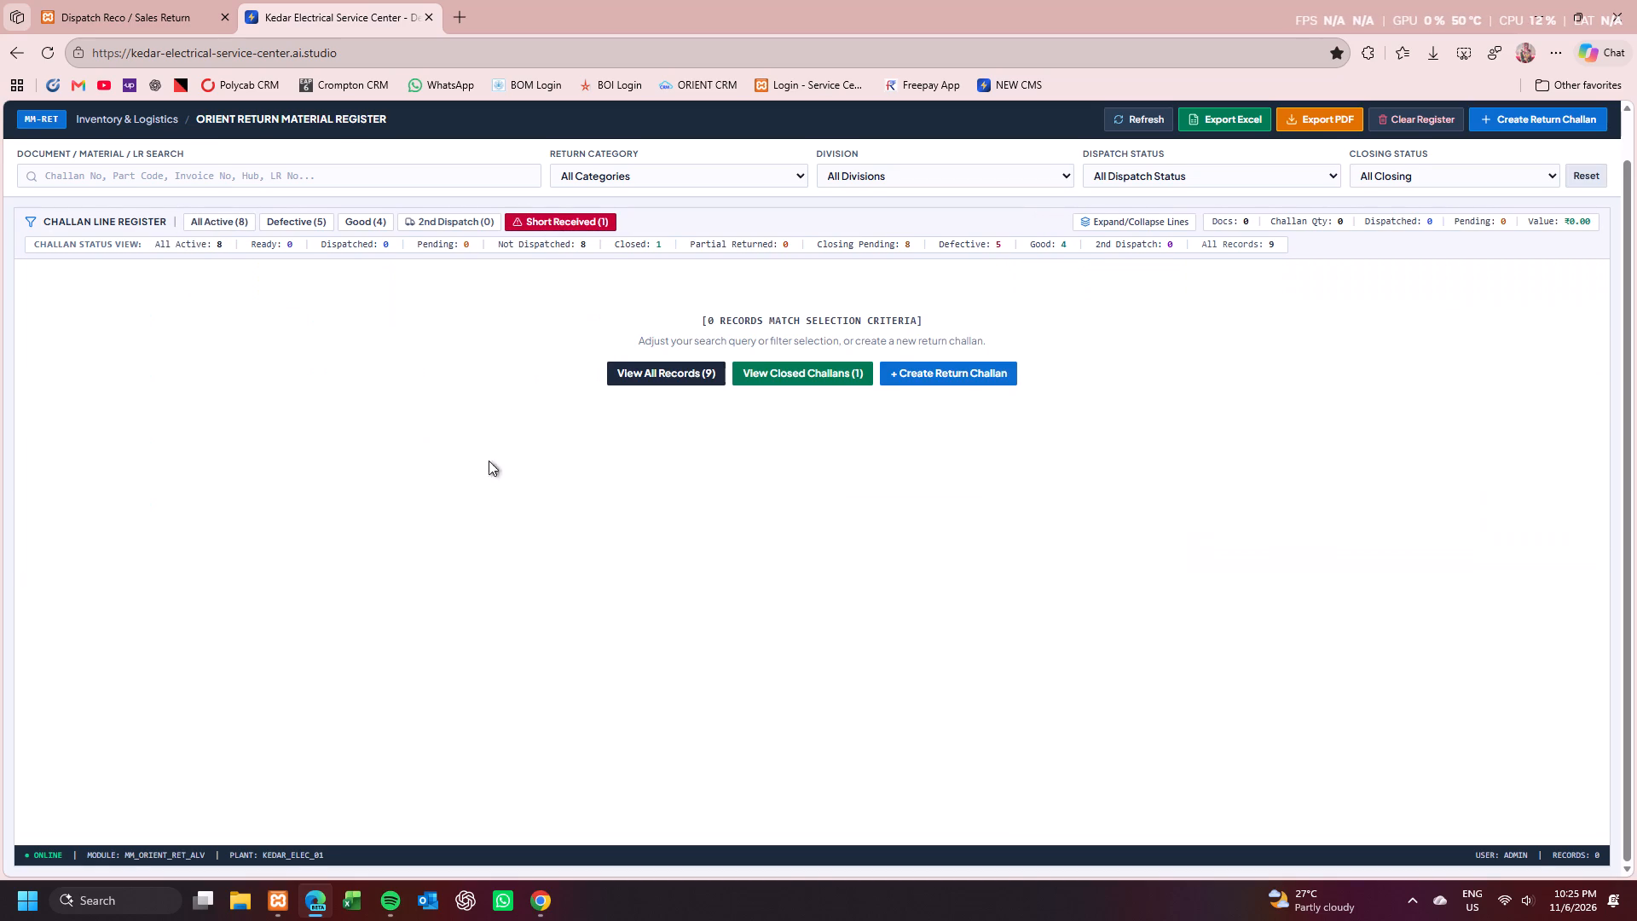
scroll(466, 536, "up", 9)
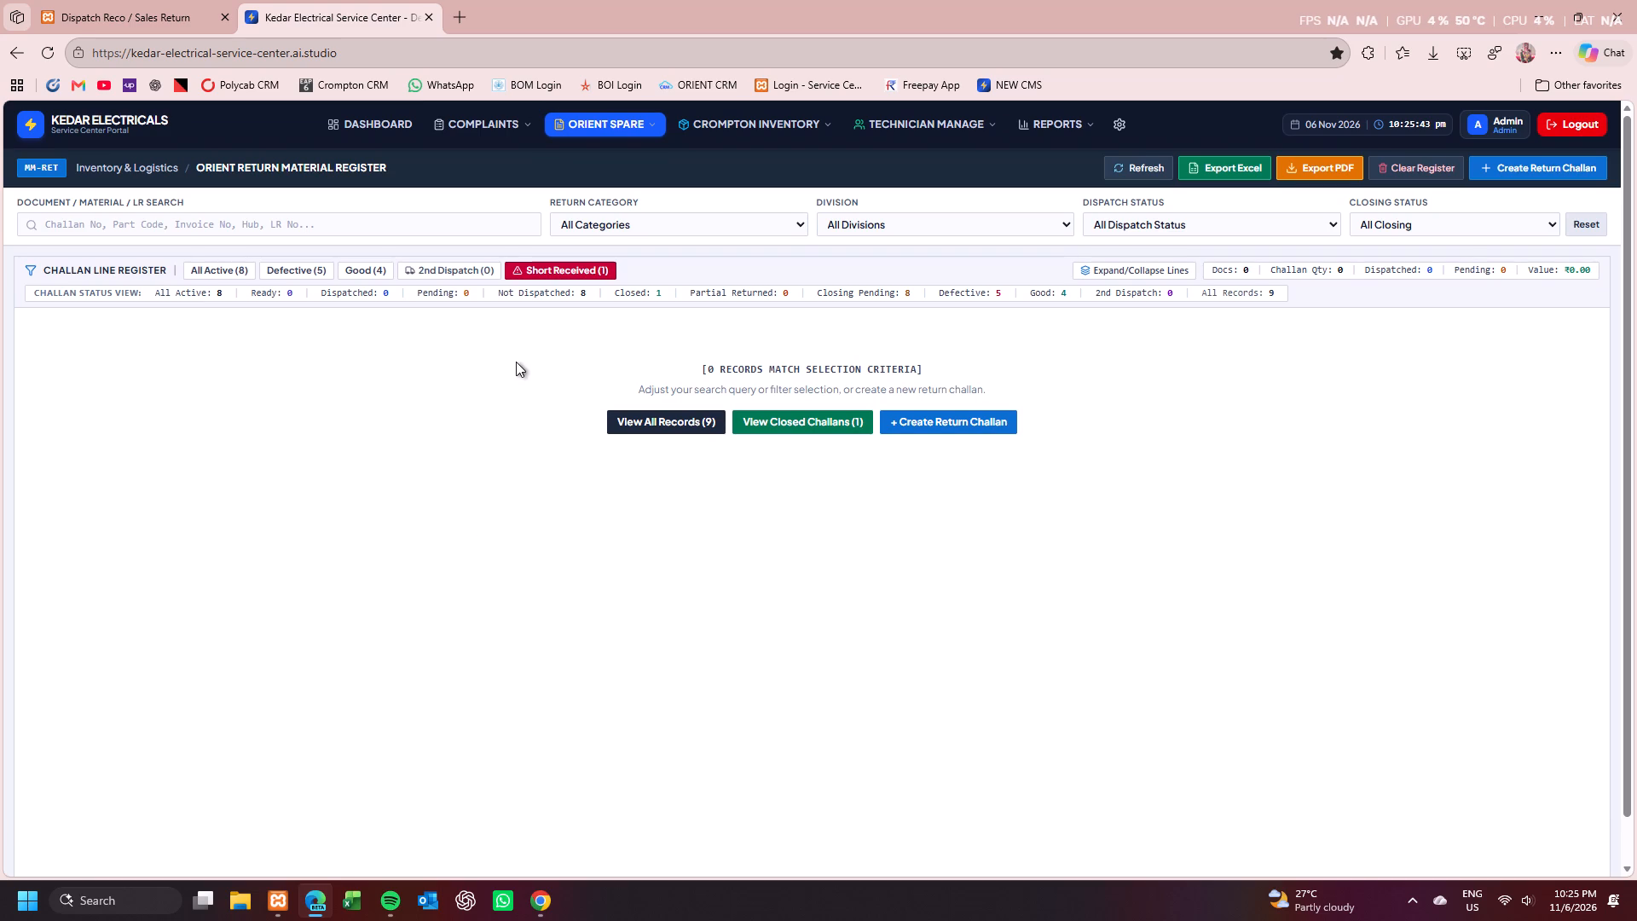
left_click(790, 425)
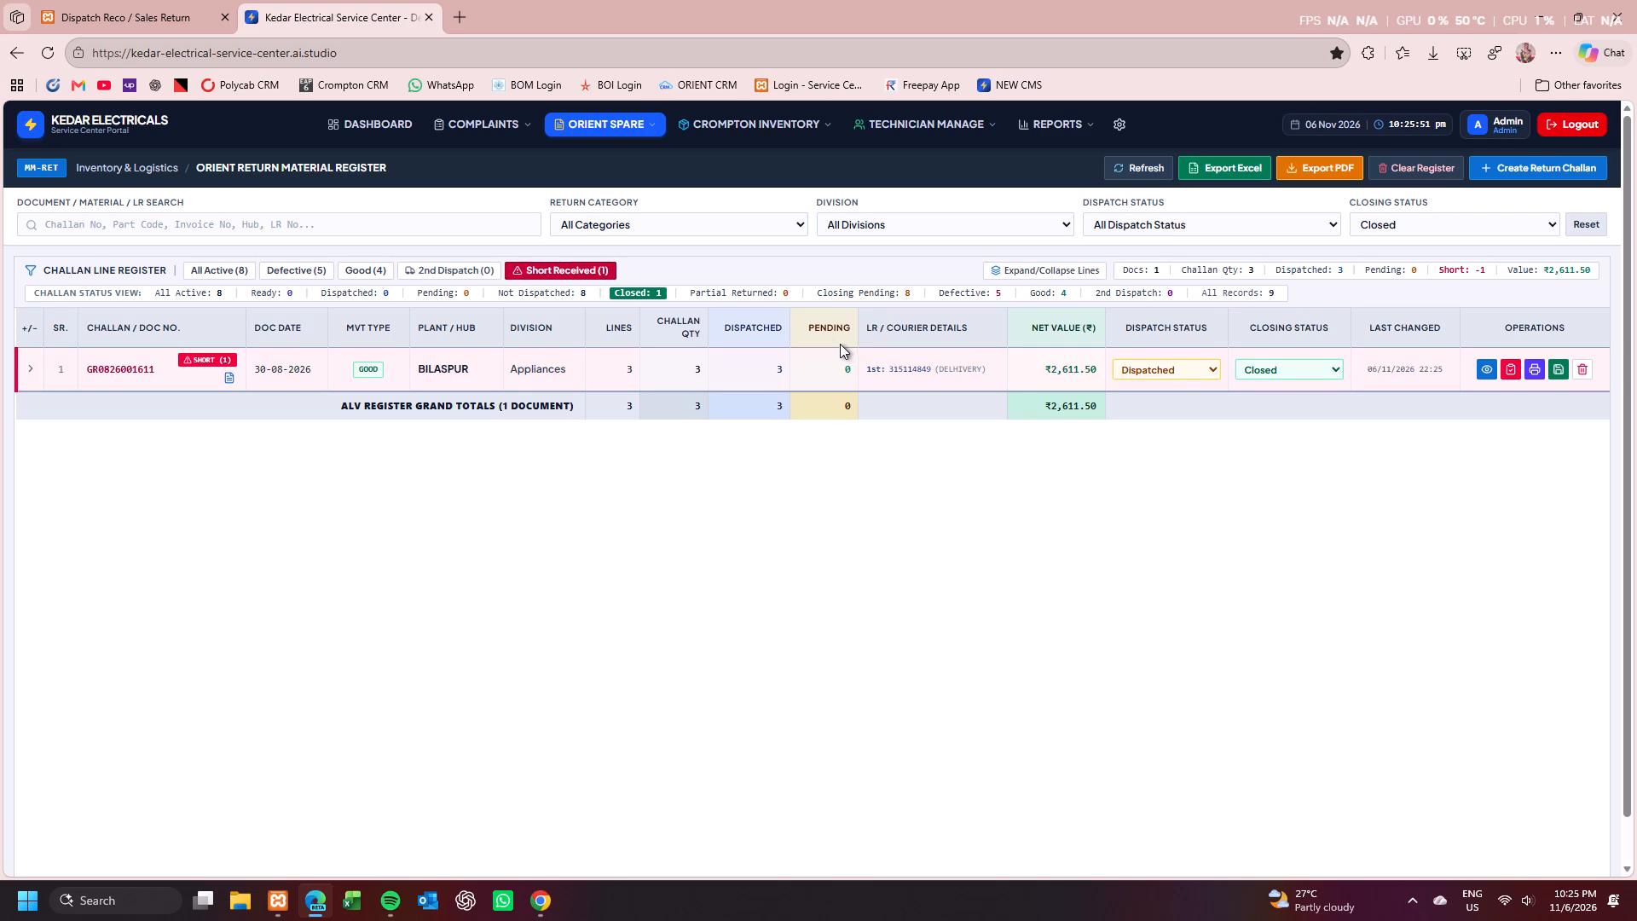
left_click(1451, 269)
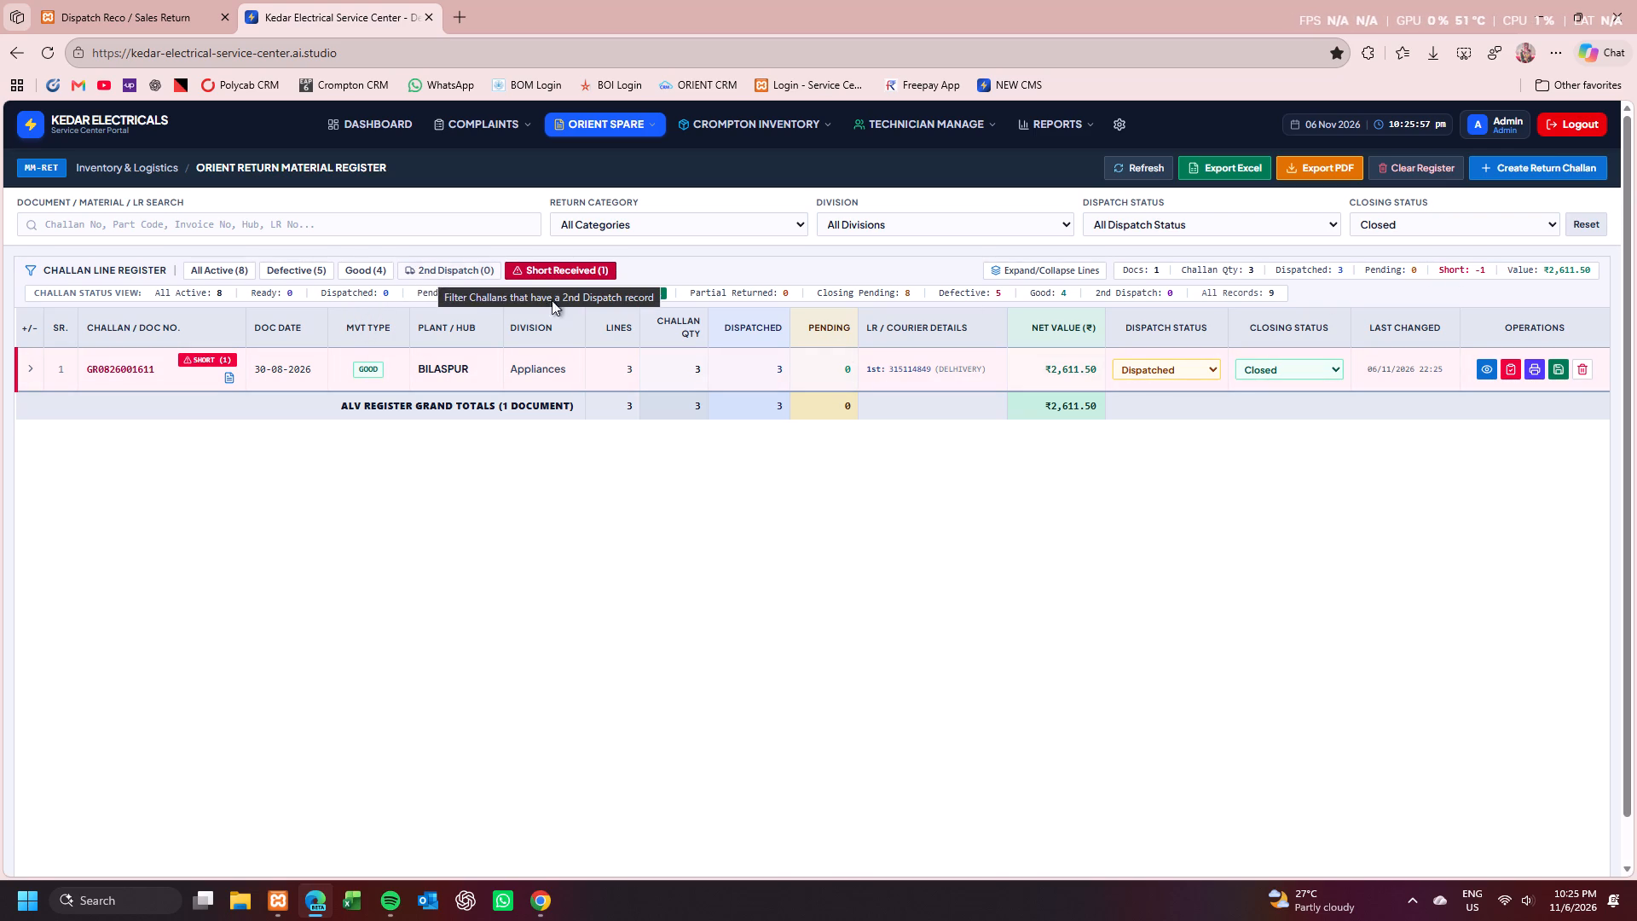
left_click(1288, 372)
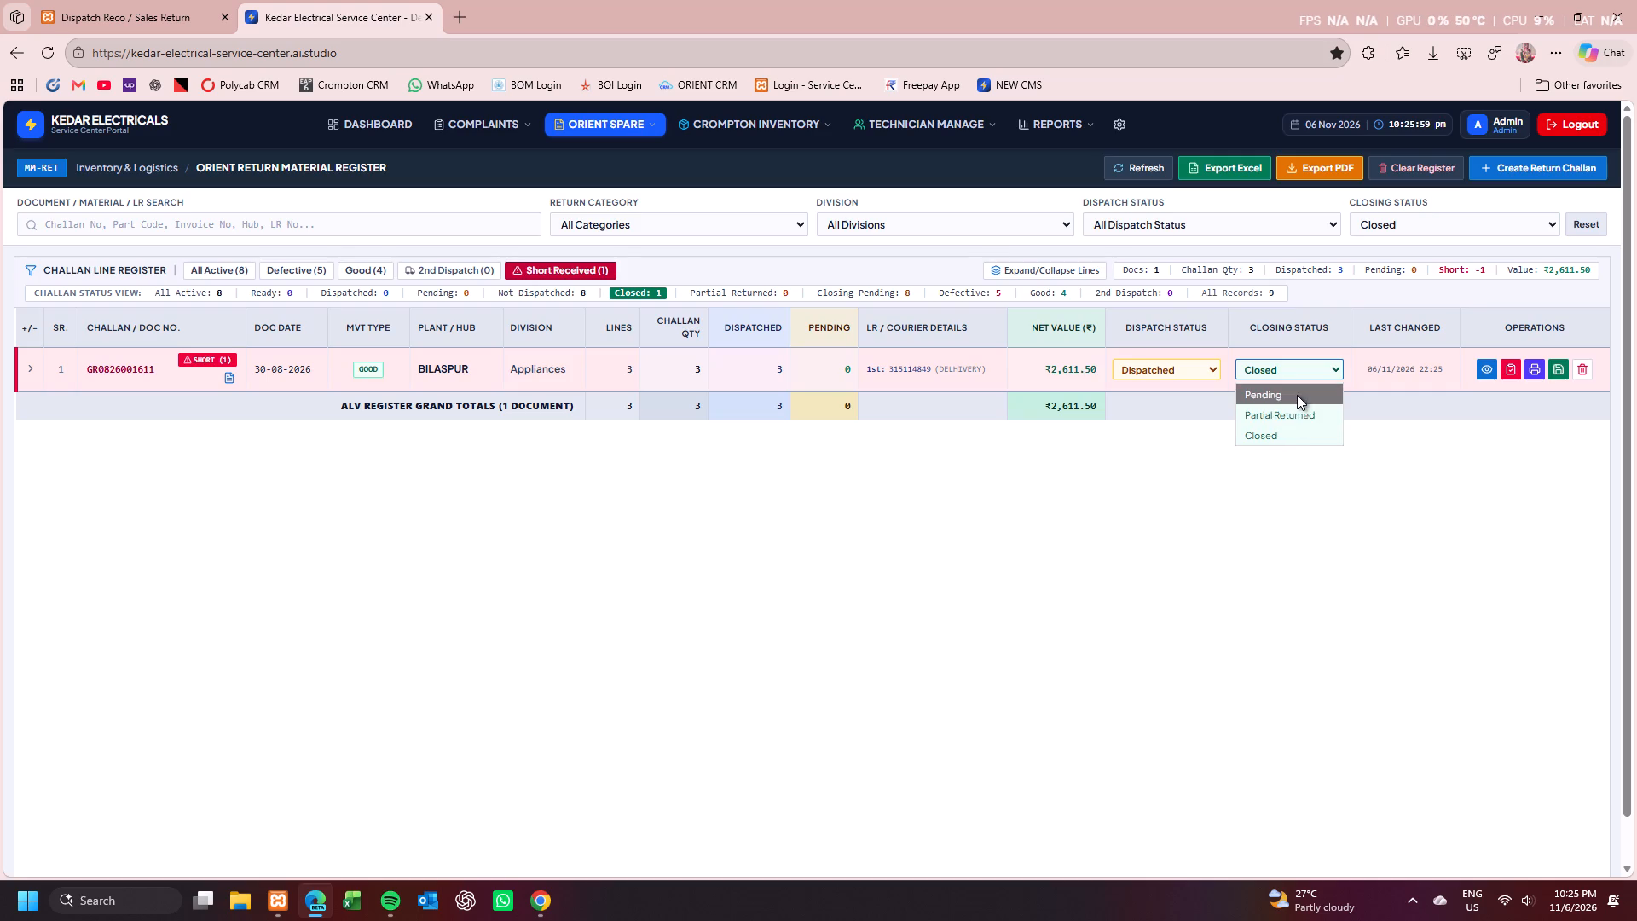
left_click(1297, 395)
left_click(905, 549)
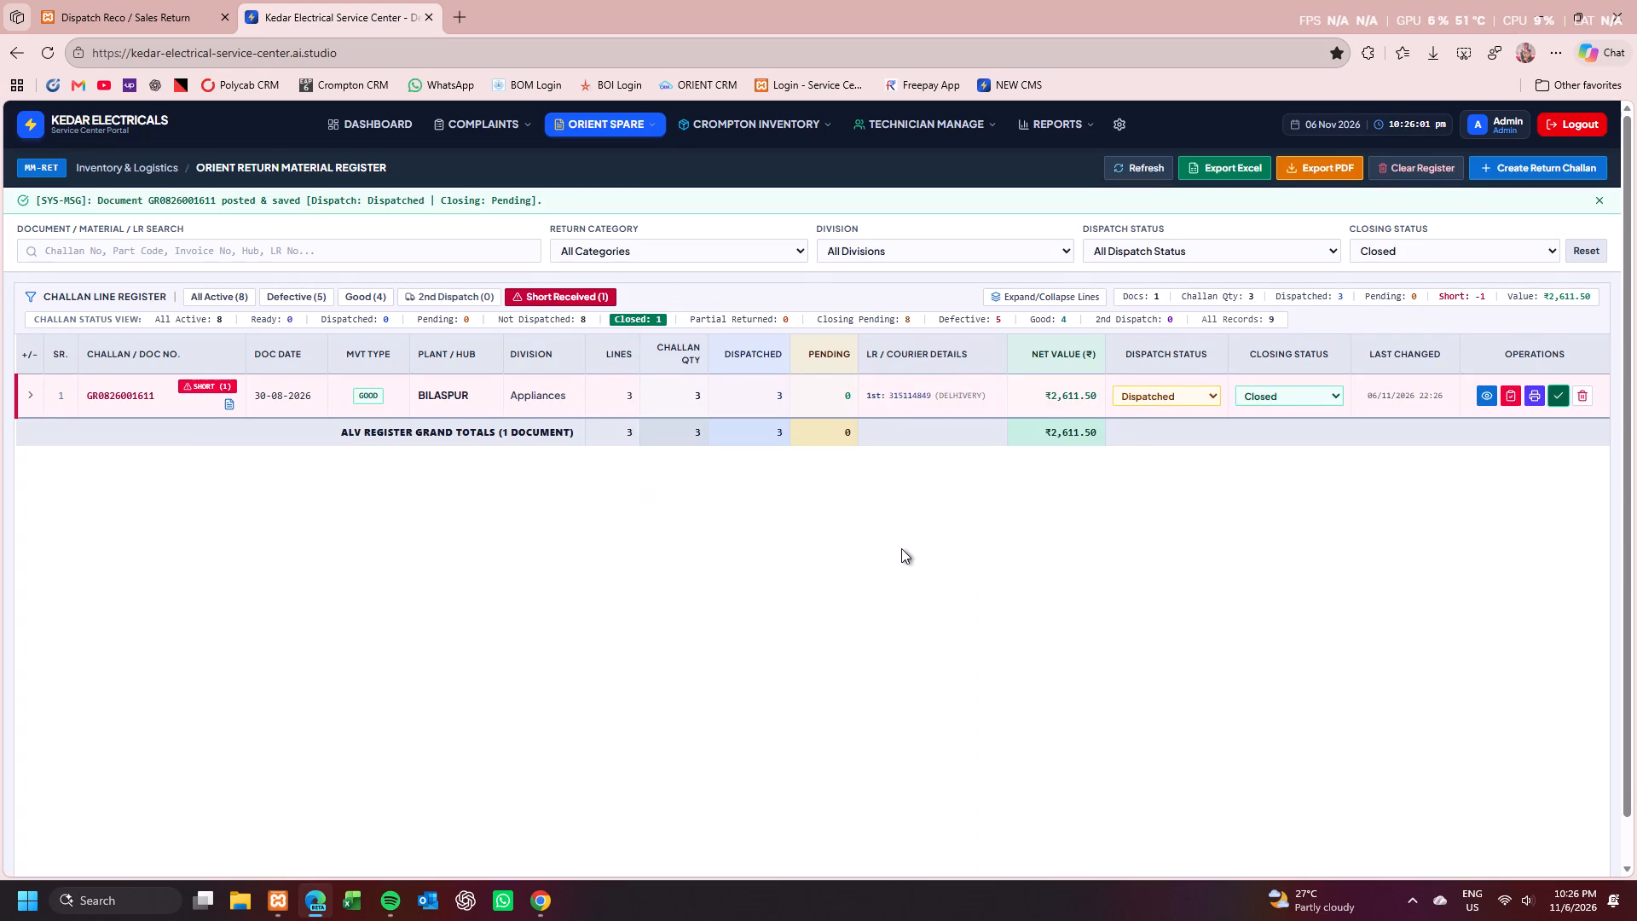
left_click(329, 298)
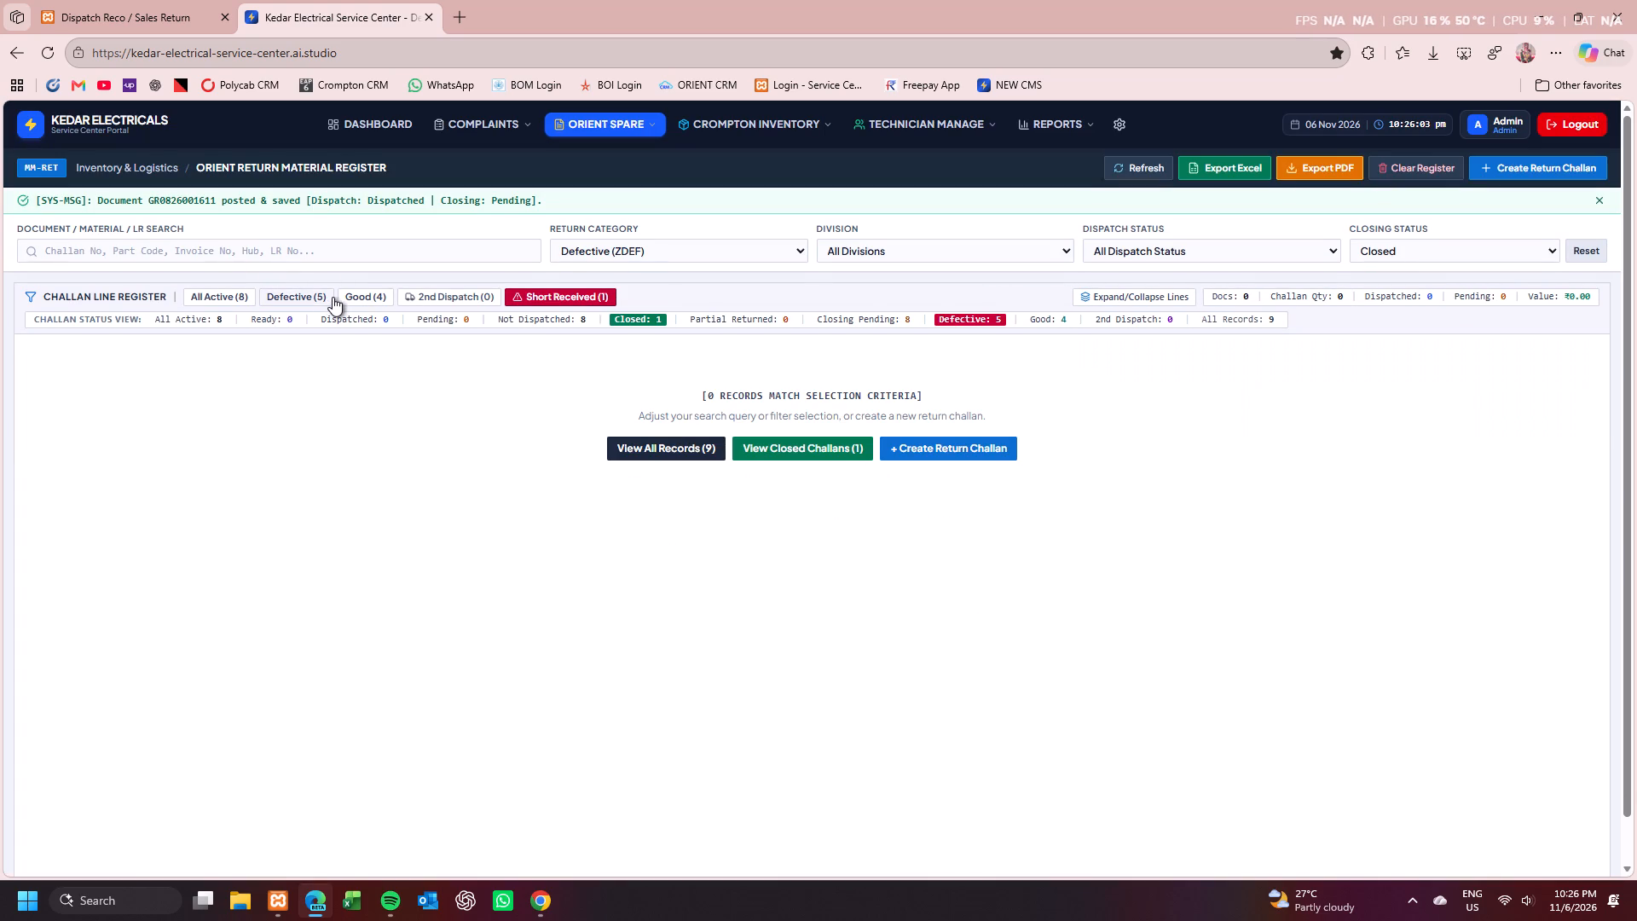
left_click(202, 303)
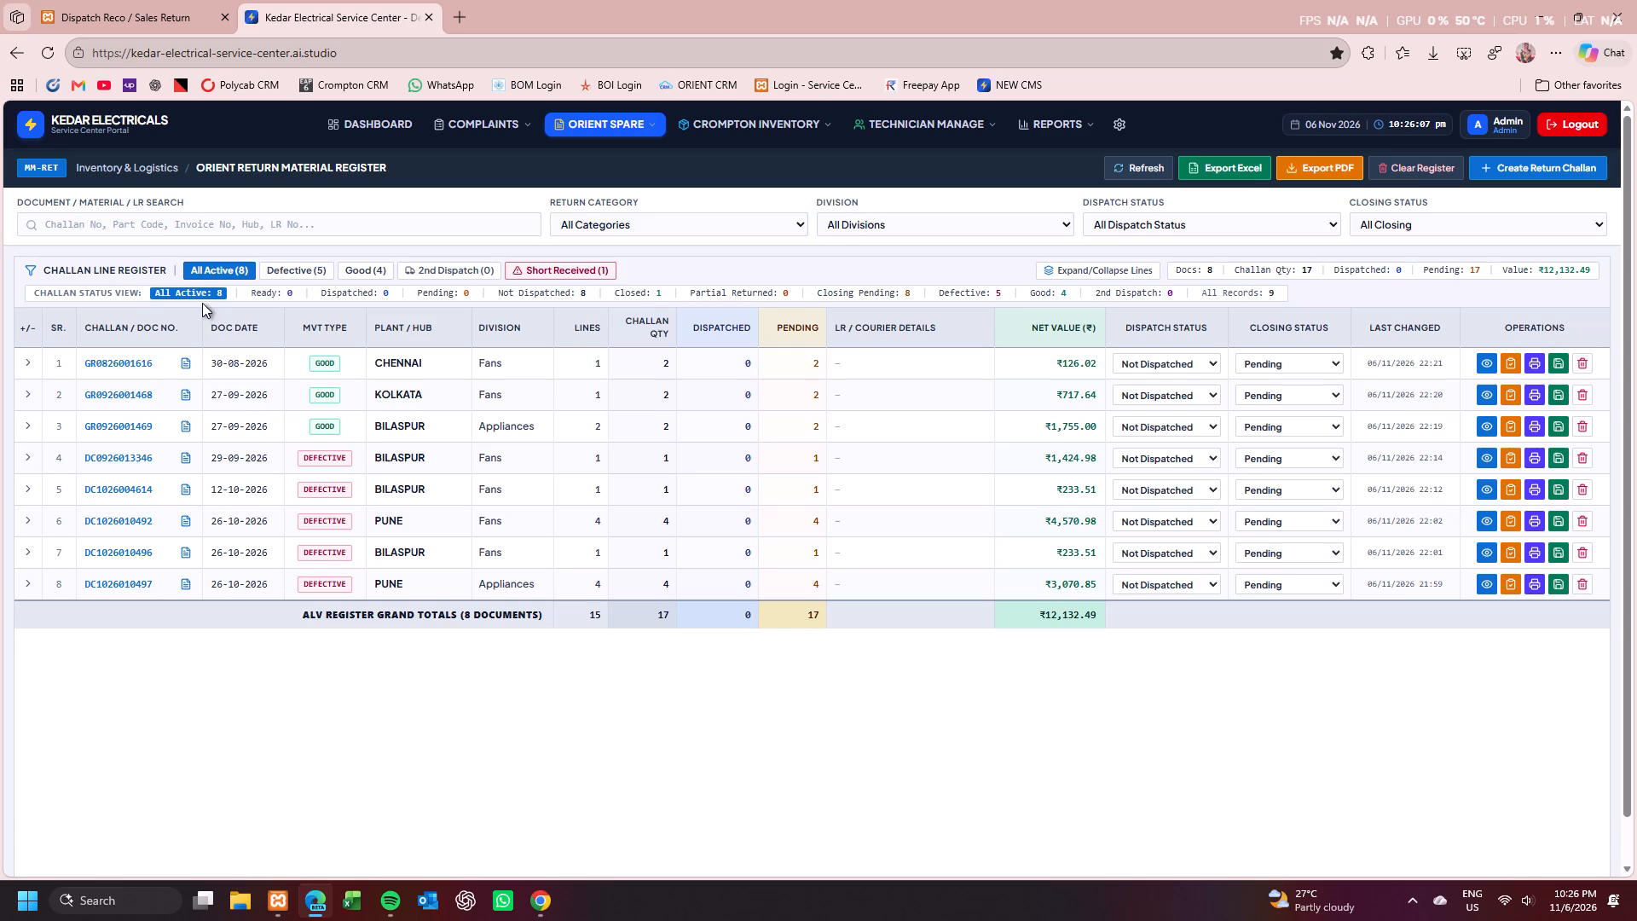
left_click(539, 269)
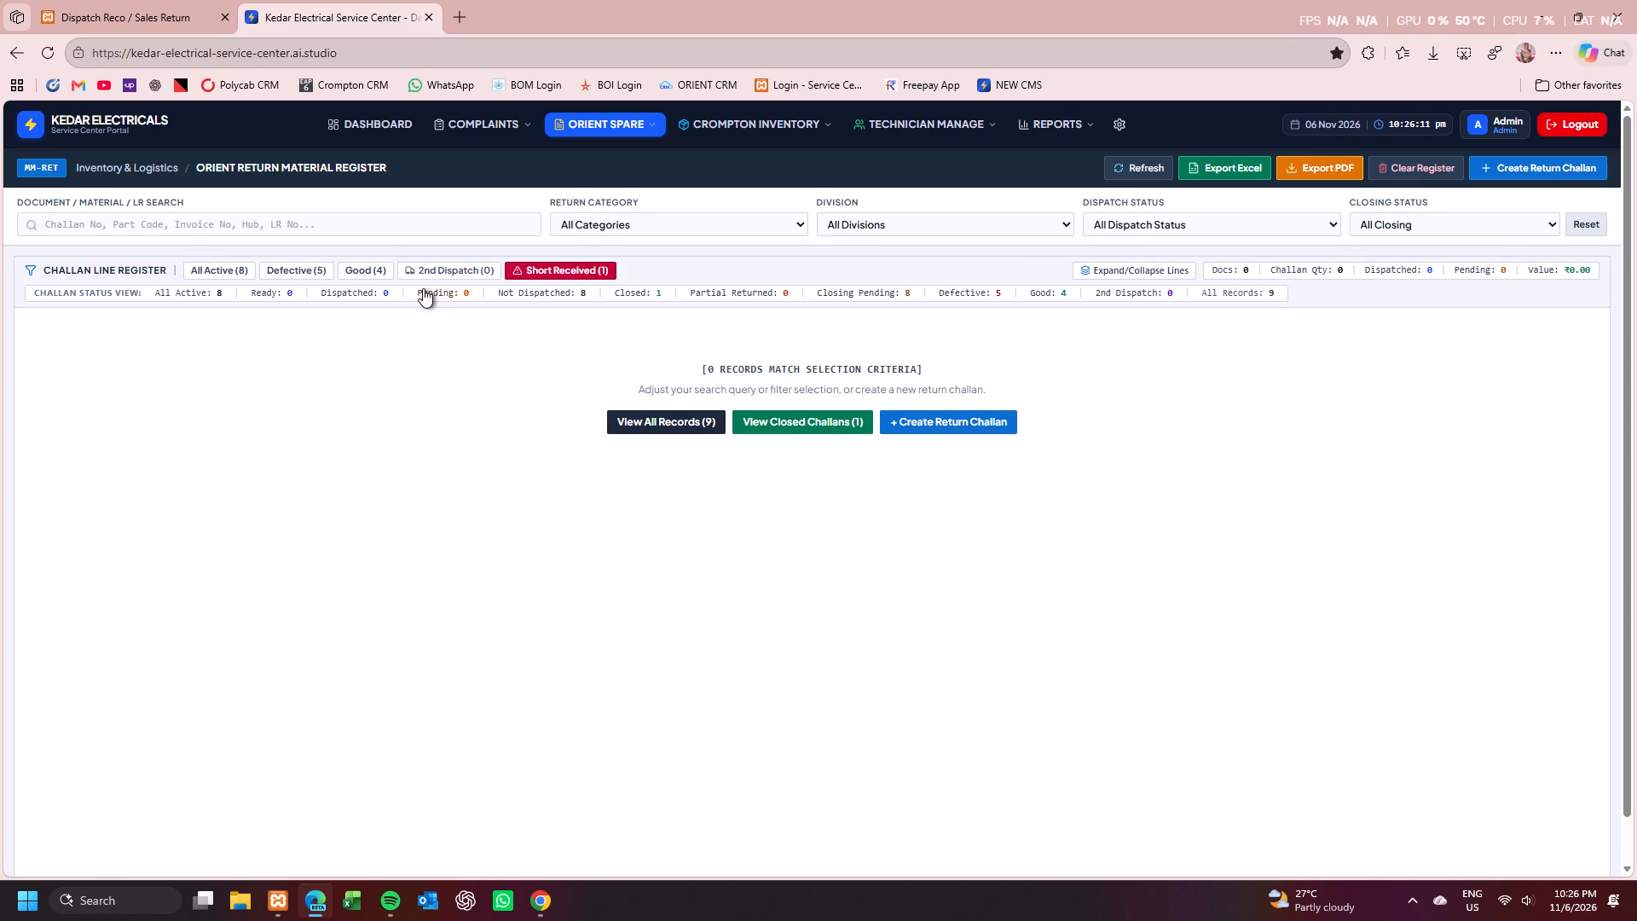
left_click(423, 288)
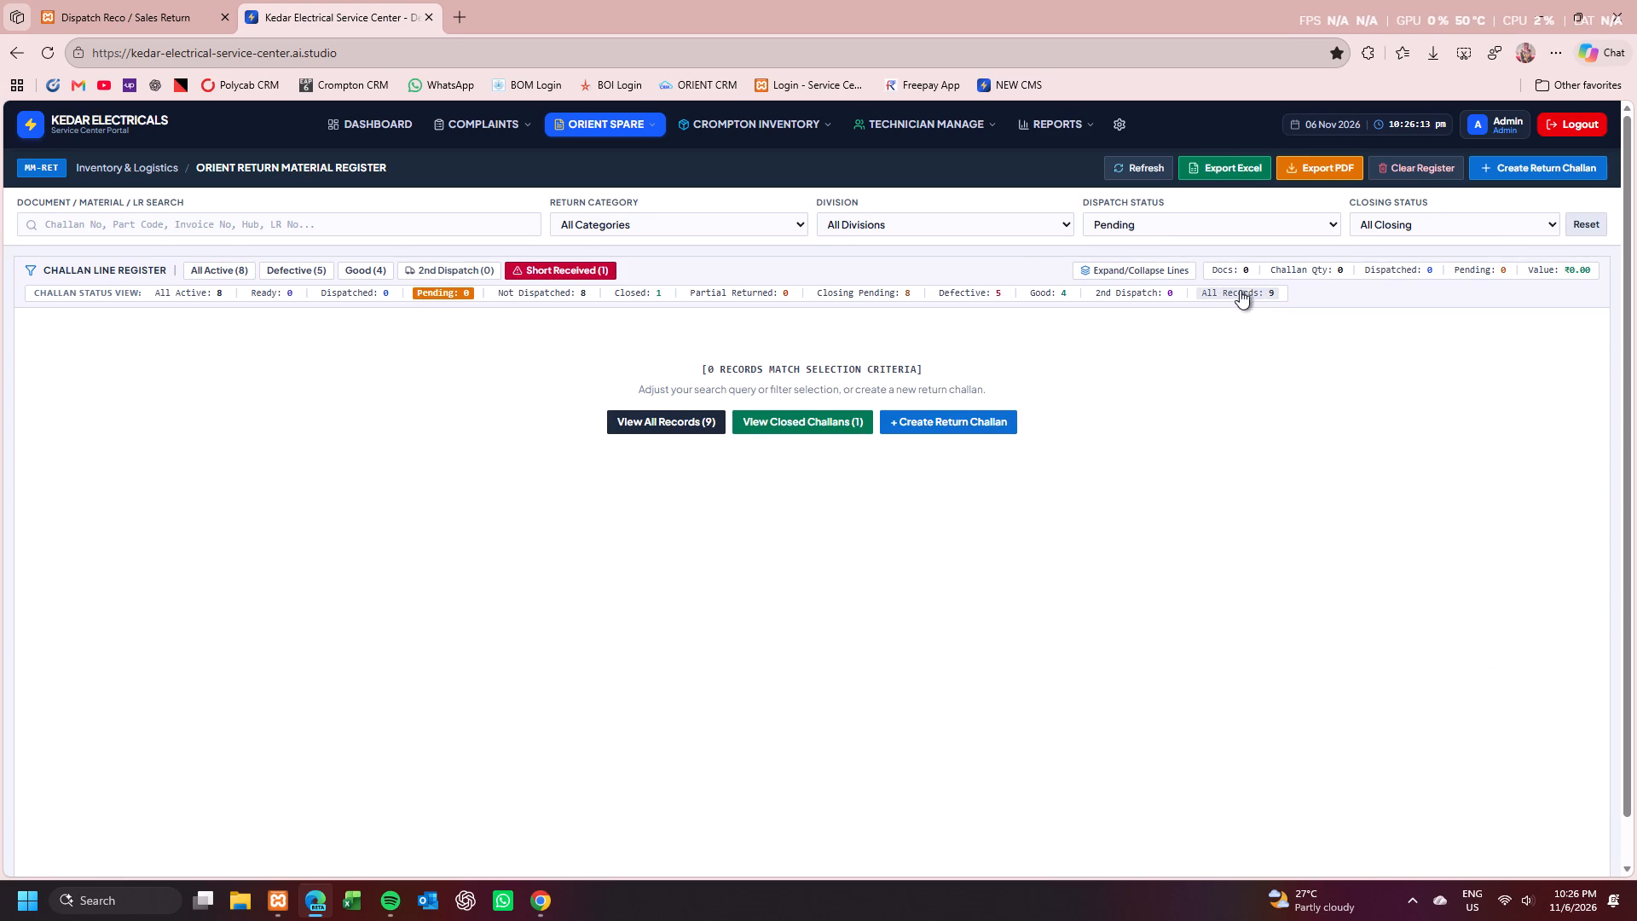
left_click(1252, 288)
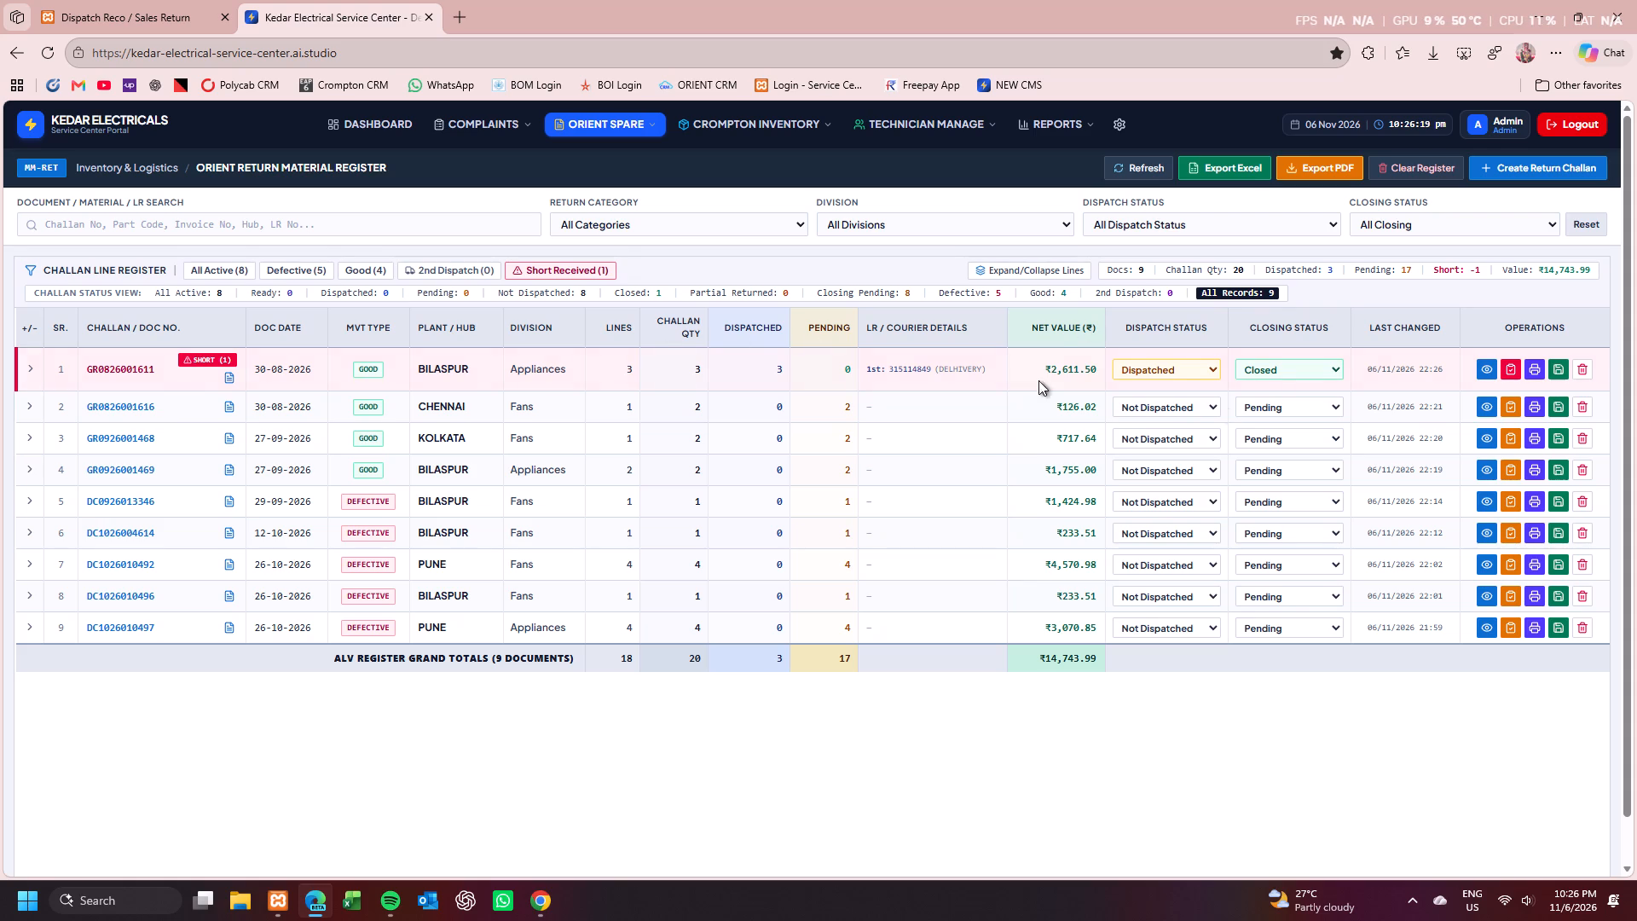
left_click(1279, 366)
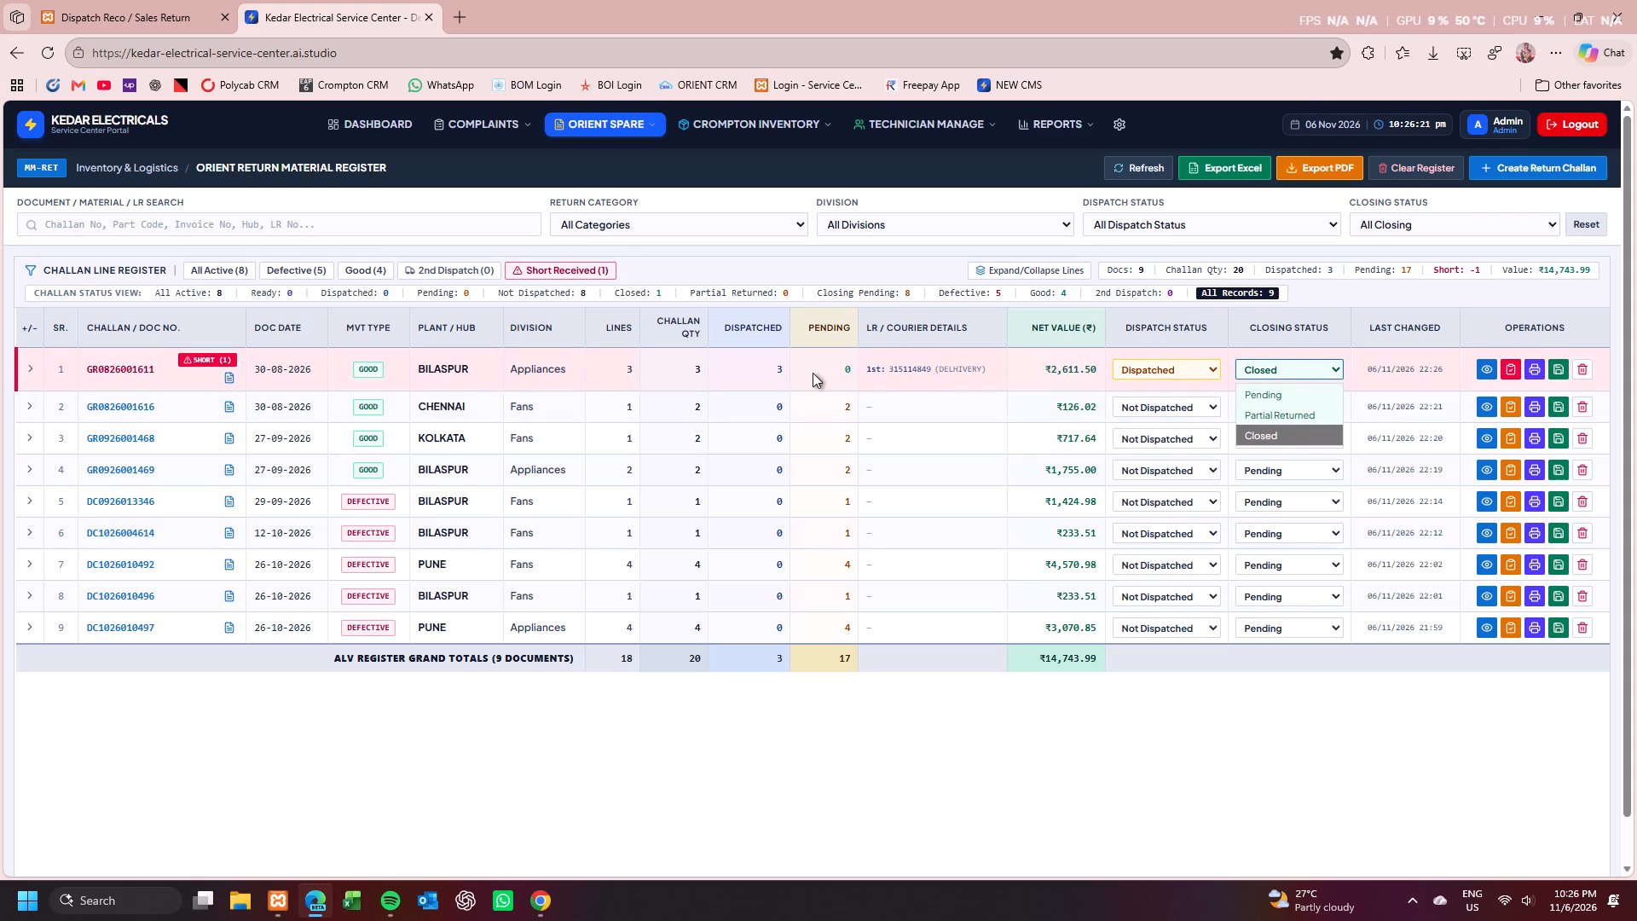
left_click(806, 374)
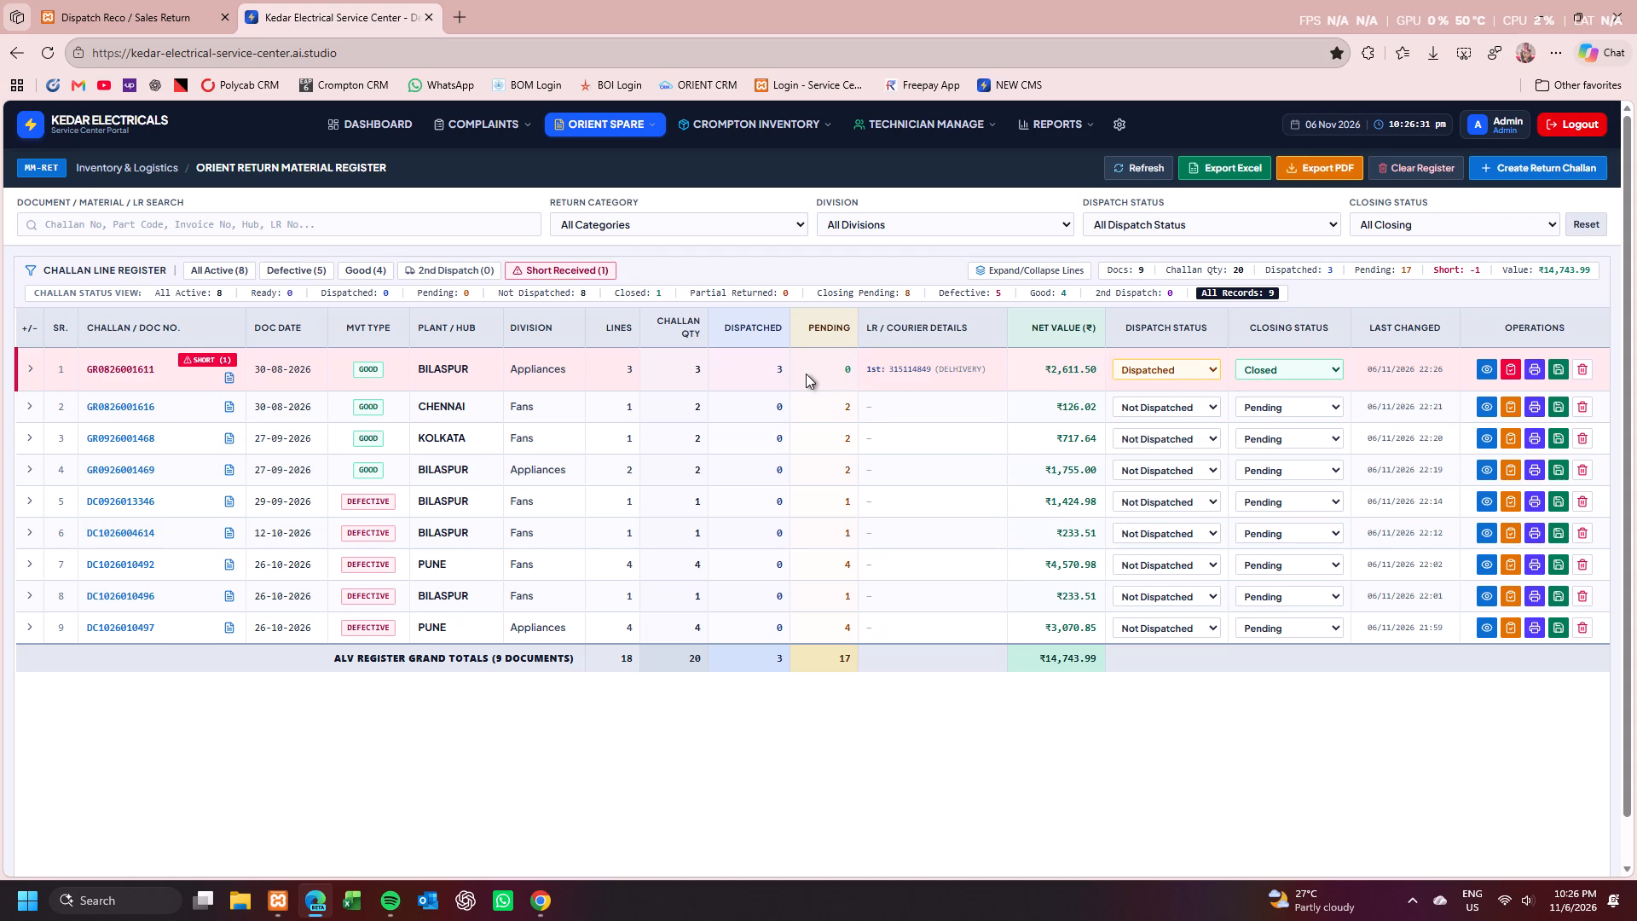
left_click(195, 358)
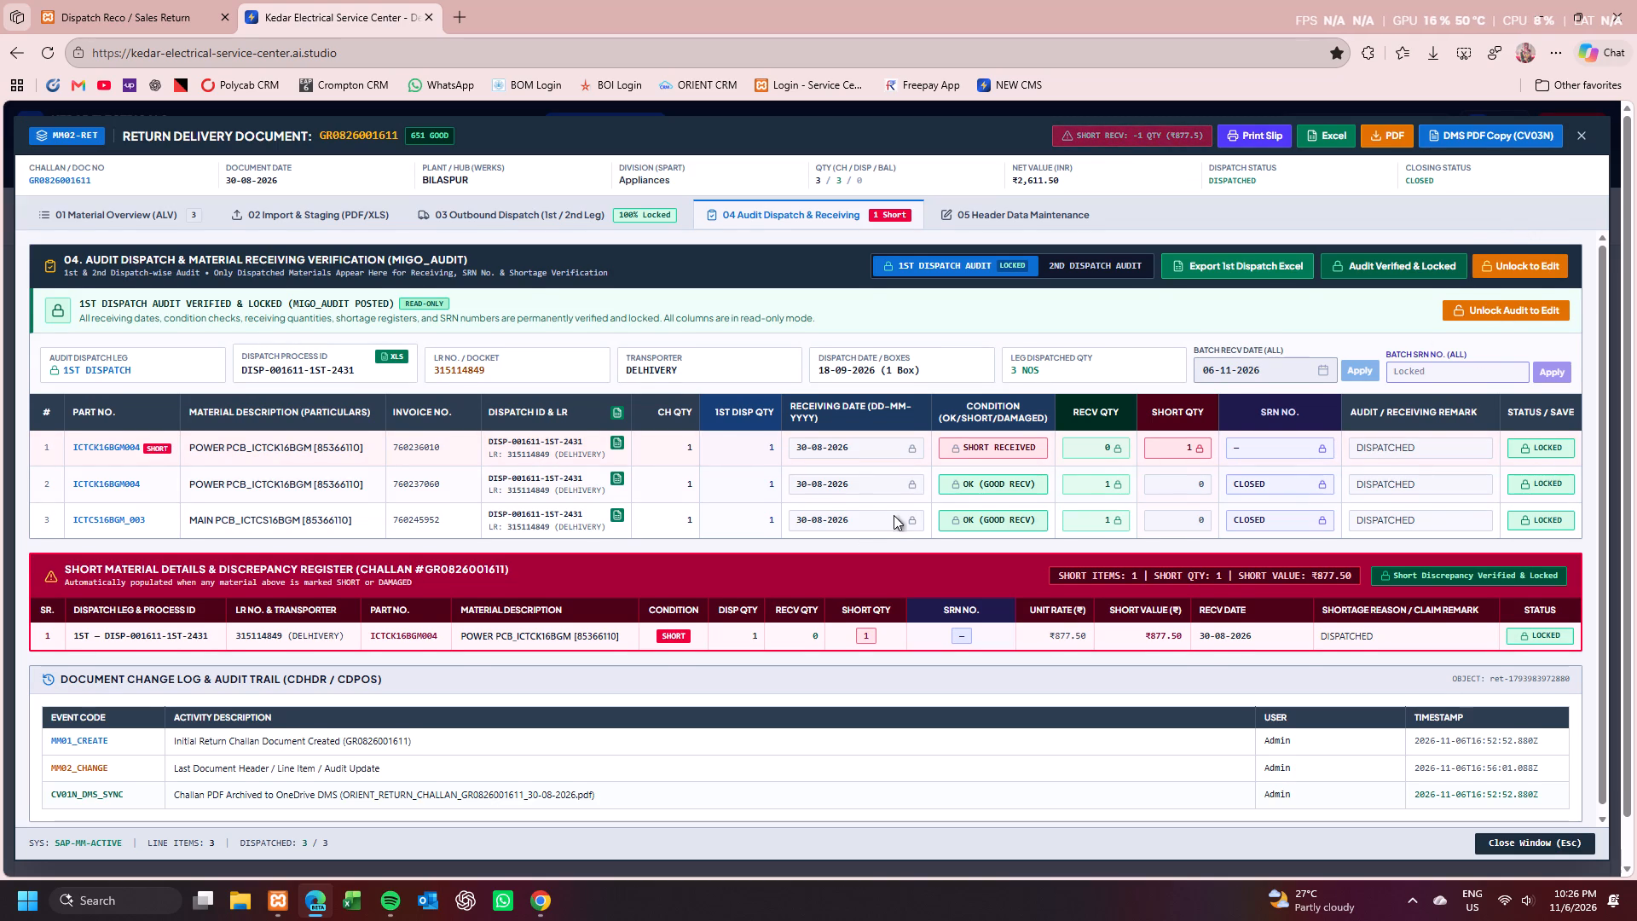
scroll(847, 536, "down", 4)
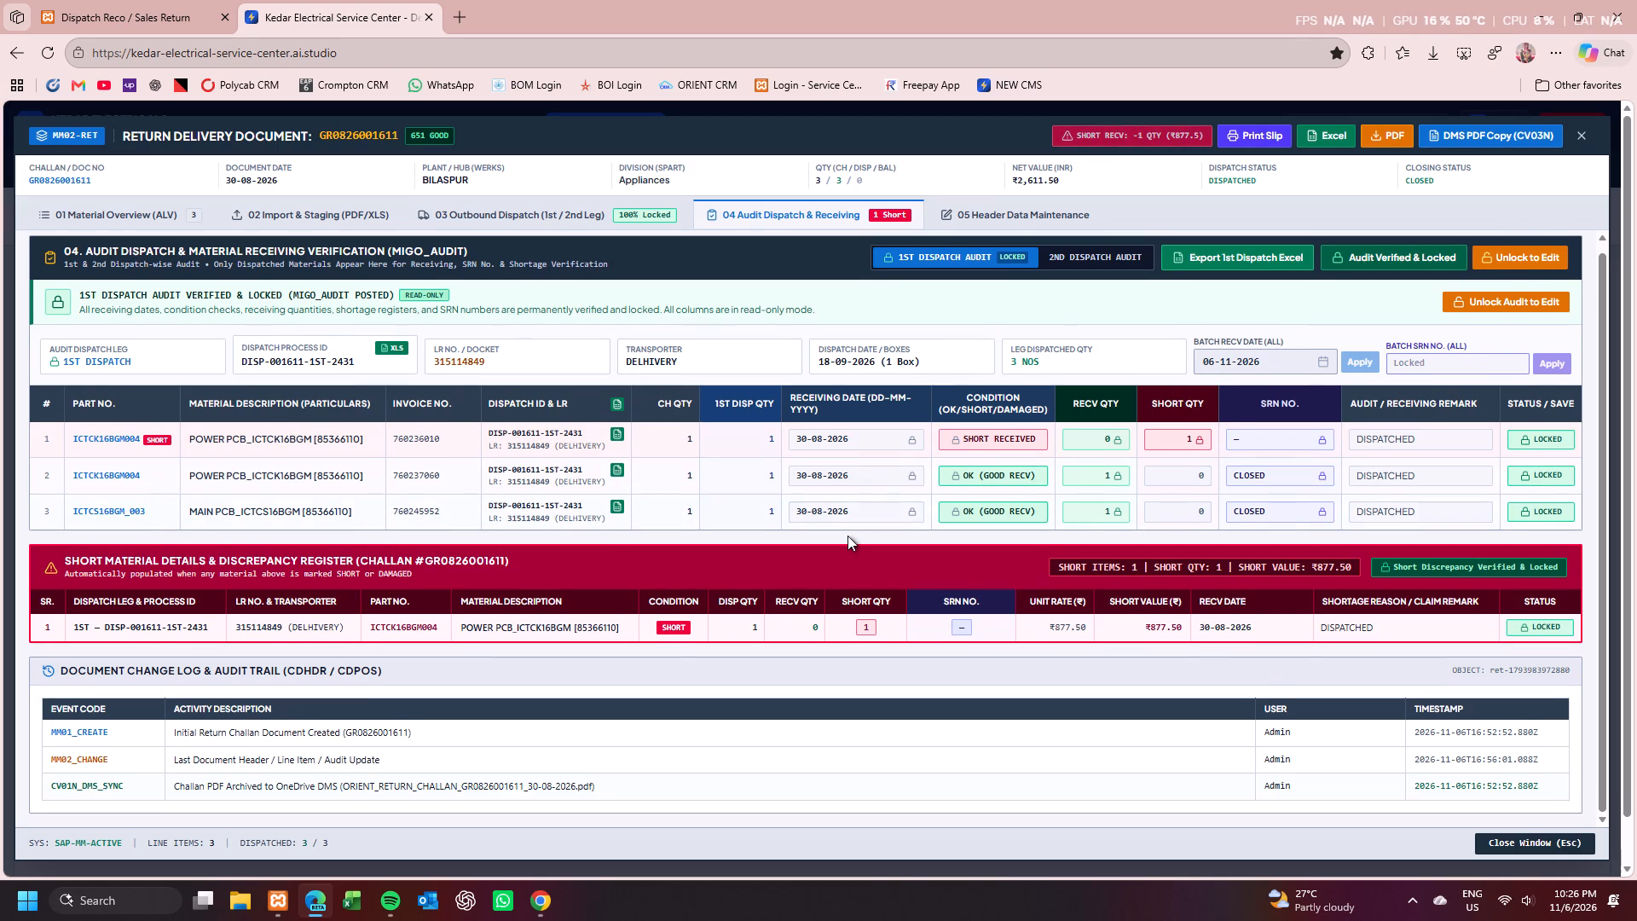